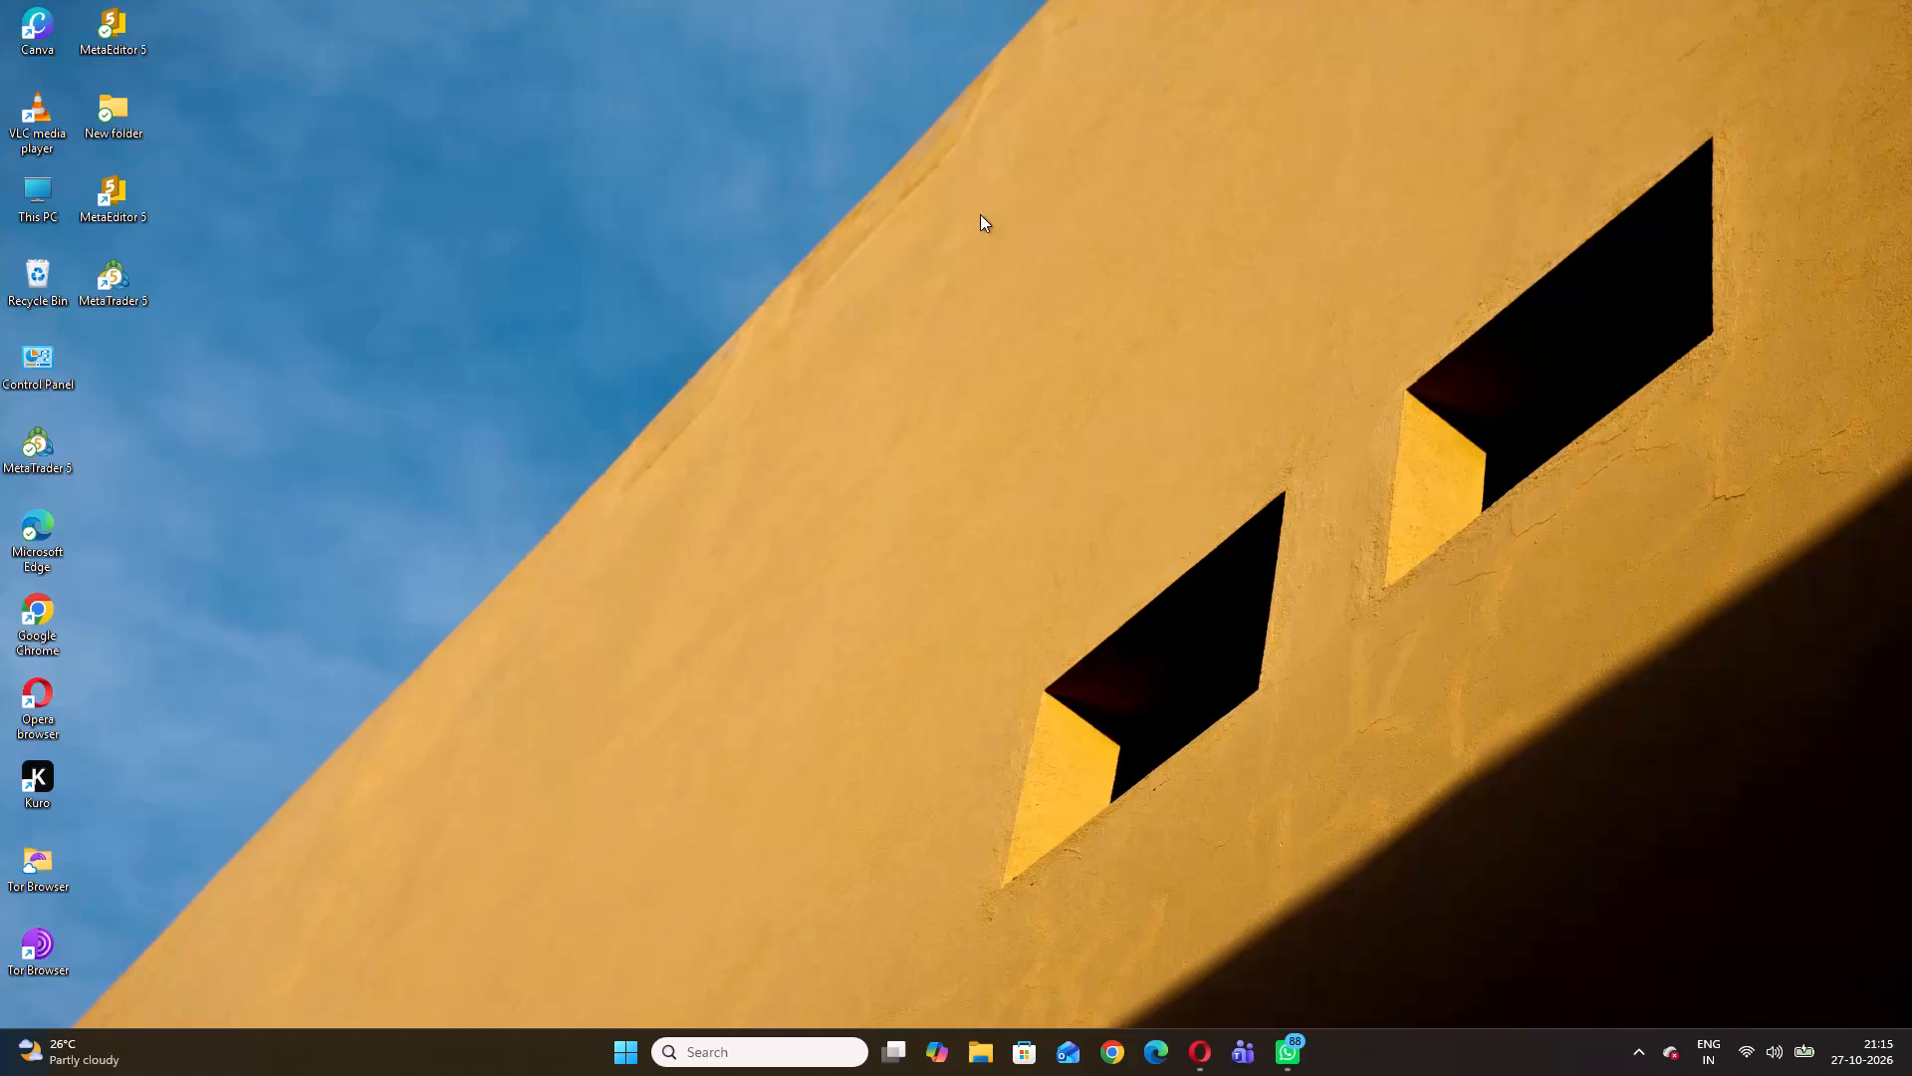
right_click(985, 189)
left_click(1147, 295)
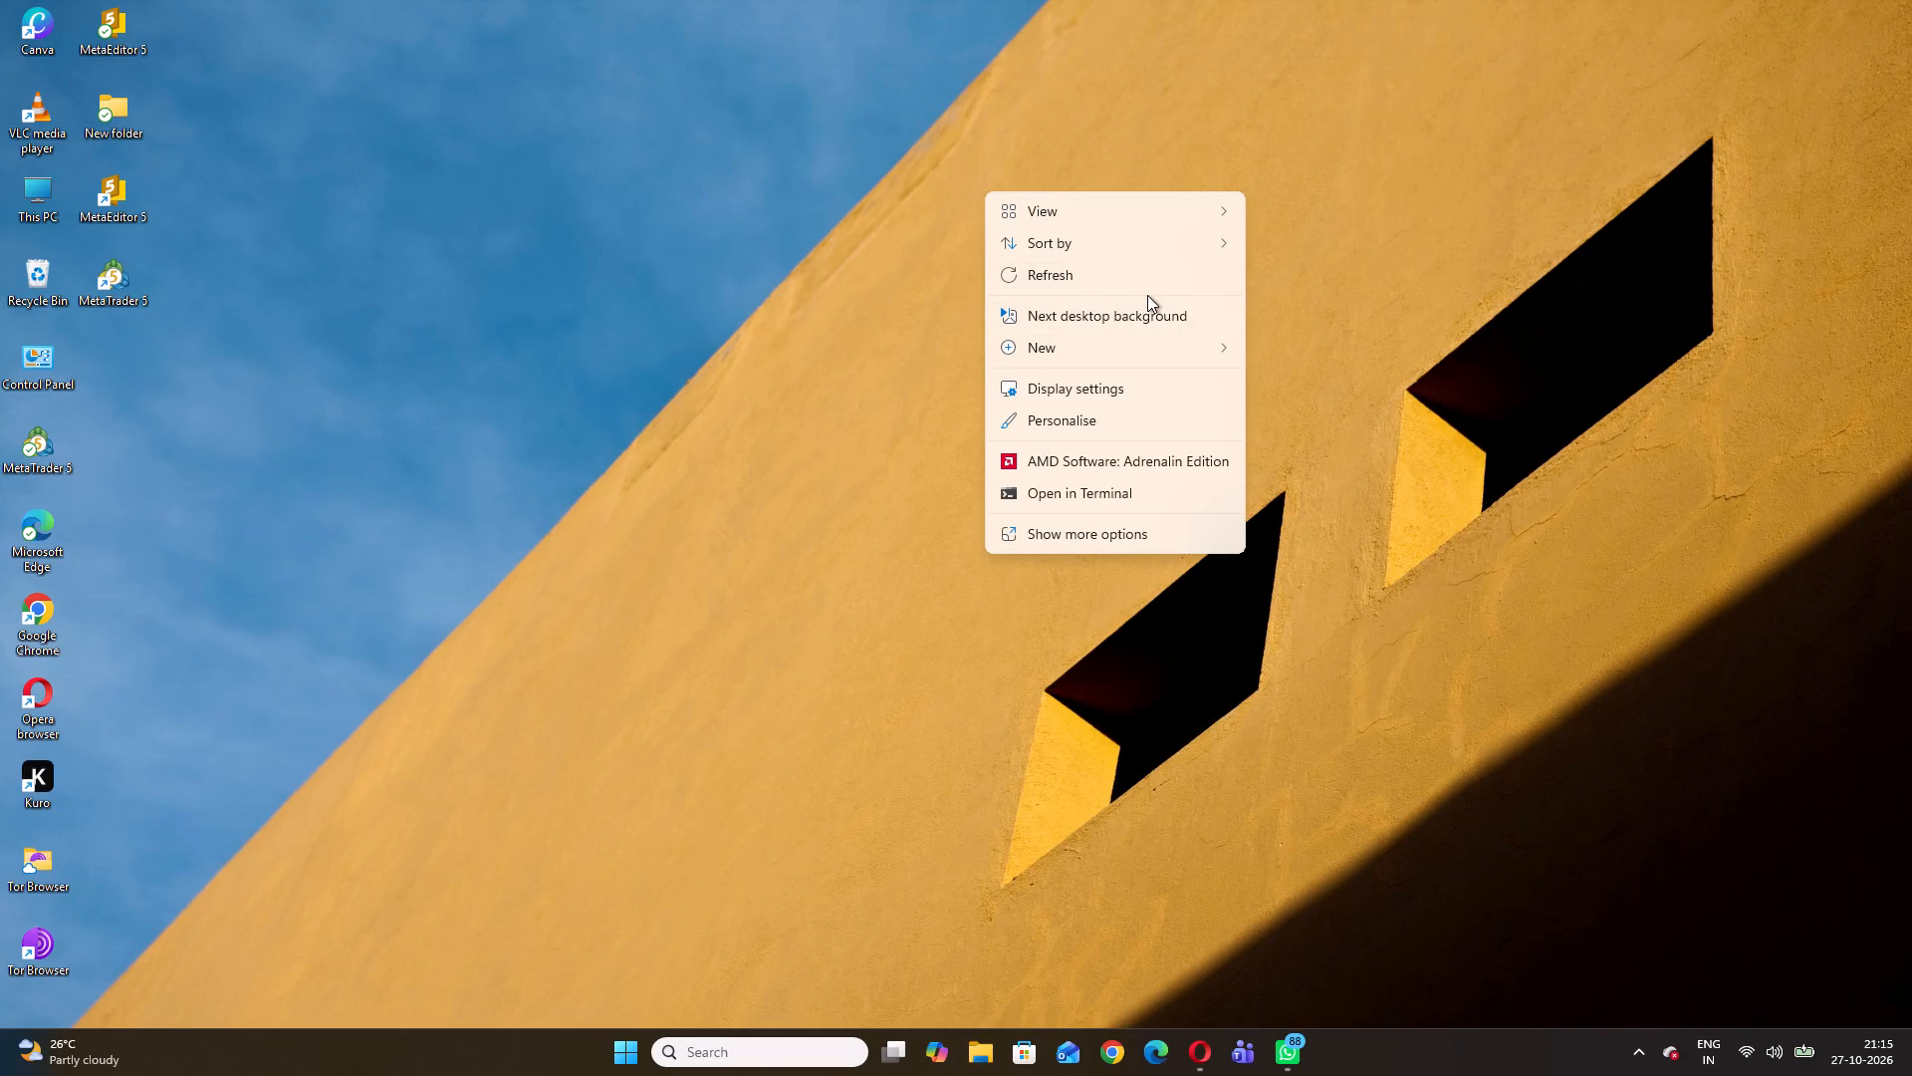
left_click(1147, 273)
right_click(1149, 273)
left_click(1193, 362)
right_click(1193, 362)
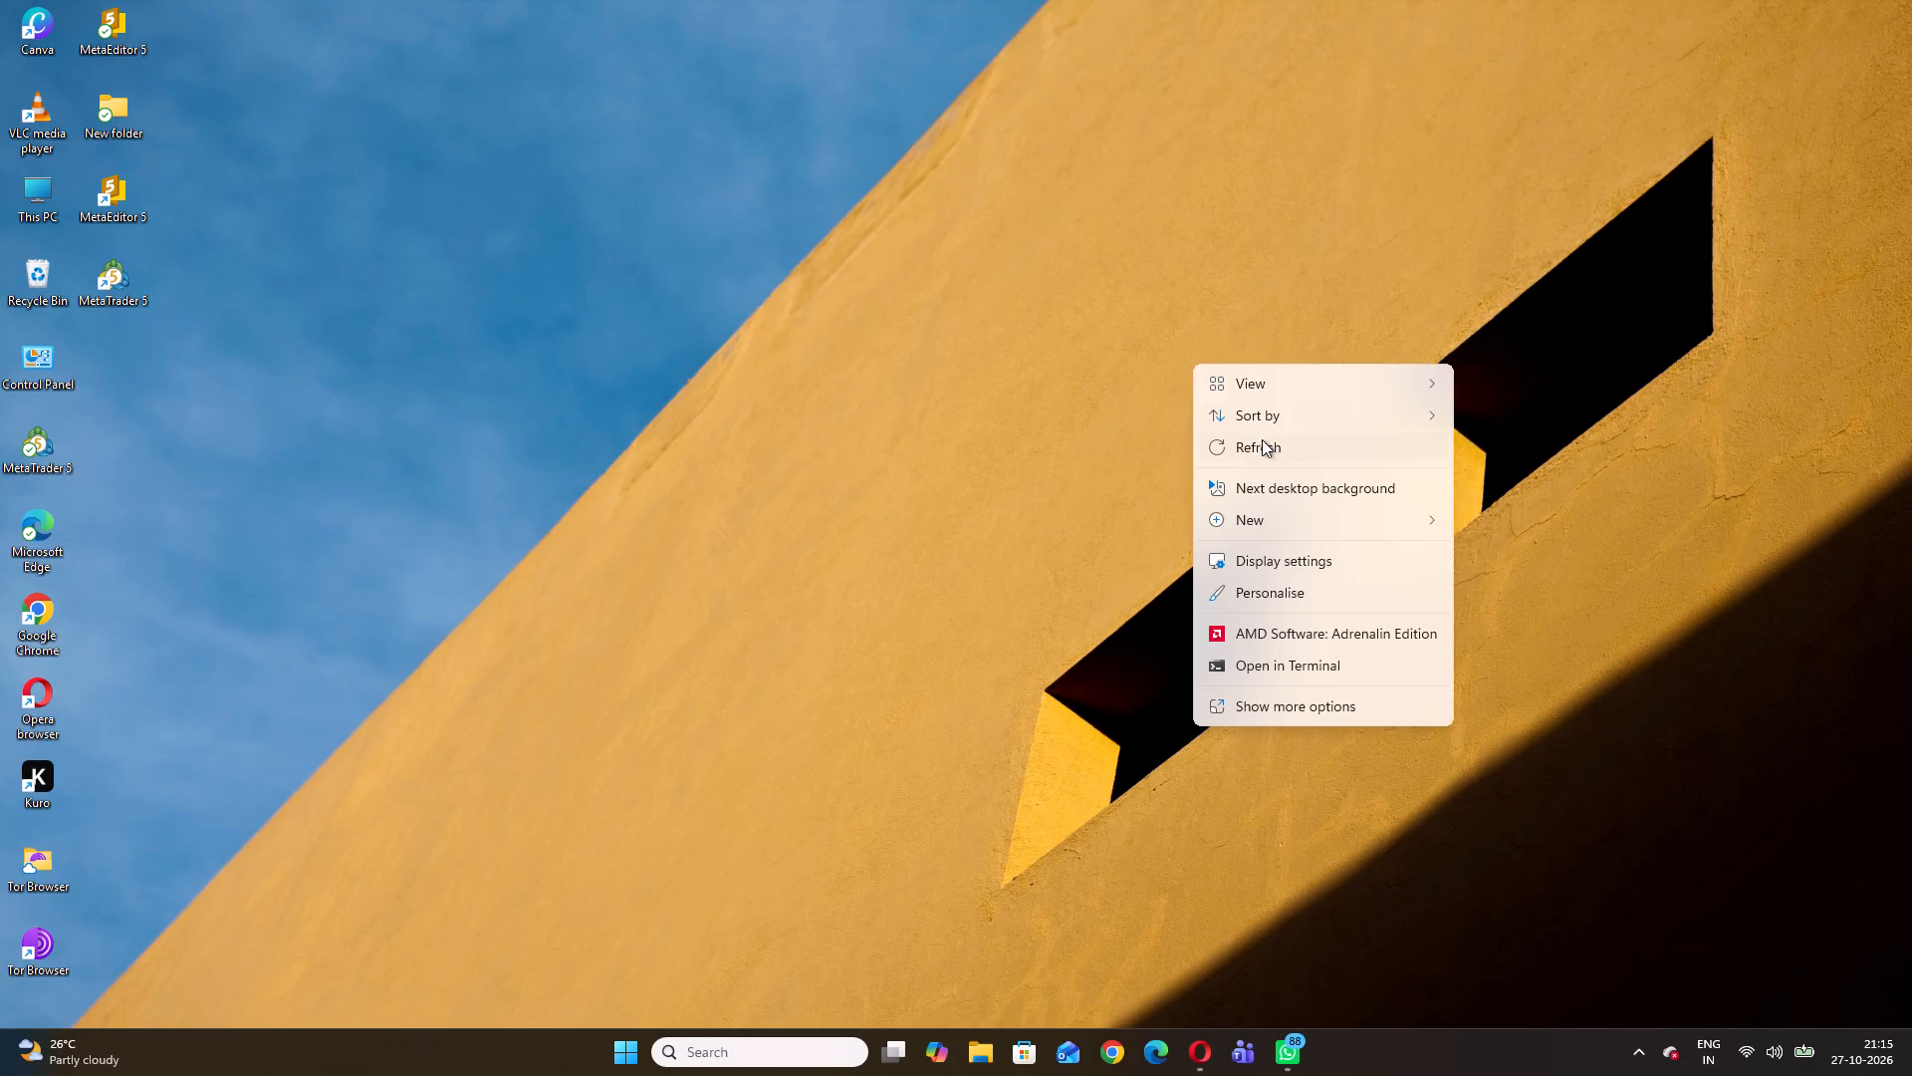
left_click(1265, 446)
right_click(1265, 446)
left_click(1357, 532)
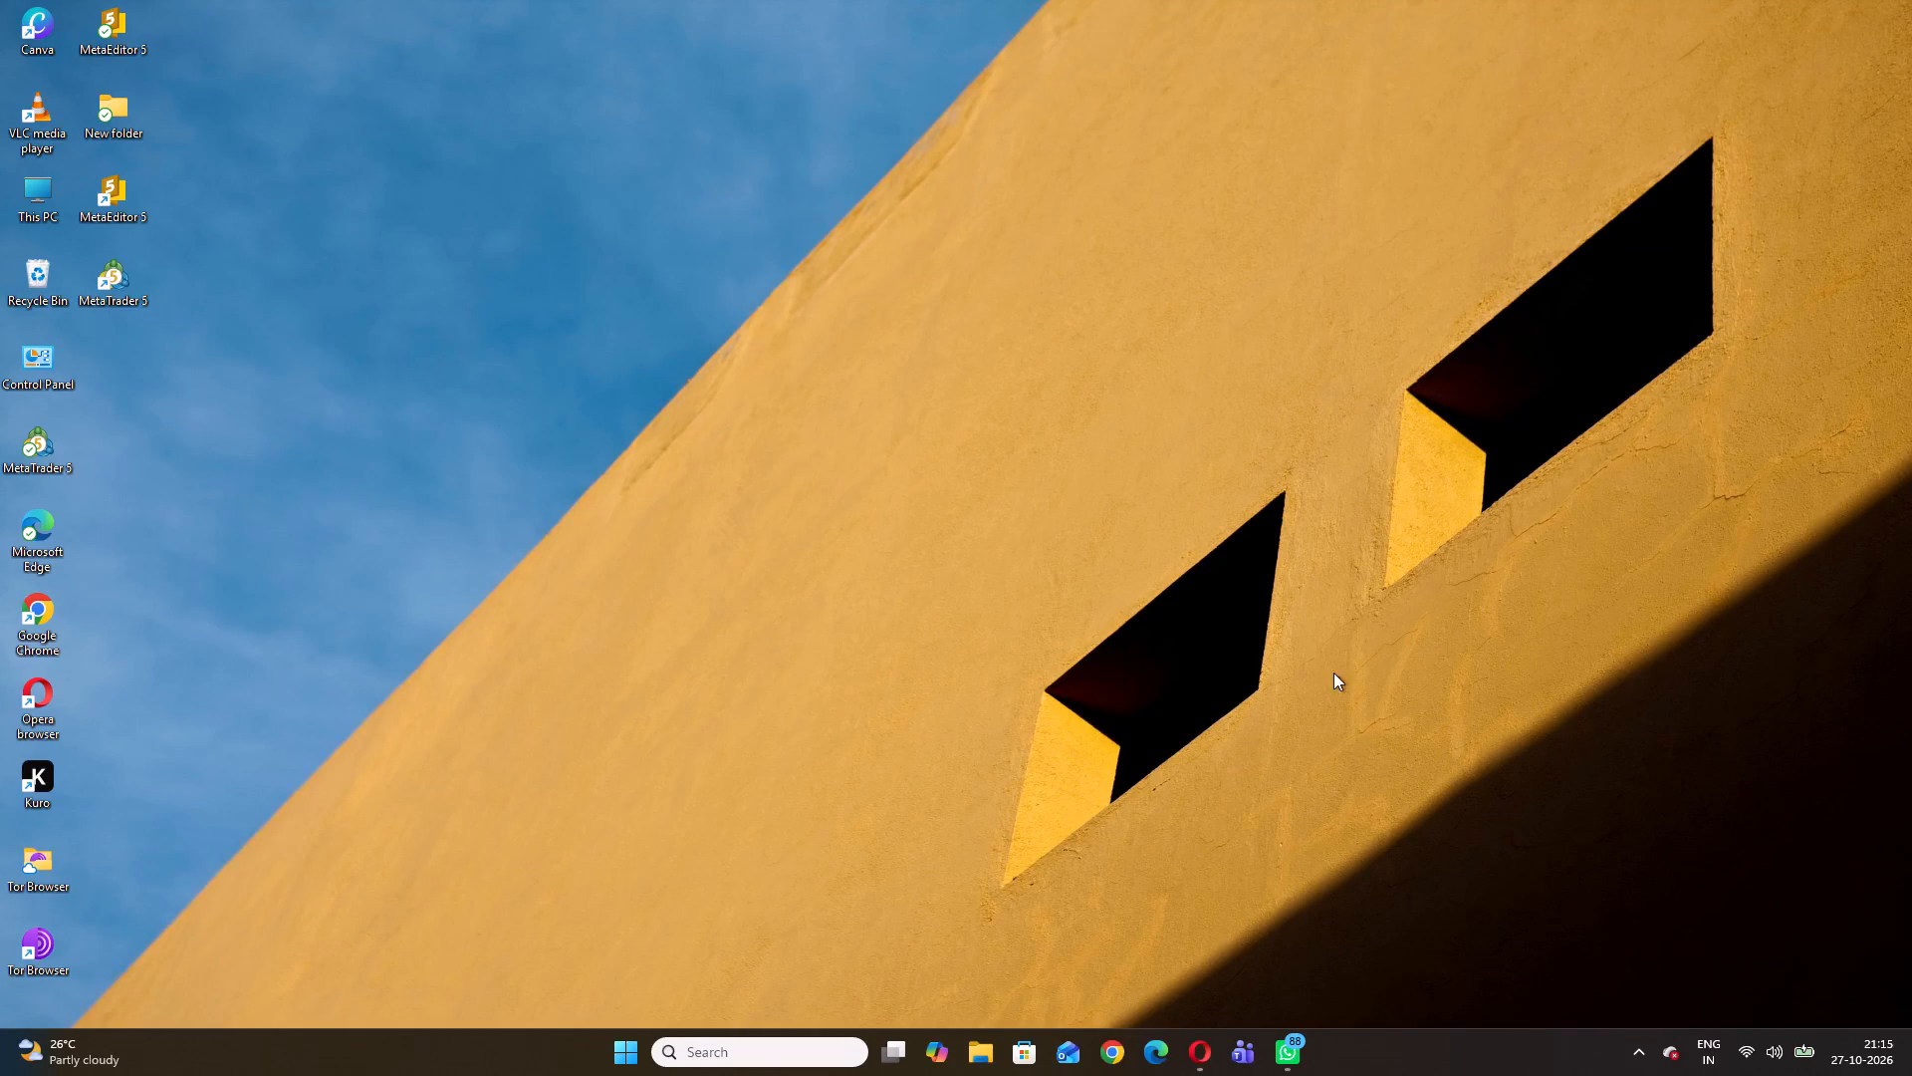
Switch to Microsoft Edge and maximise its window with the TradingView XAUUSD chart.
left_click(1152, 1043)
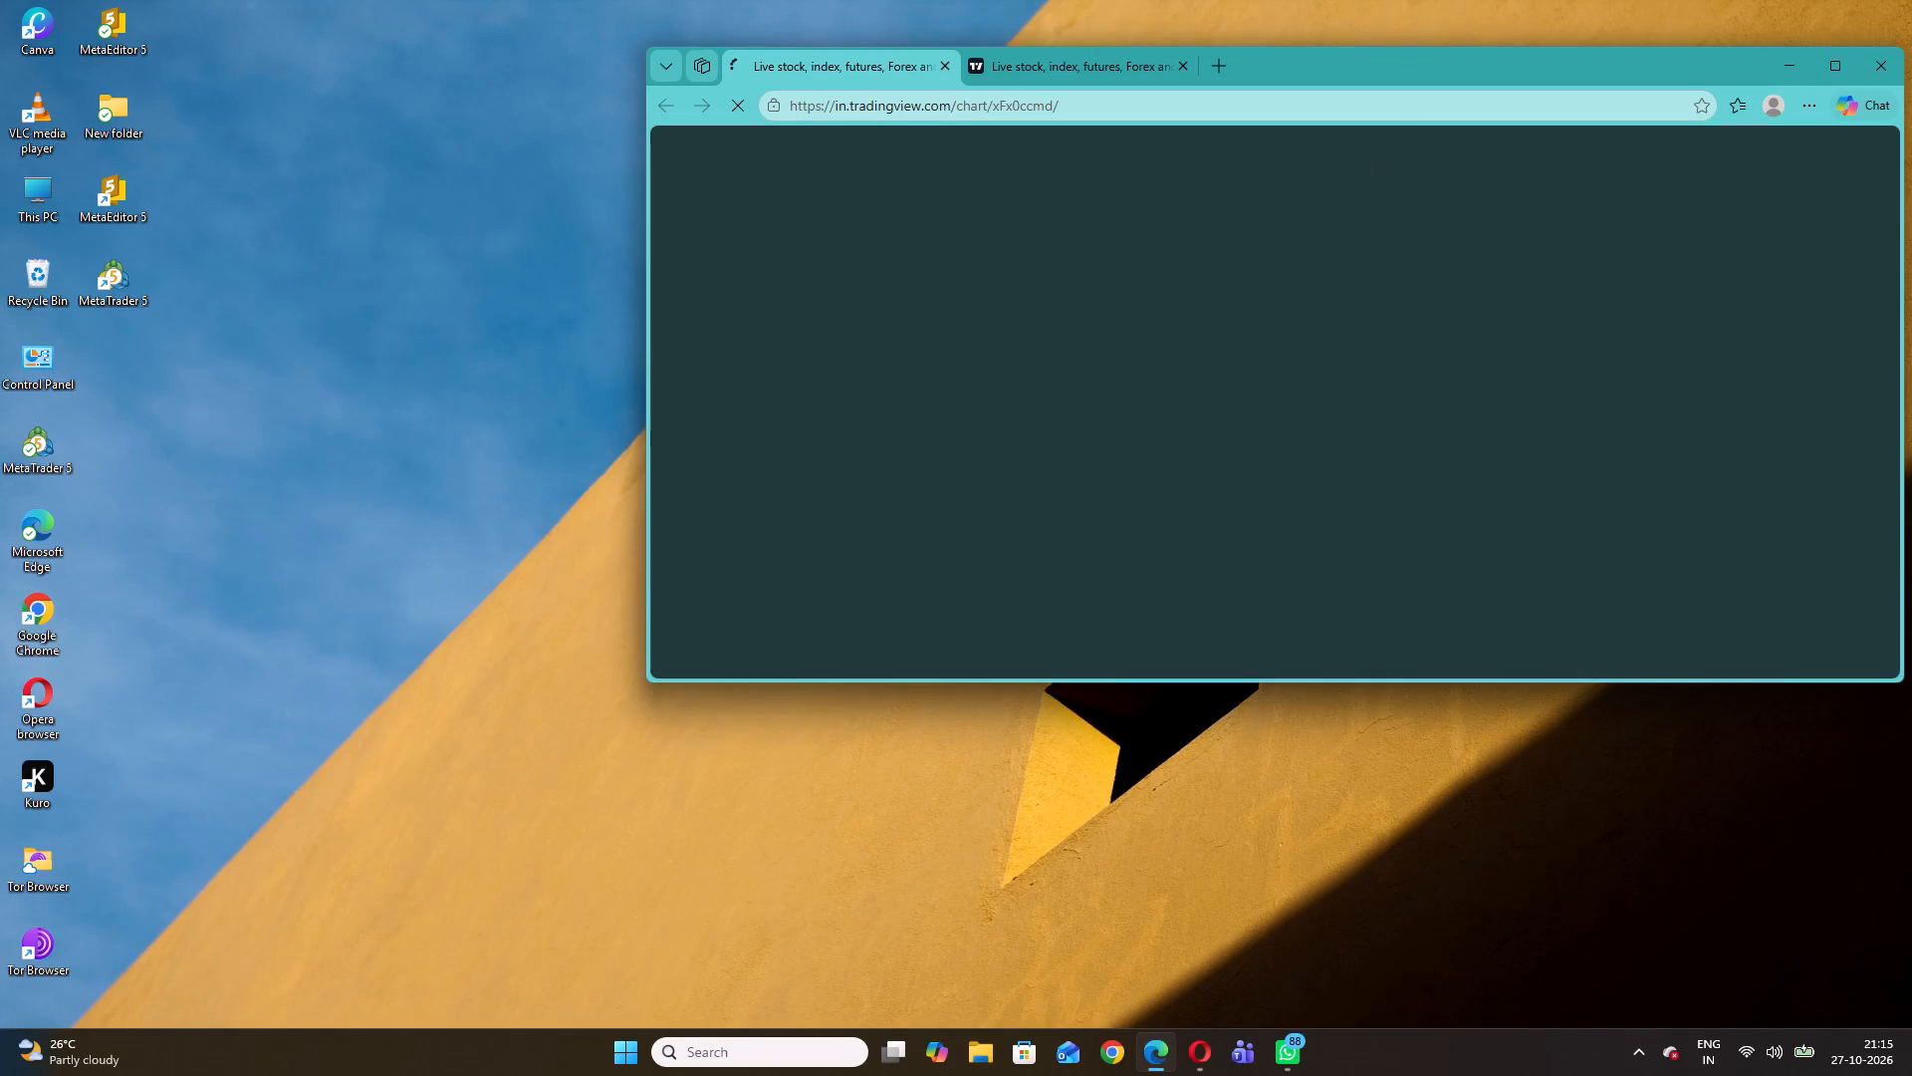
left_click(1837, 67)
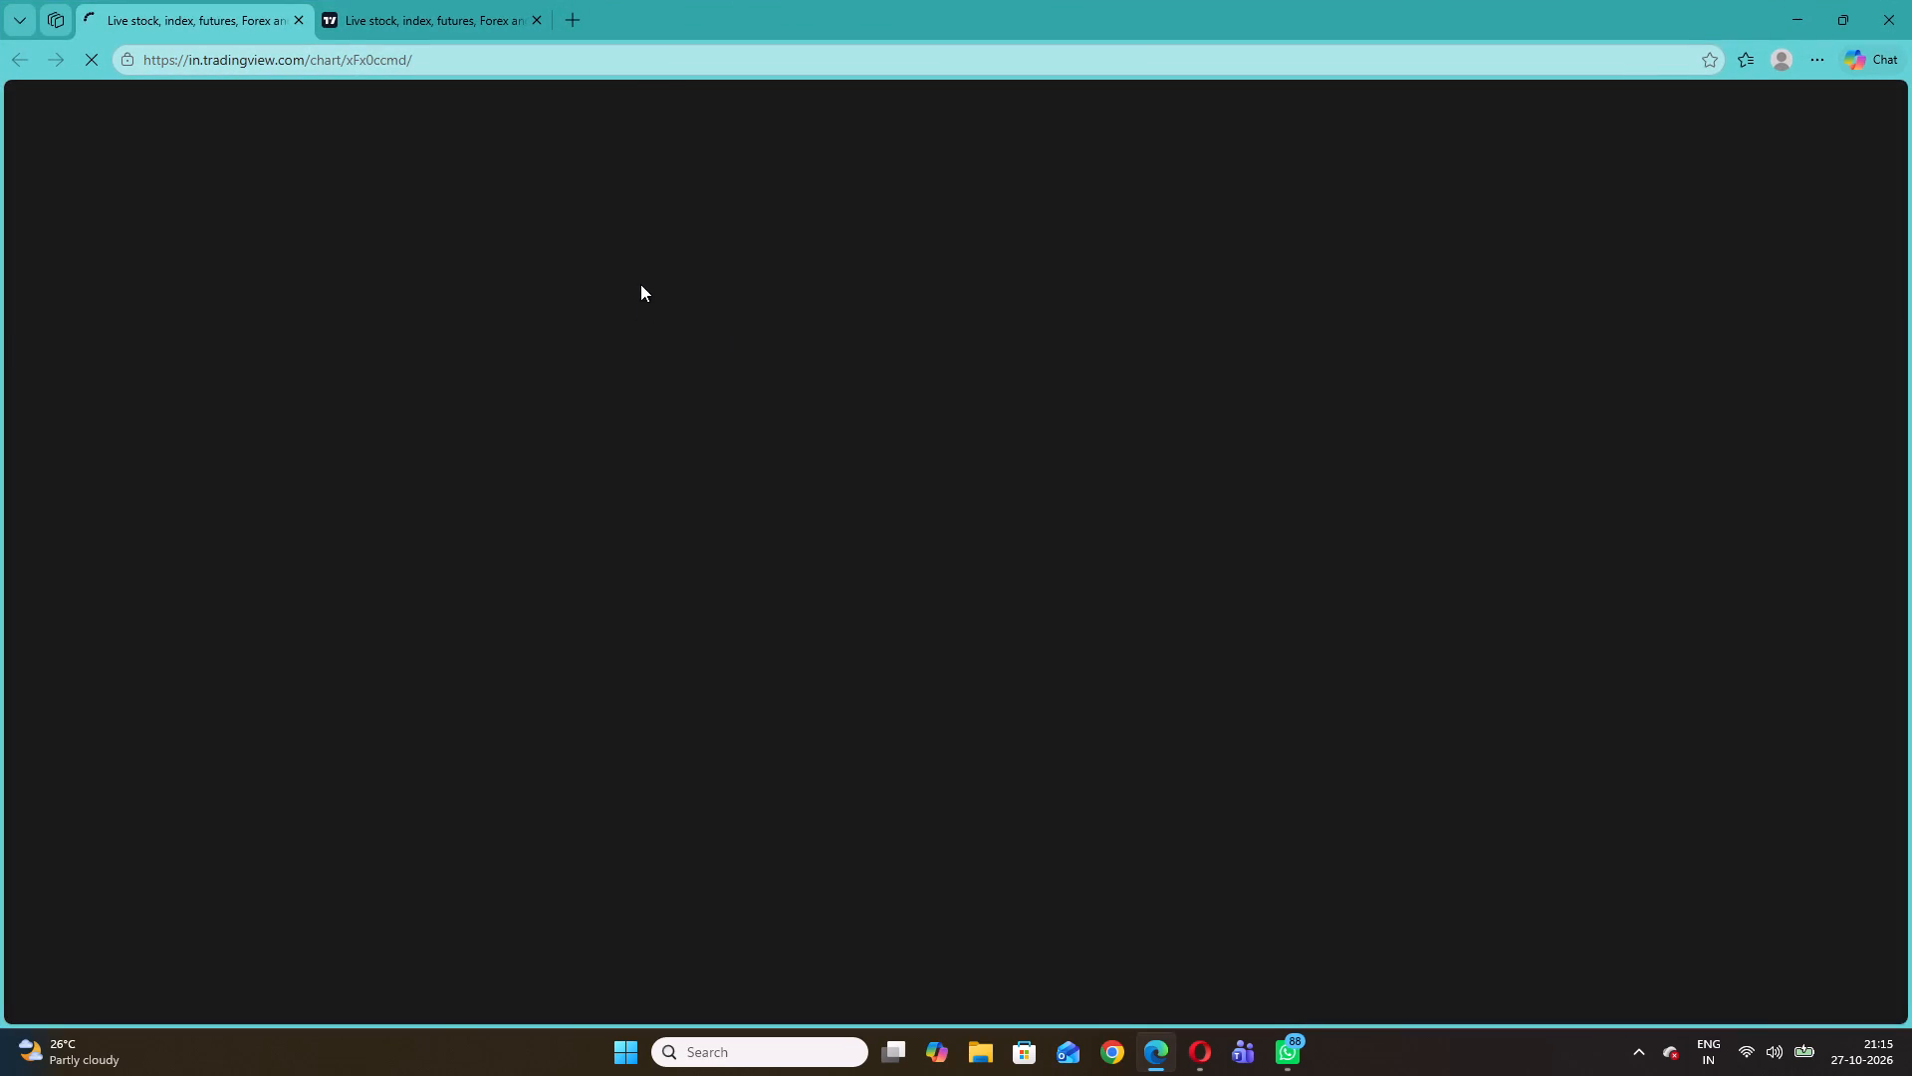
right_click(650, 279)
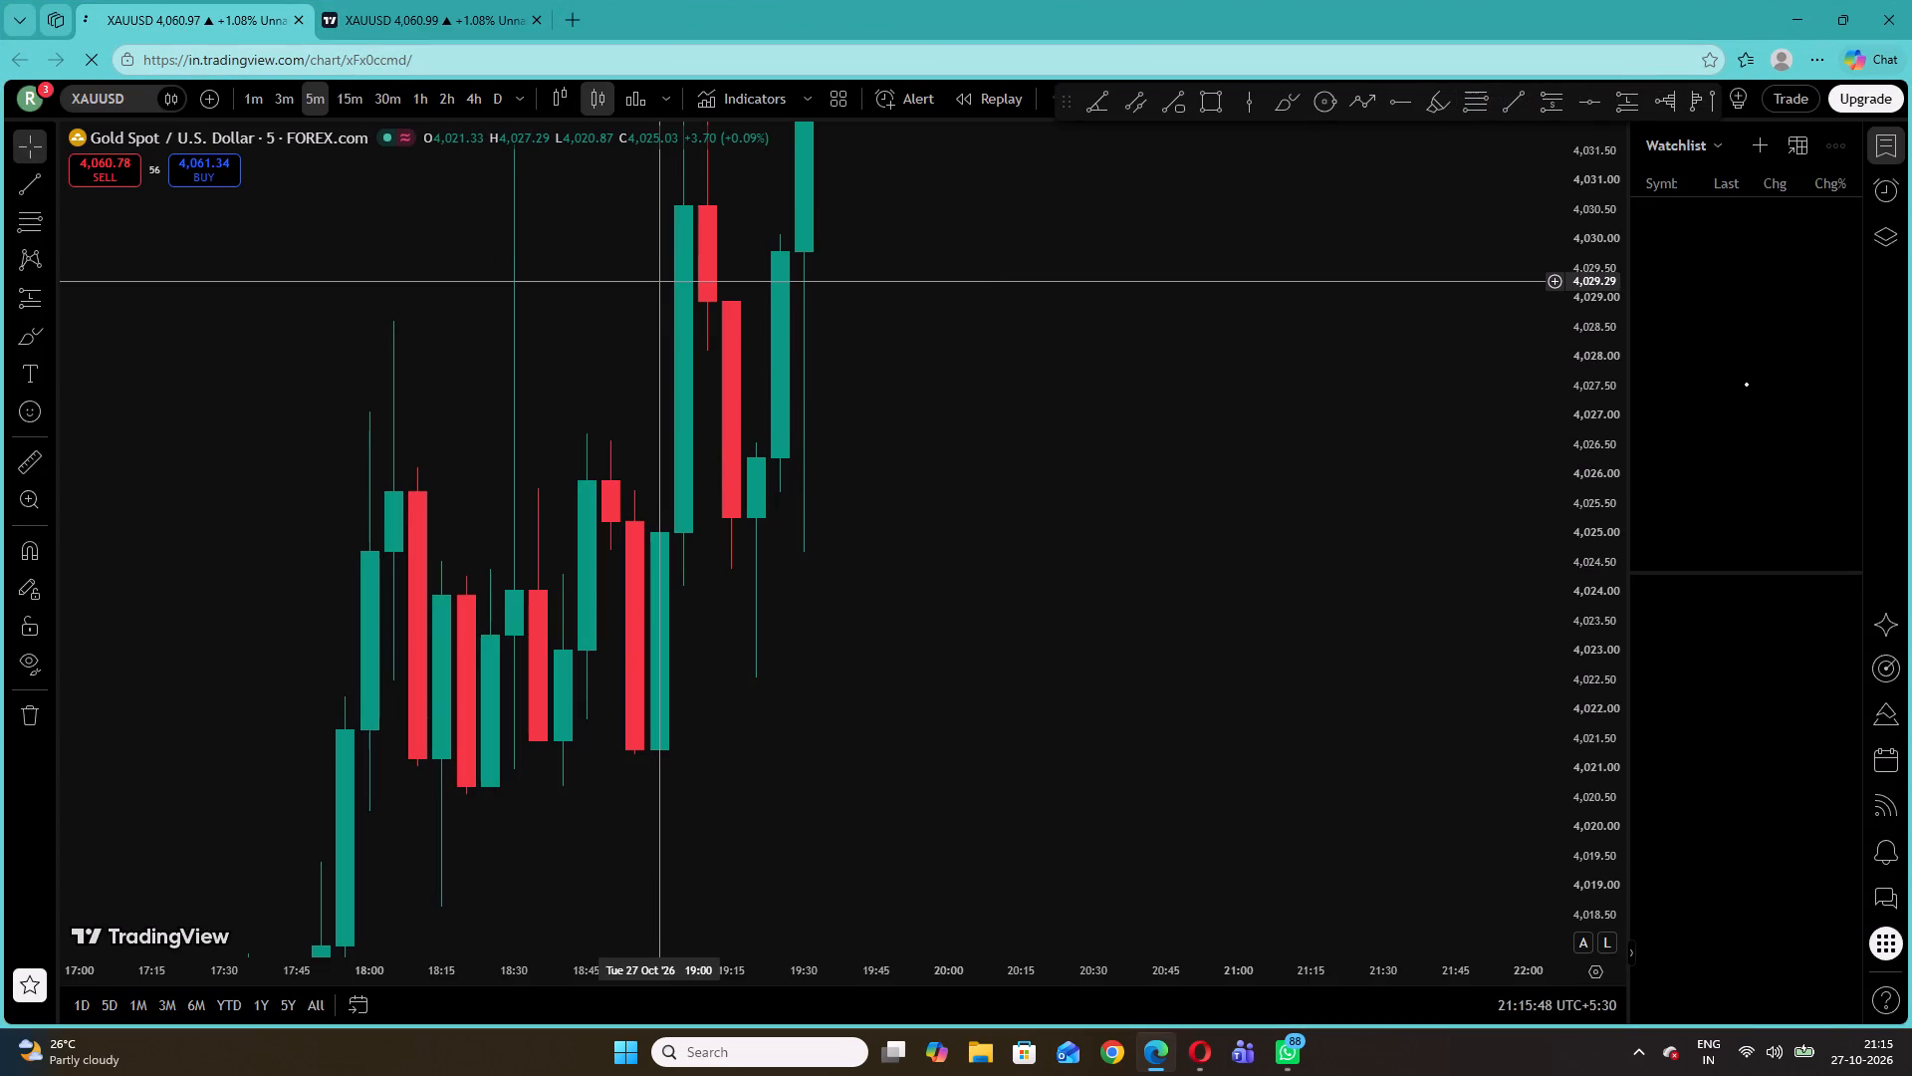
left_click(819, 312)
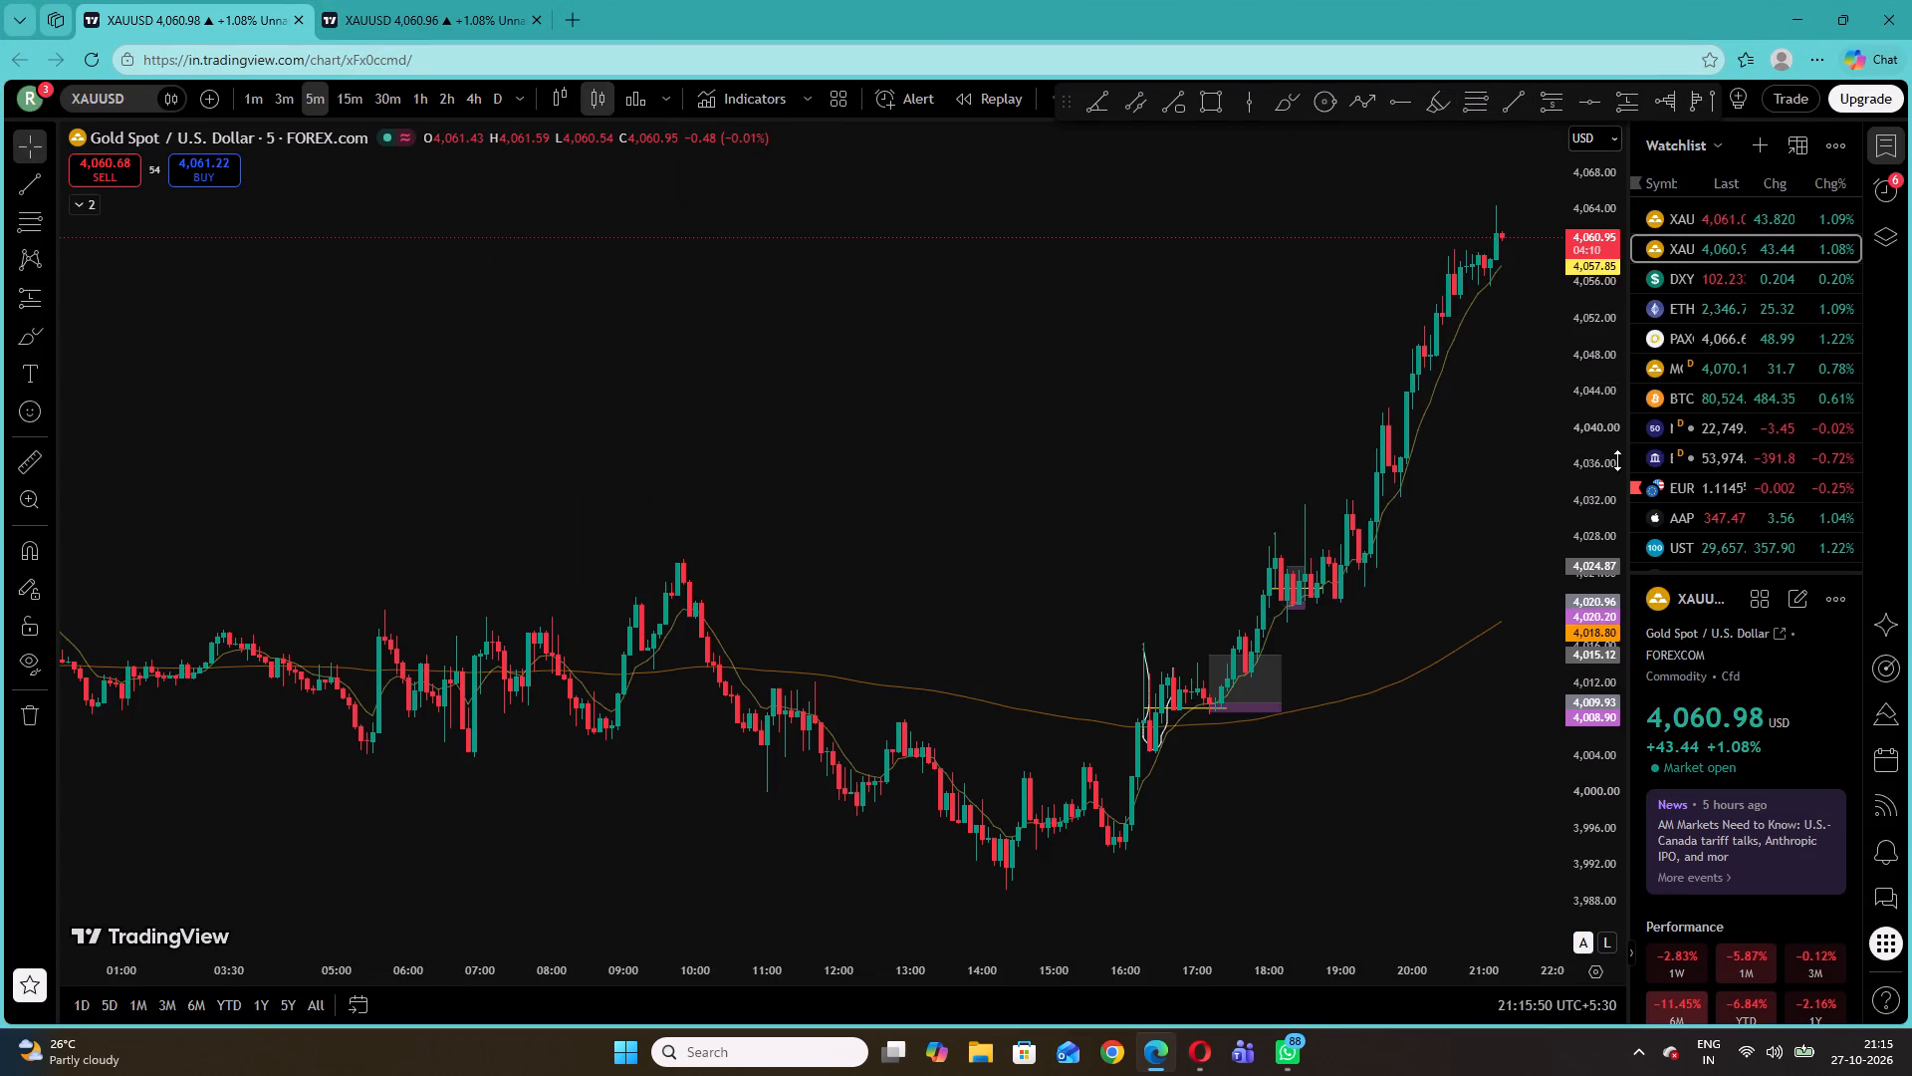
Change the XAUUSD chart from the 5-minute to the 1-minute timeframe.
left_click_drag(1592, 471, 1592, 328)
left_click_drag(1492, 355, 1201, 528)
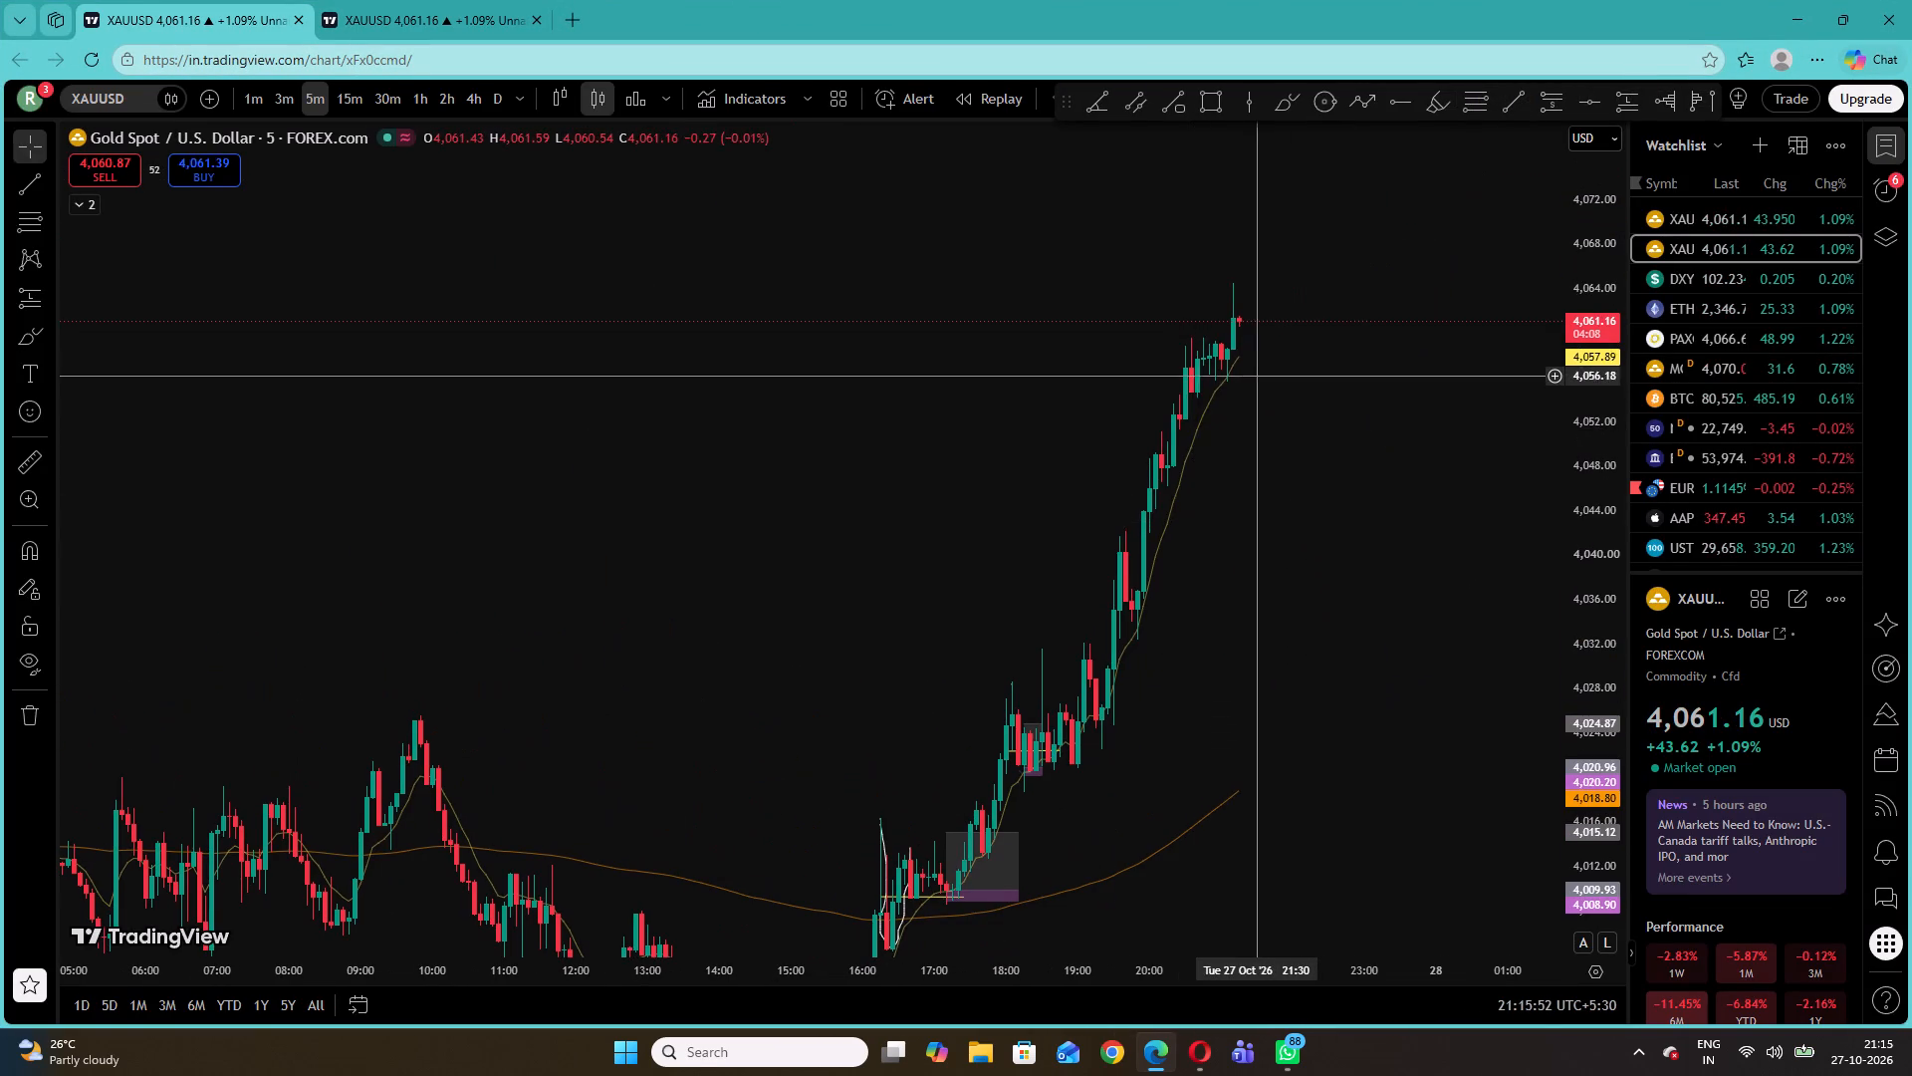
left_click_drag(1174, 657, 1249, 483)
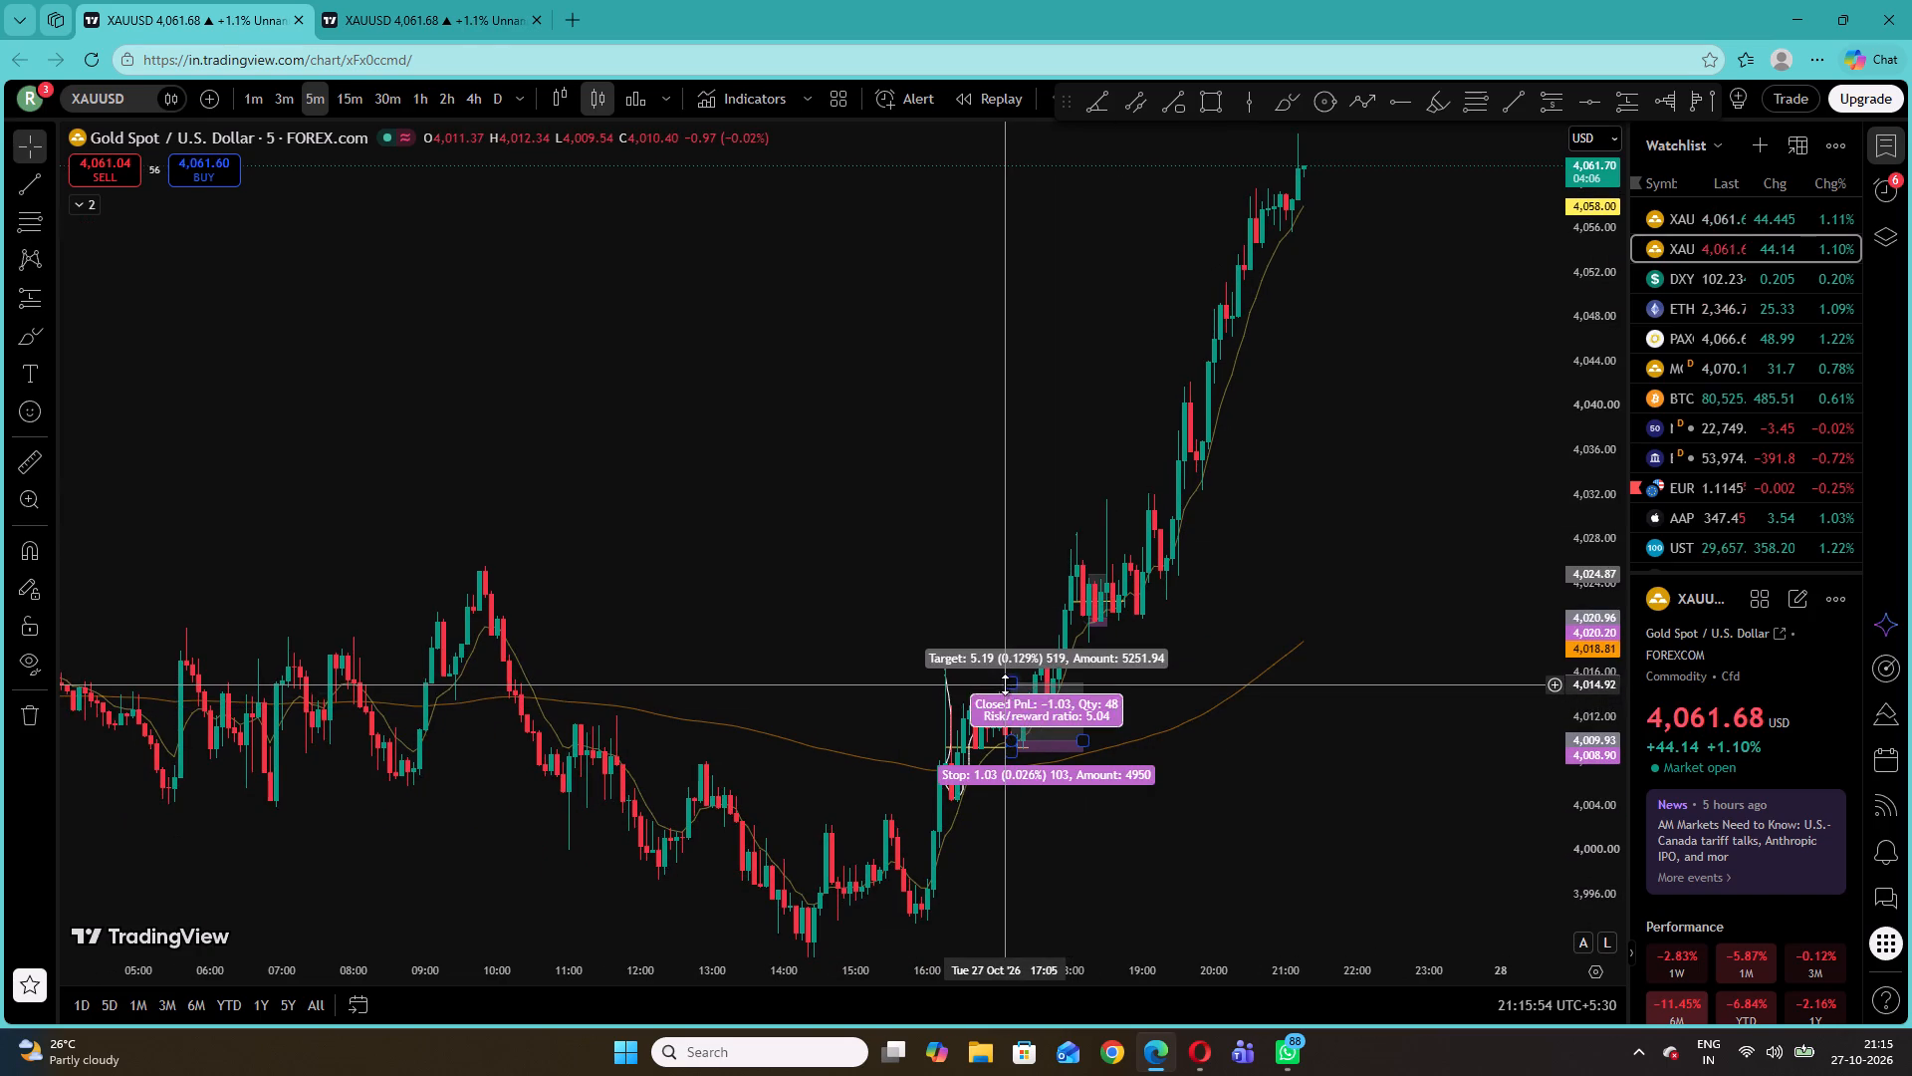
left_click_drag(982, 505, 1015, 487)
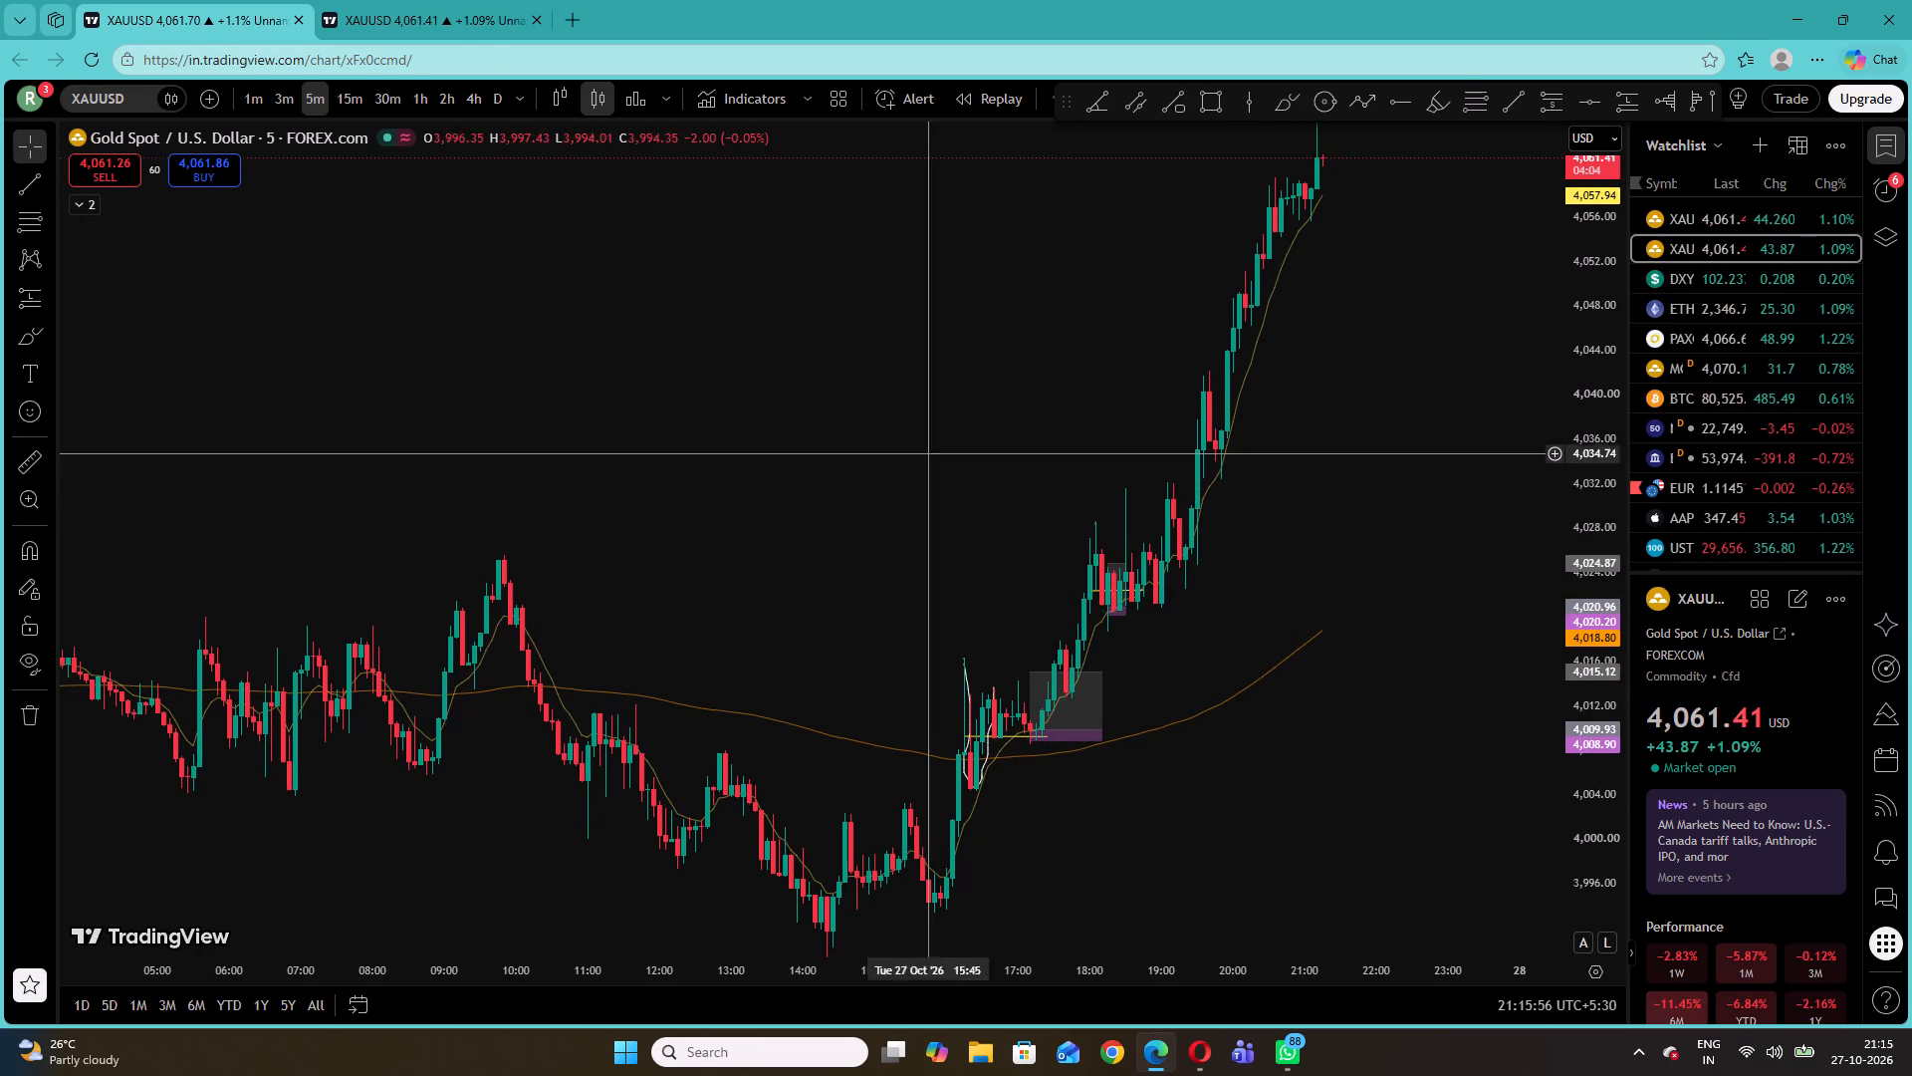
left_click(245, 89)
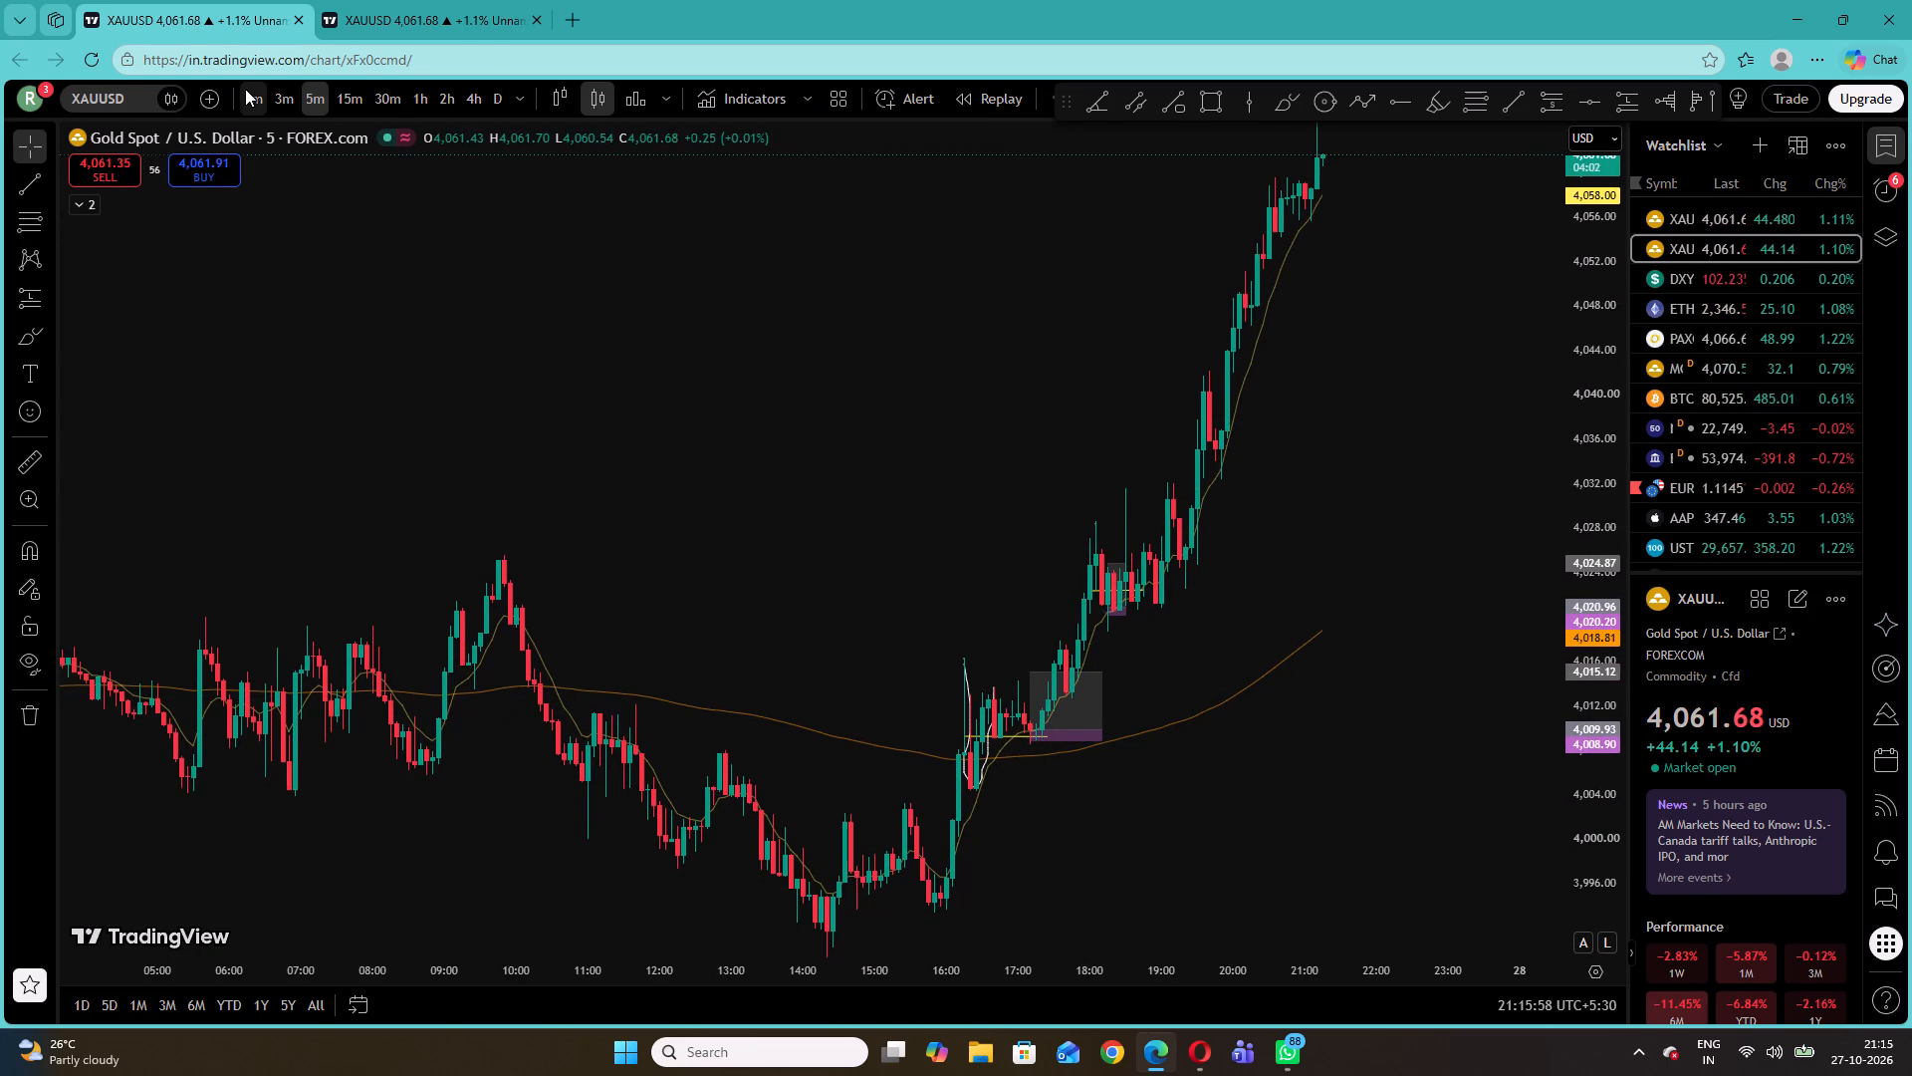
Examine the latest 1-minute XAUUSD candles, from the 20:00 rally up to the current price.
right_click(935, 439)
left_click(988, 455)
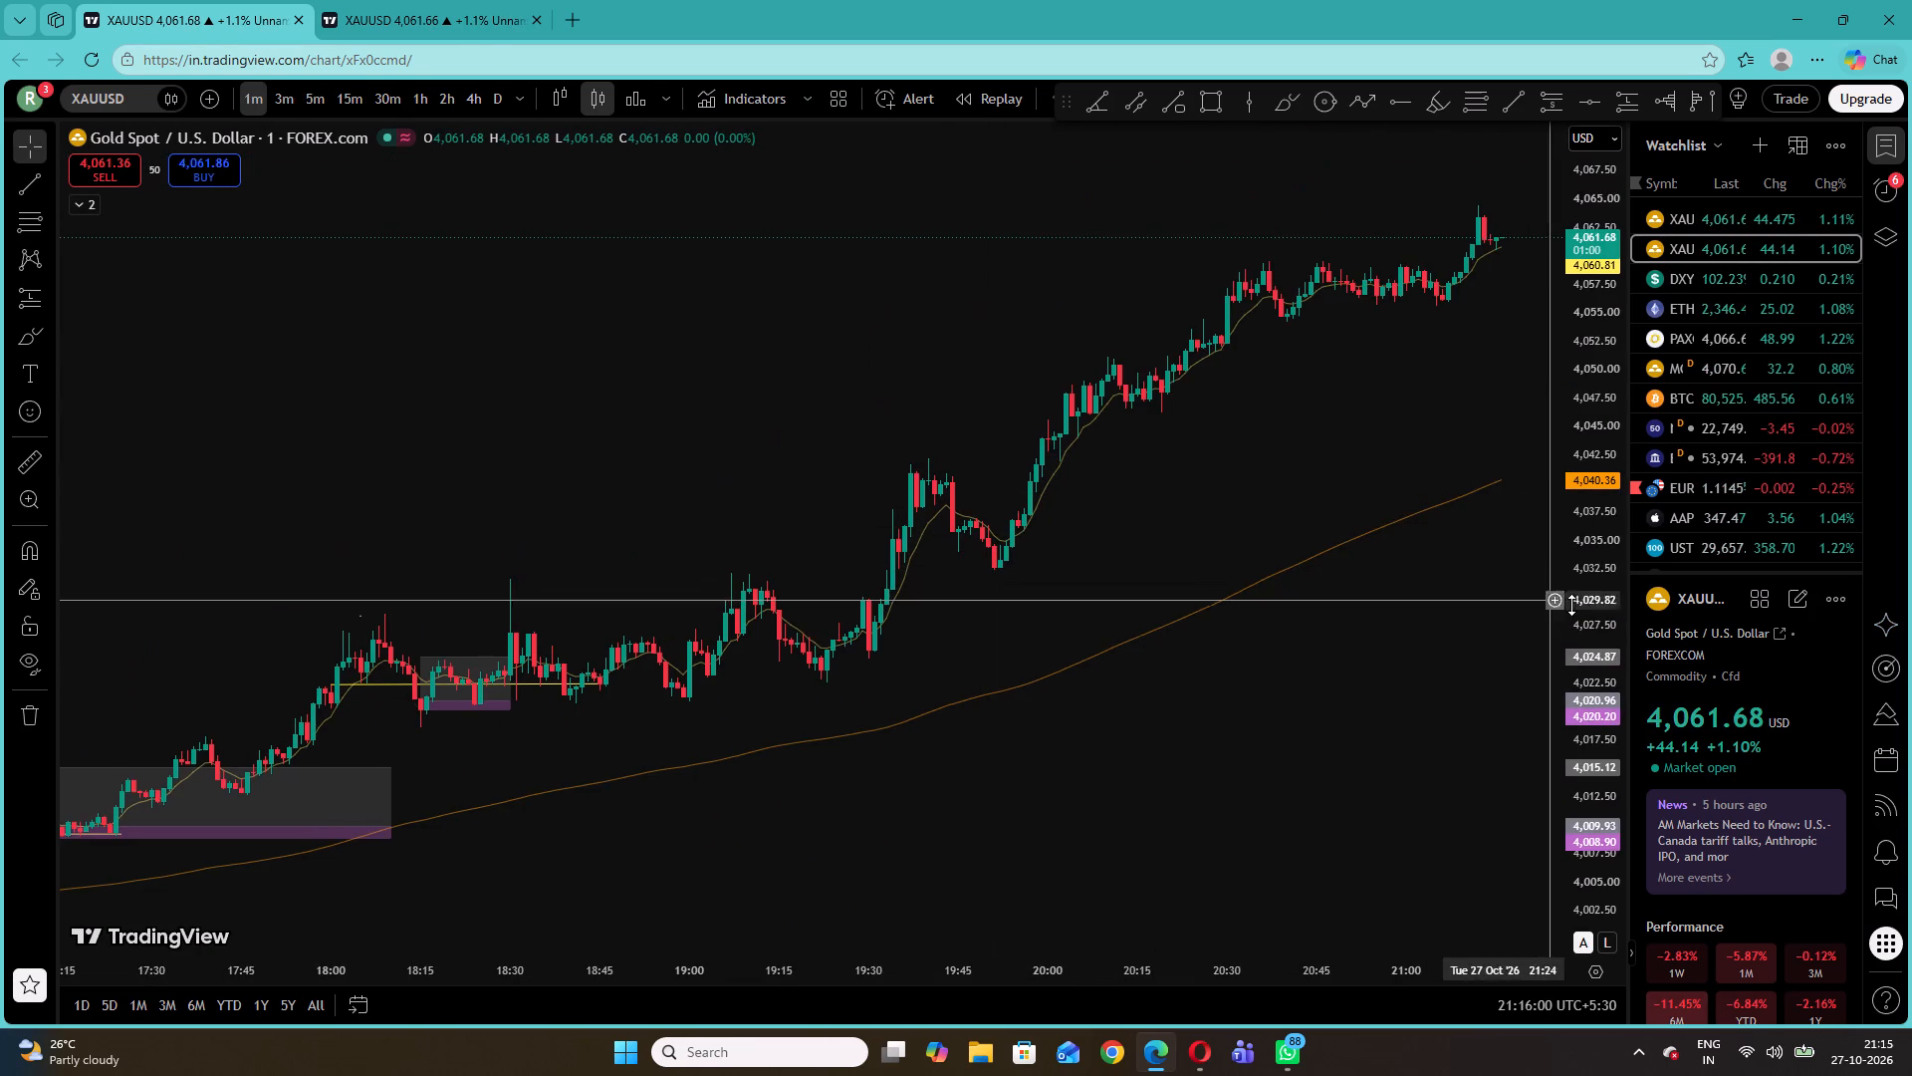
left_click_drag(1599, 638, 1573, 166)
left_click_drag(1290, 303, 1054, 751)
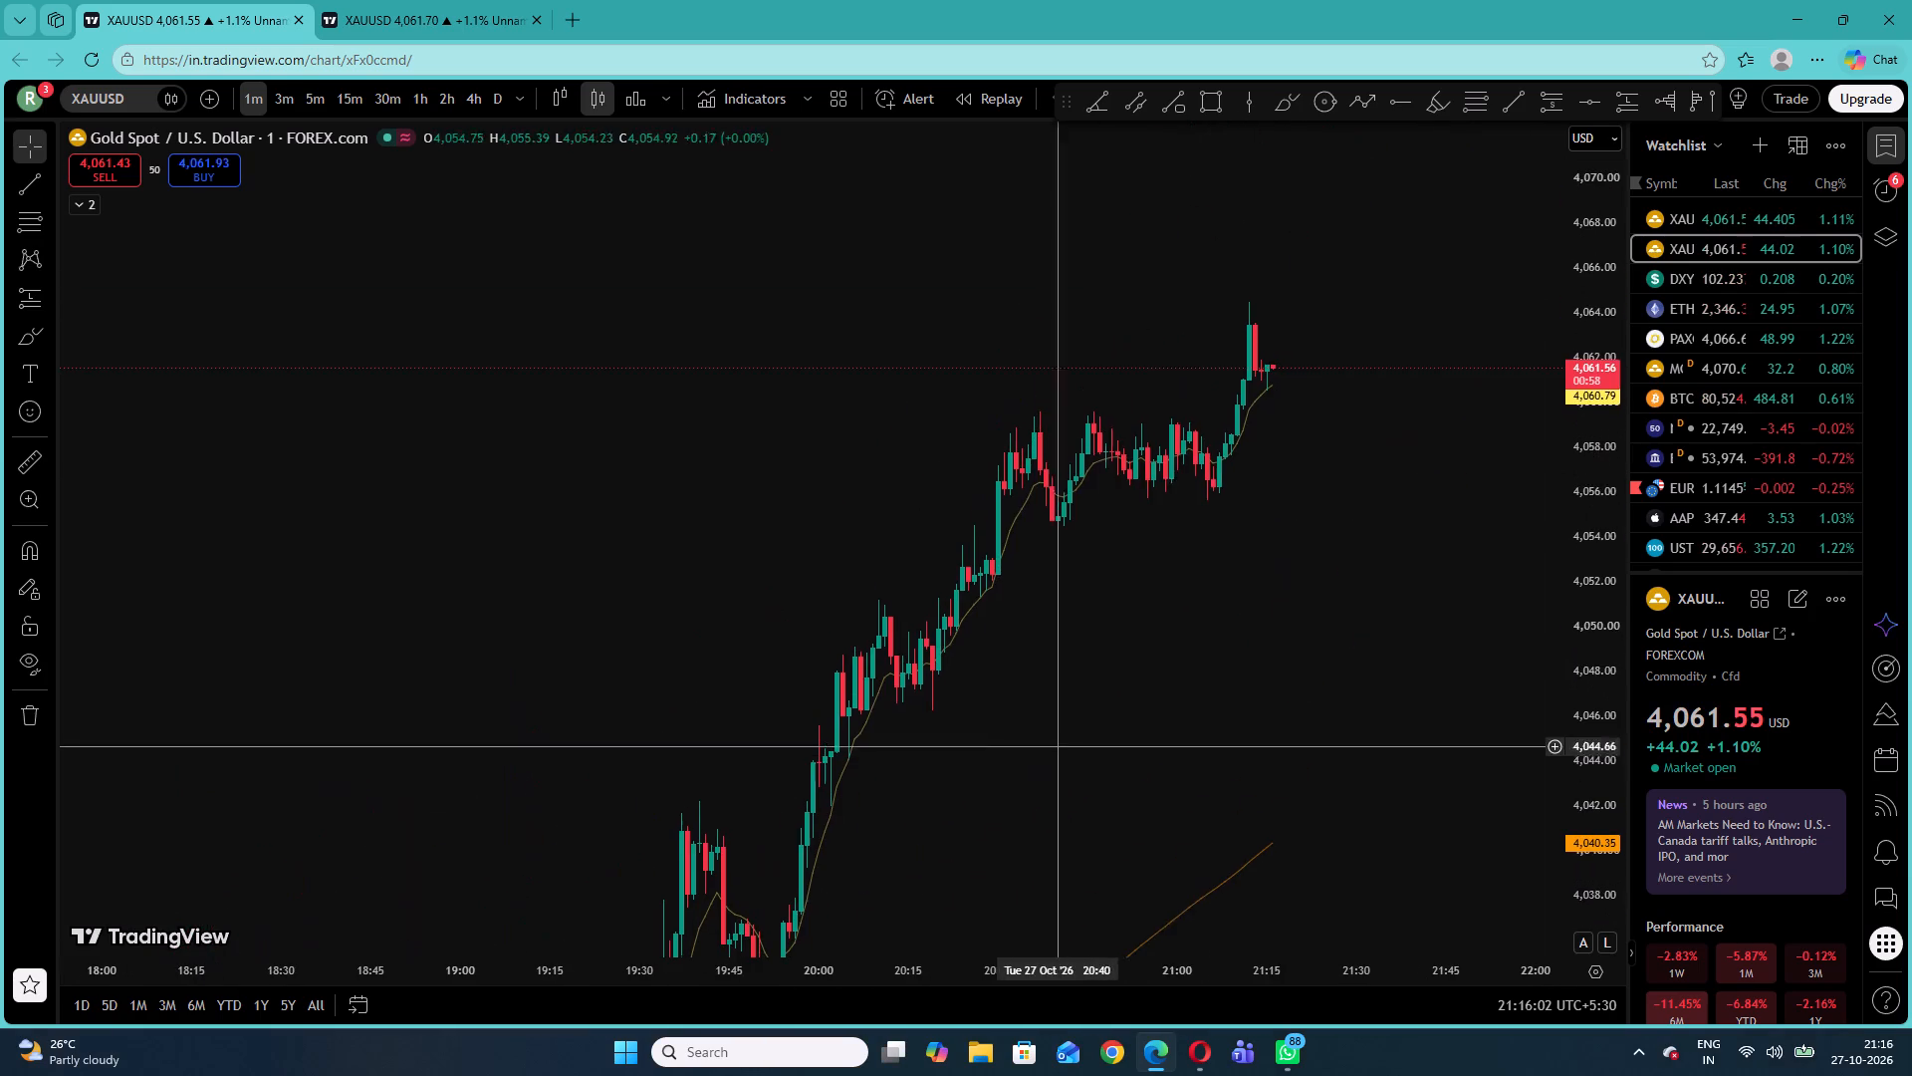
scroll(1339, 381, "left", 1)
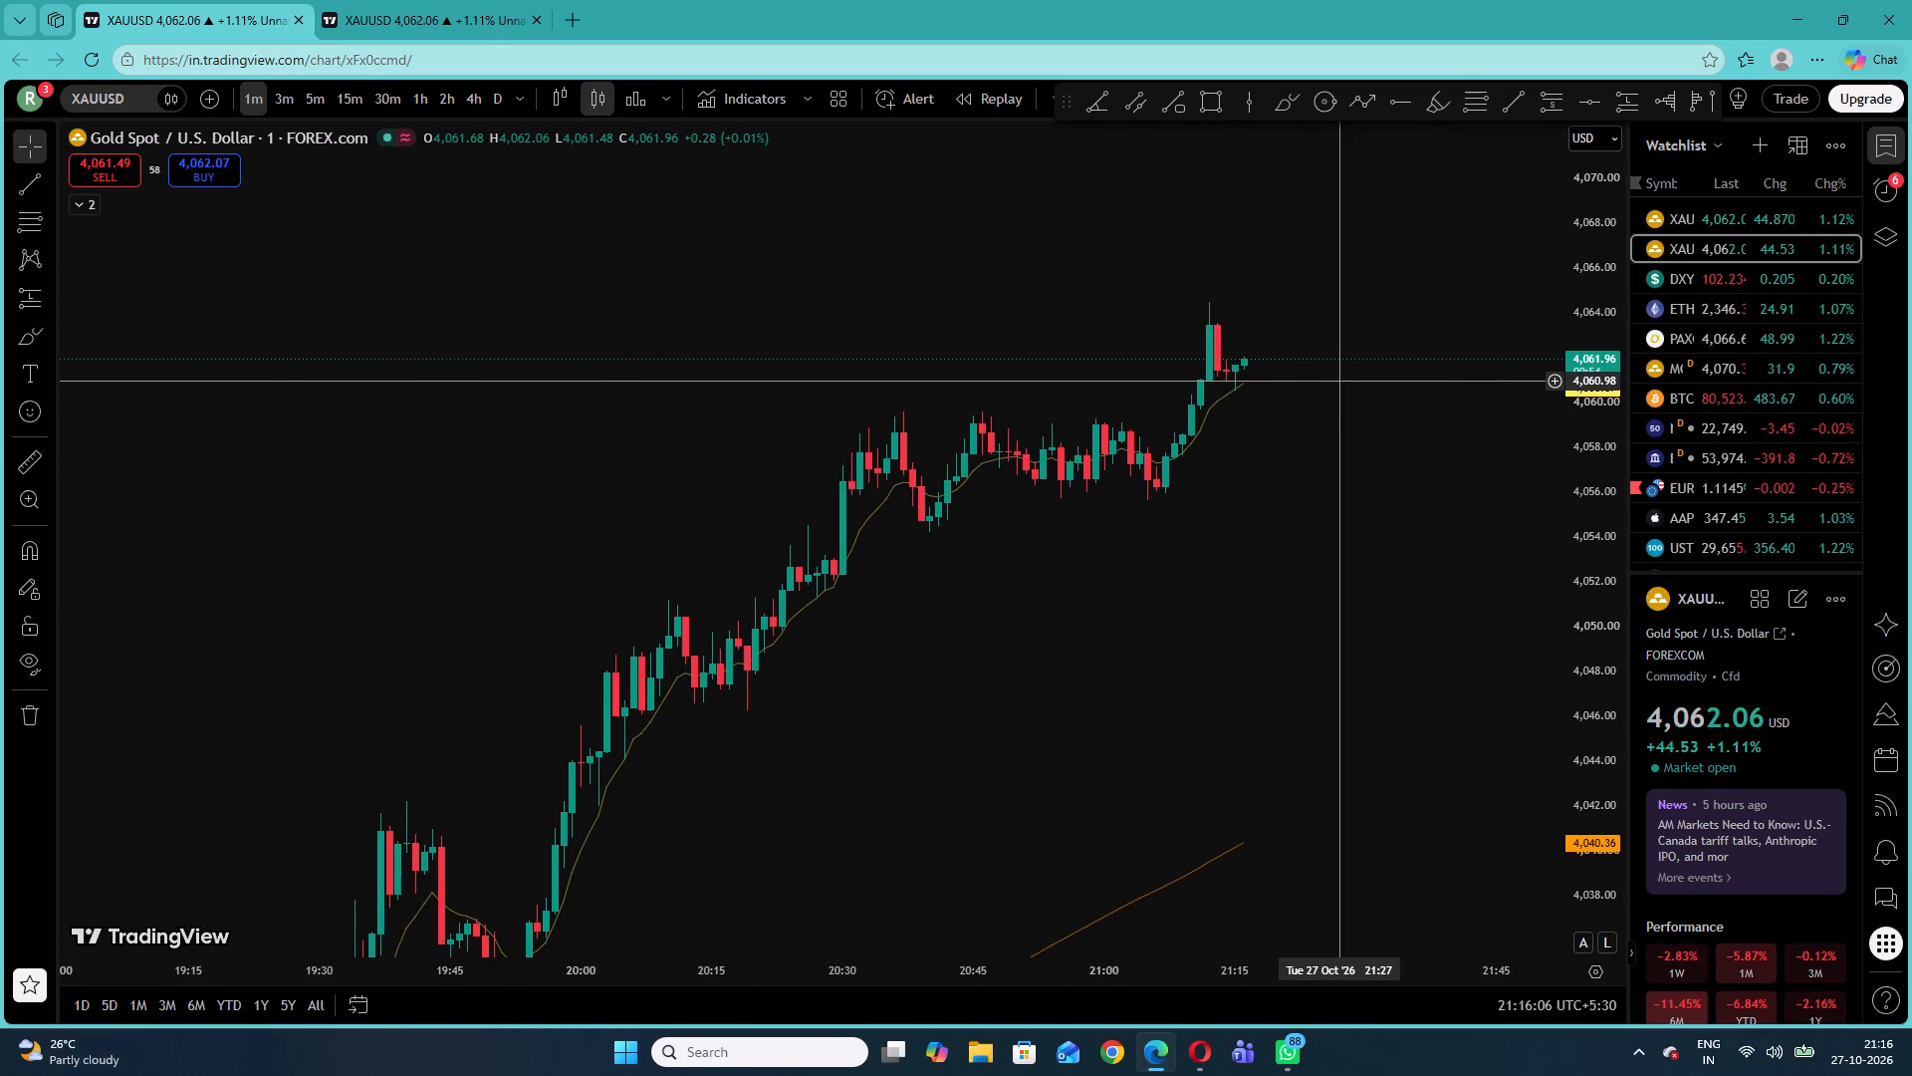
left_click_drag(1625, 706, 1588, 235)
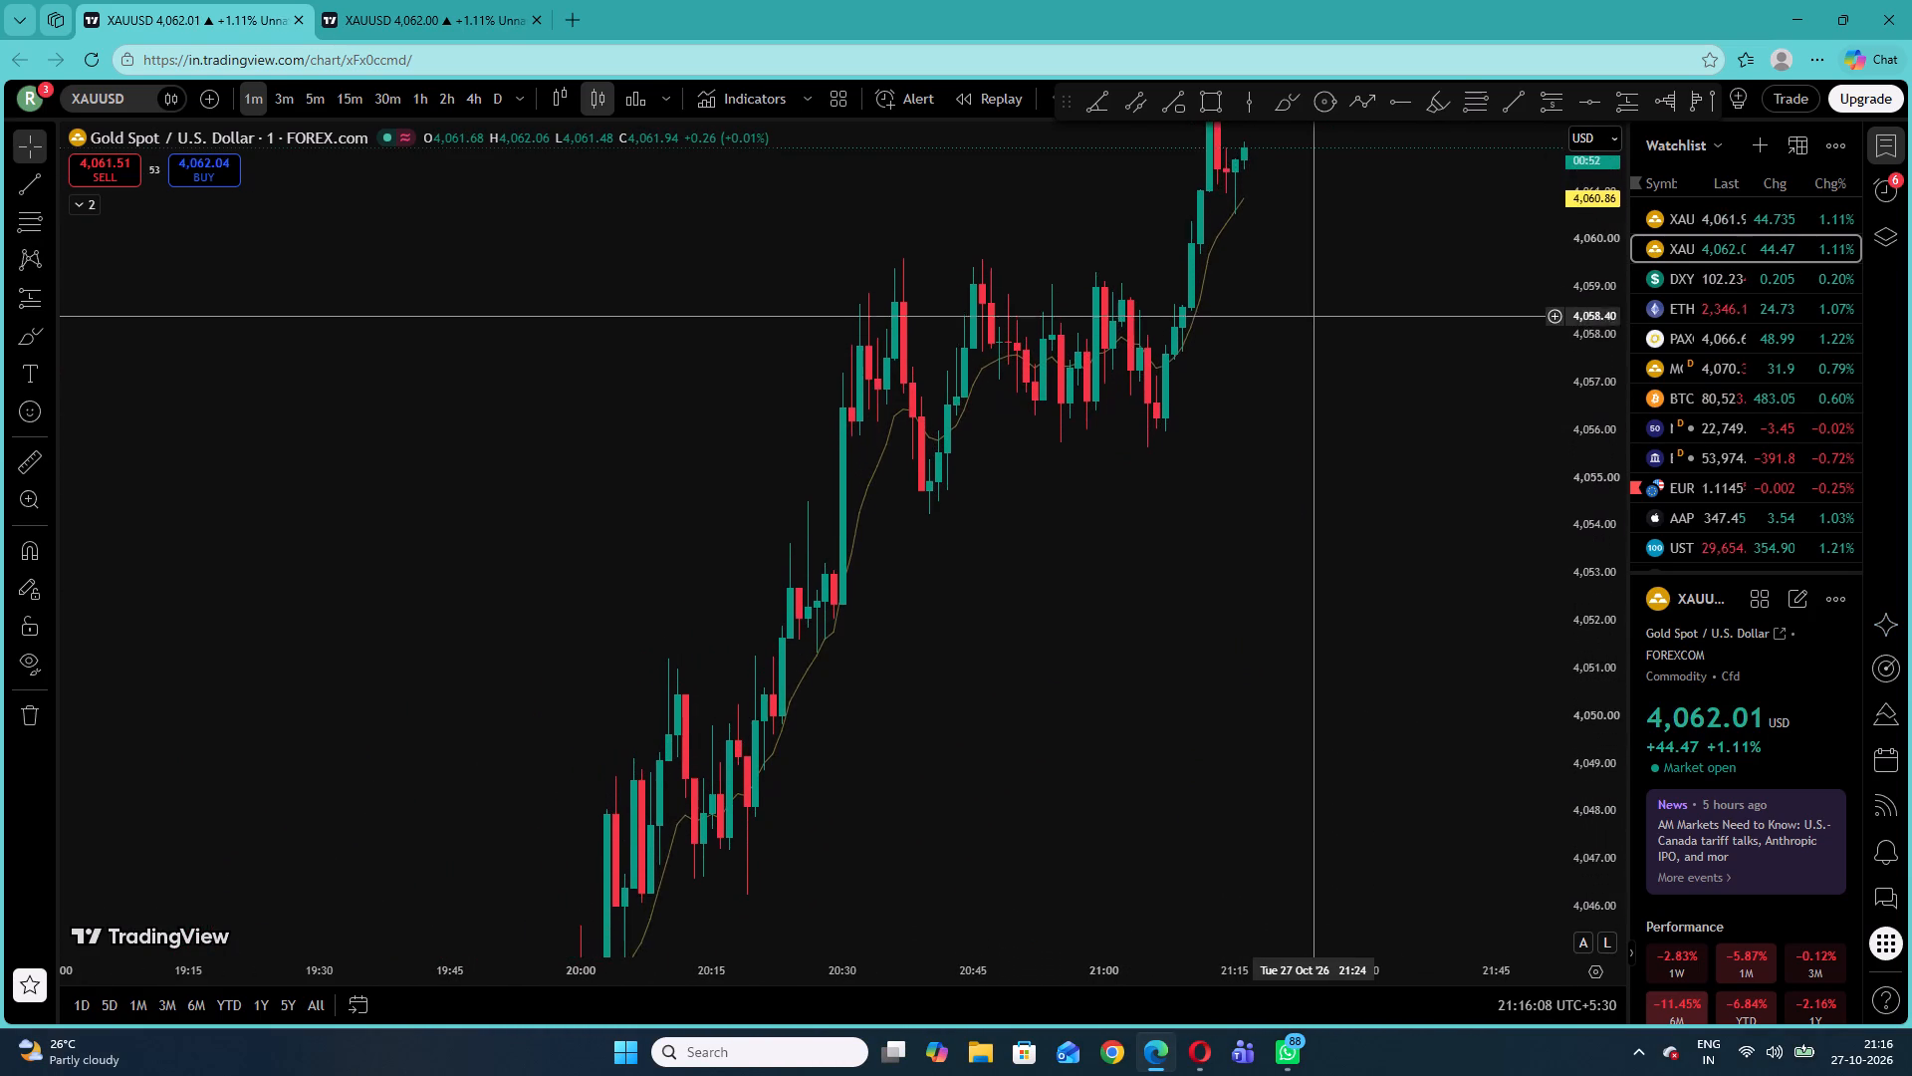
left_click_drag(1312, 346, 1260, 537)
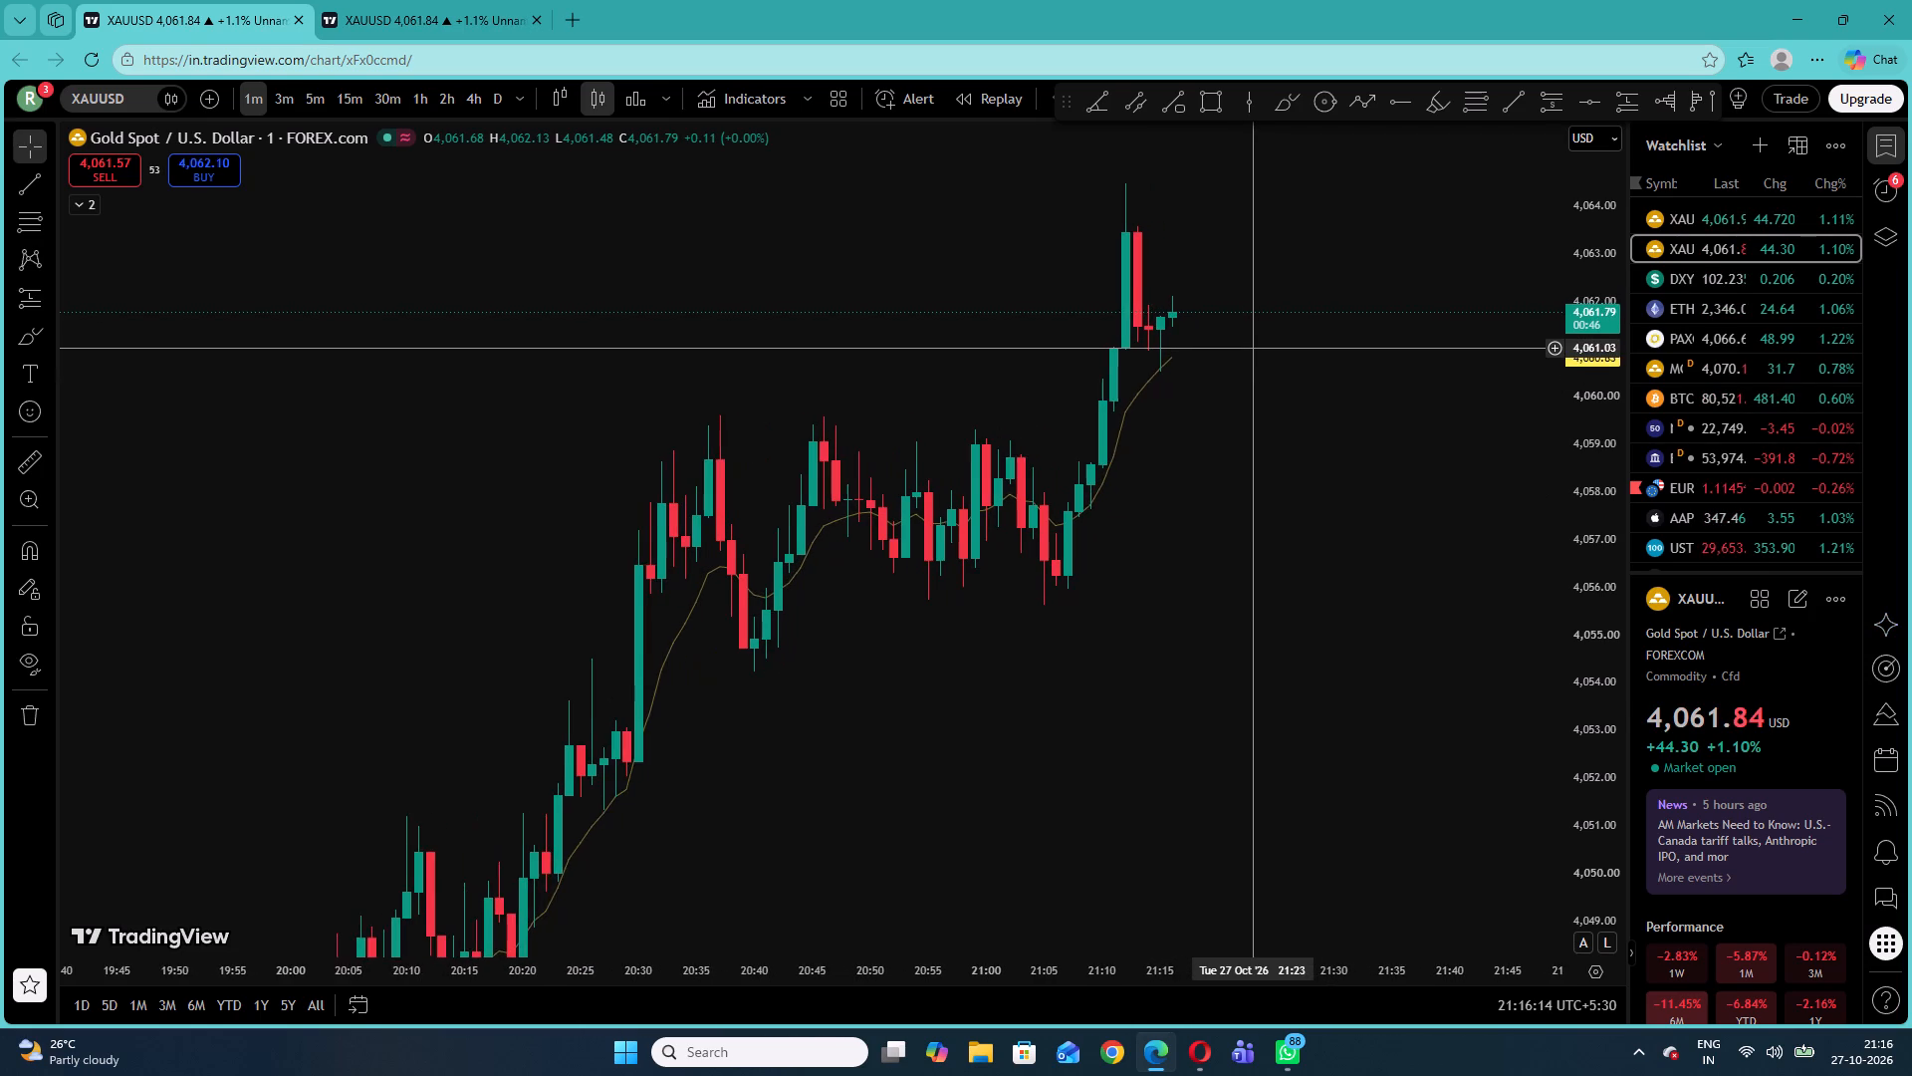
scroll(1253, 348, "left", 1)
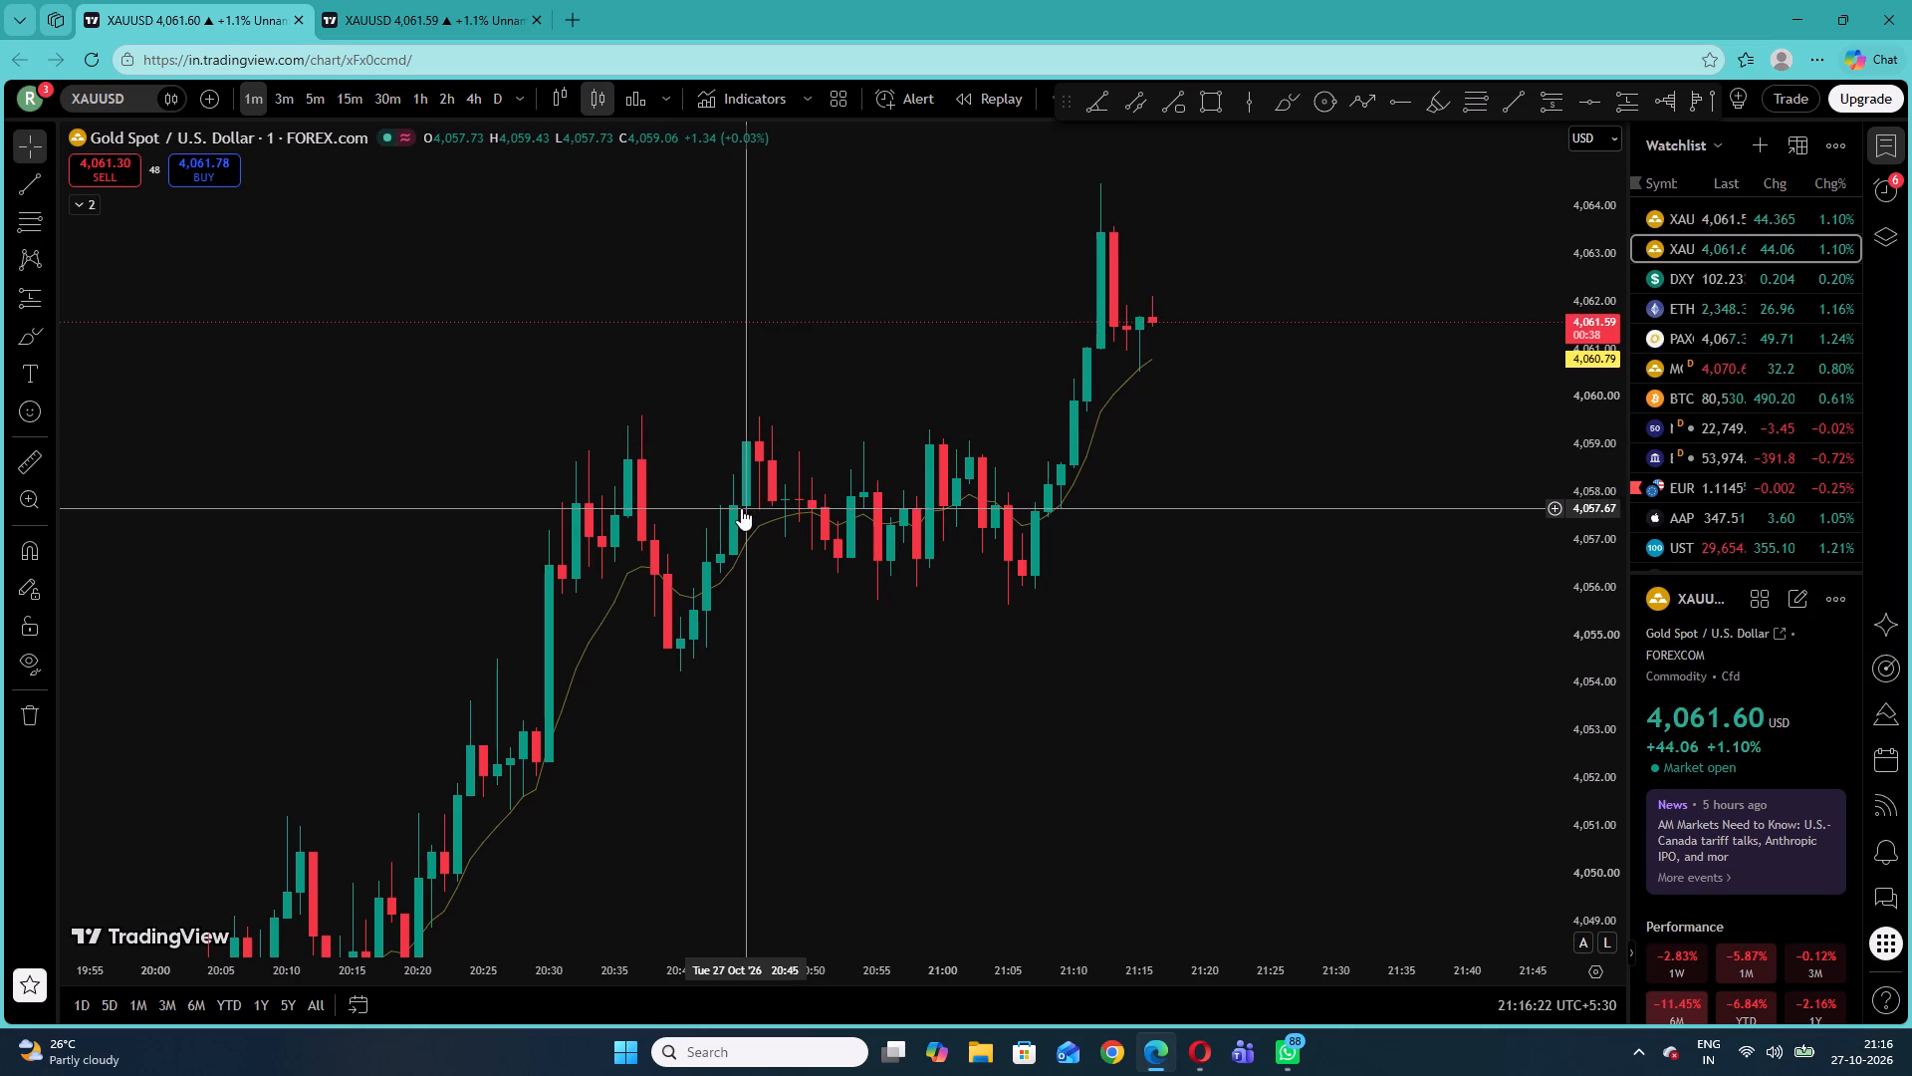
left_click_drag(1608, 681, 1571, 508)
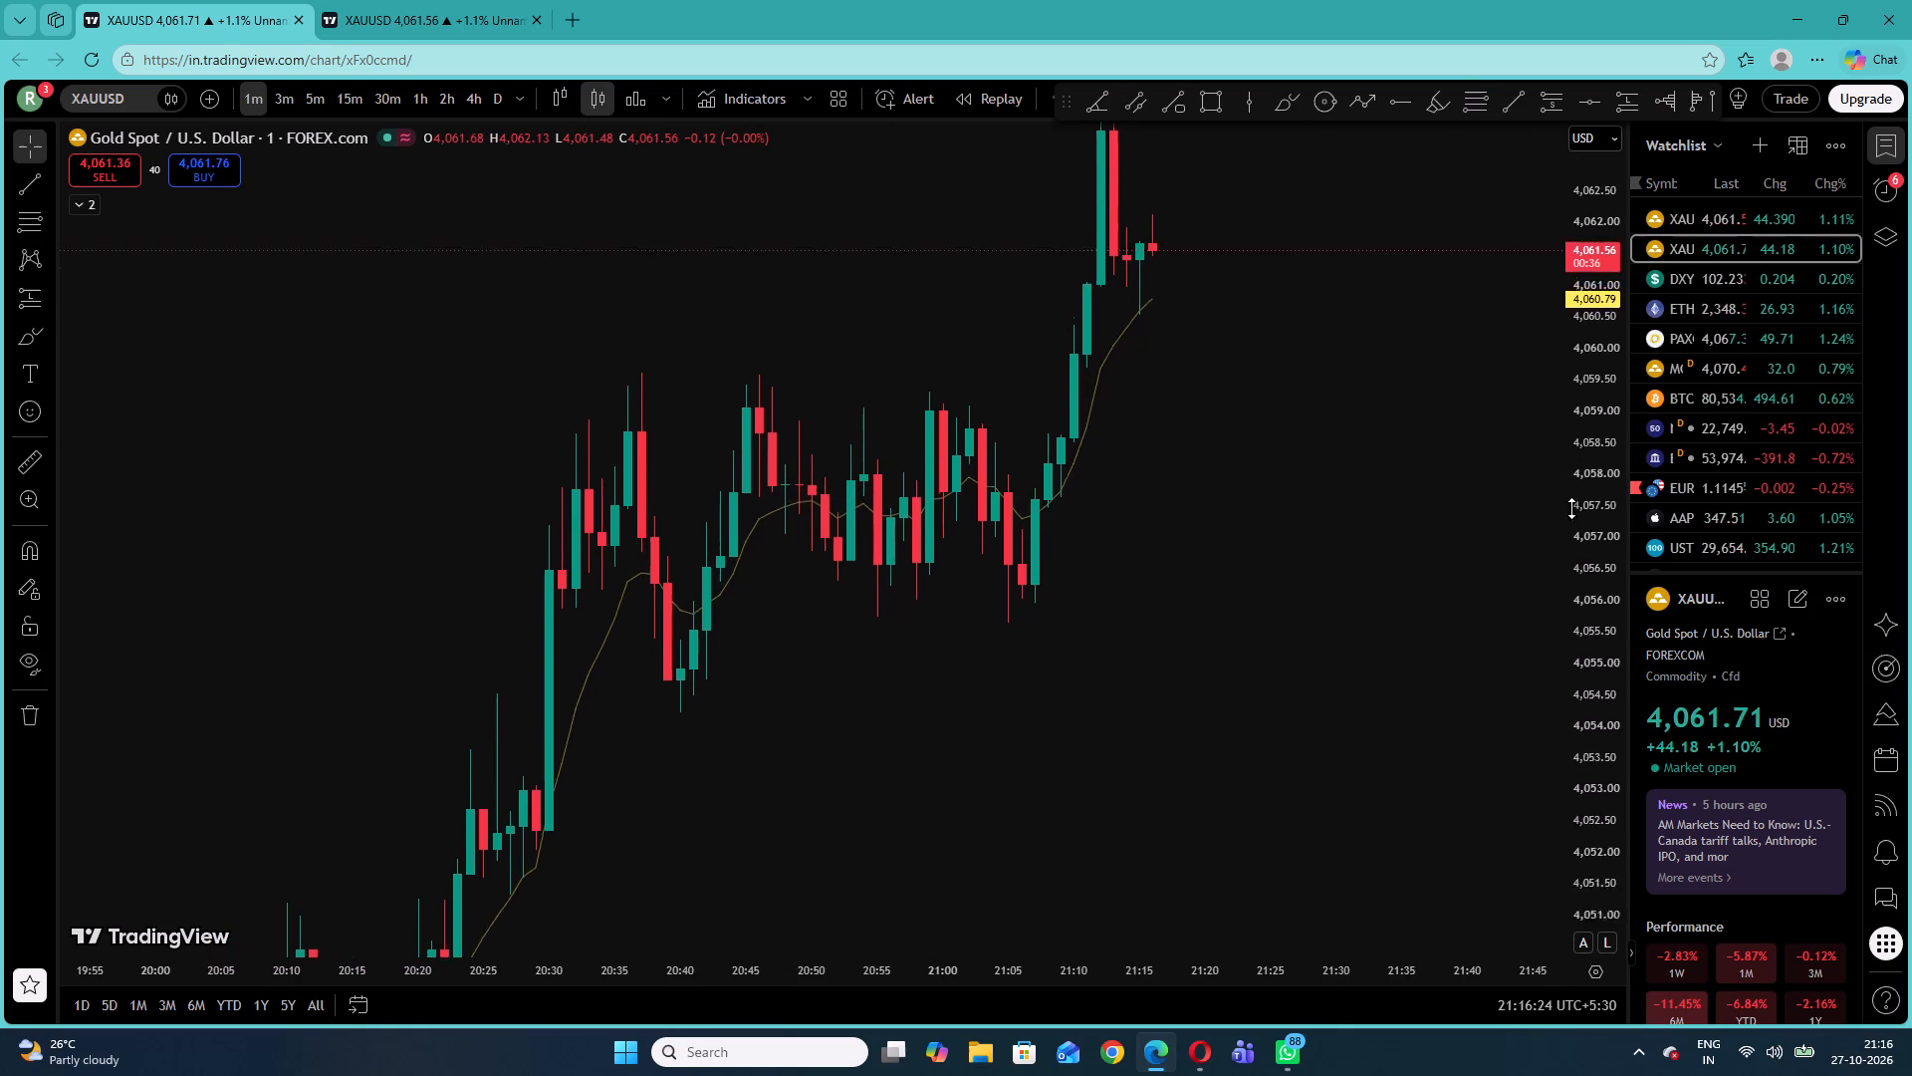
left_click_drag(1571, 508, 1583, 323)
left_click_drag(1261, 495, 1027, 648)
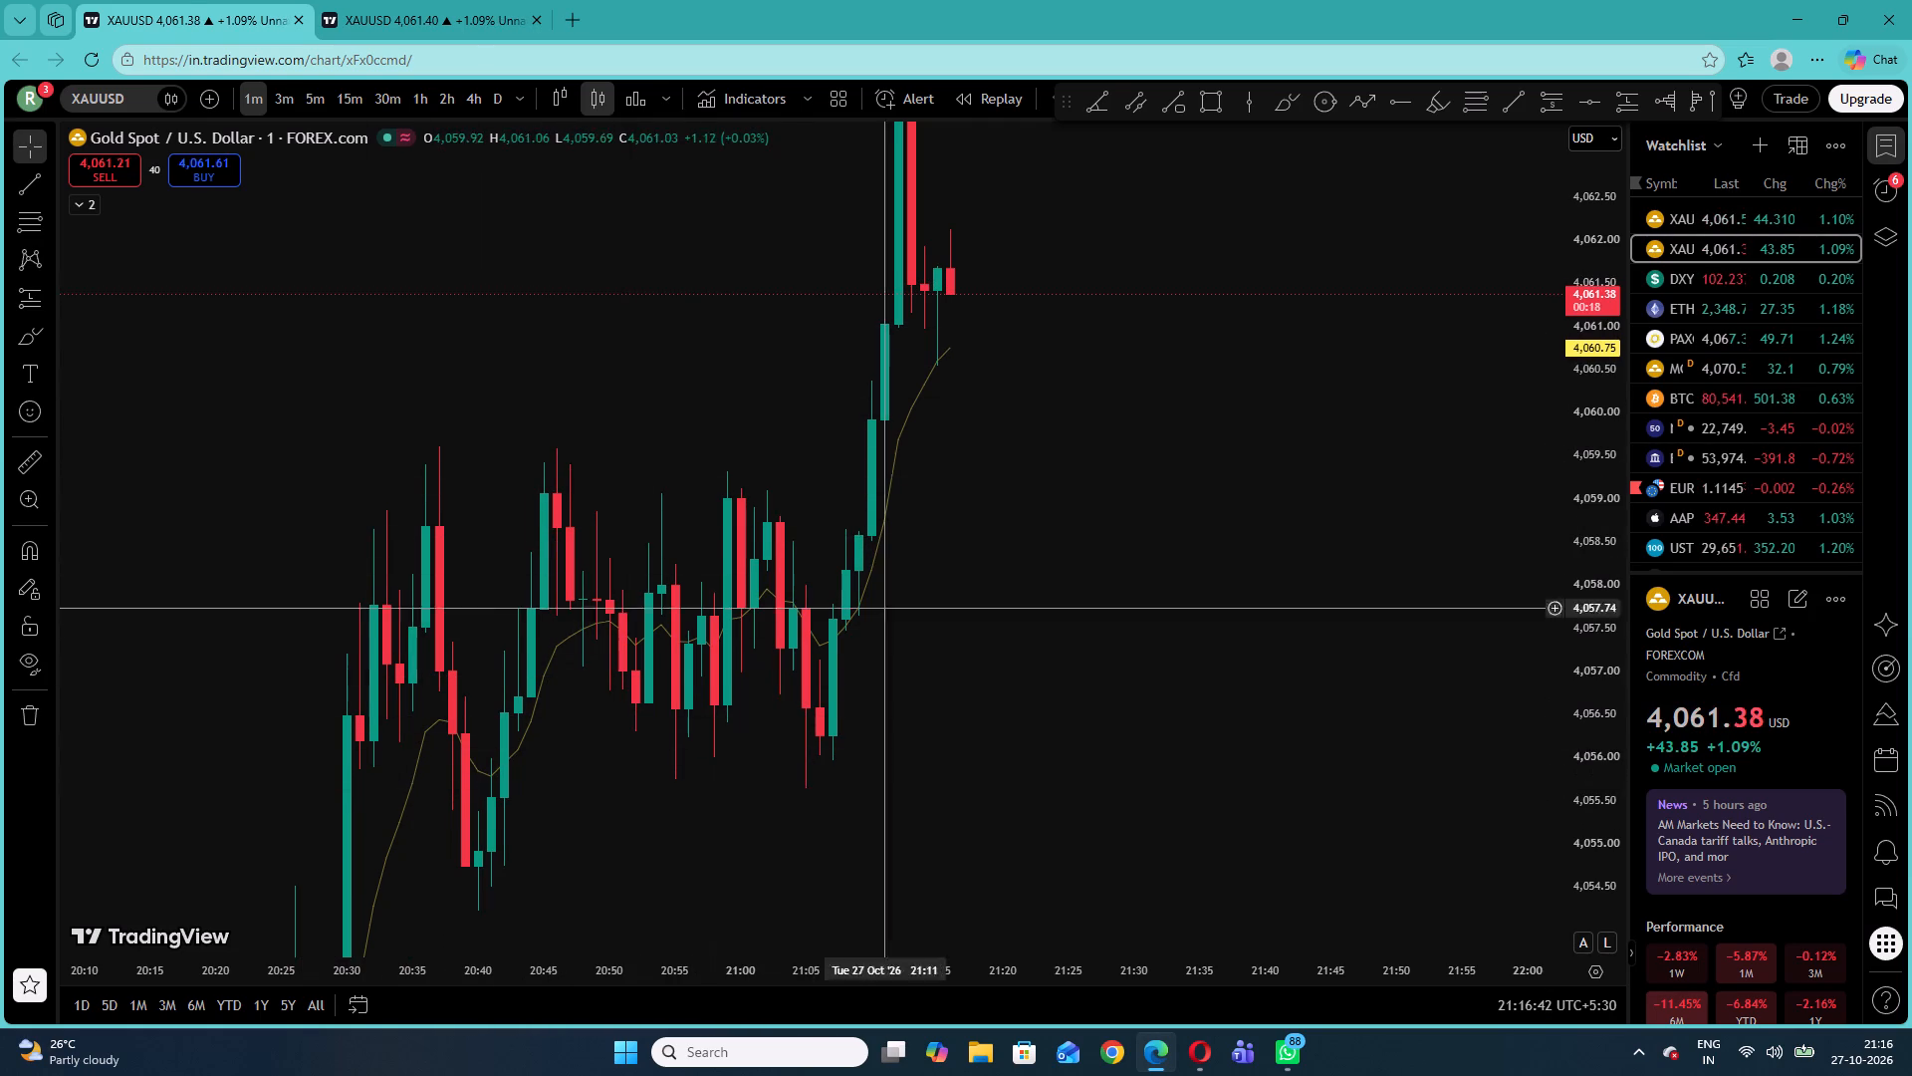
left_click_drag(1041, 463, 965, 718)
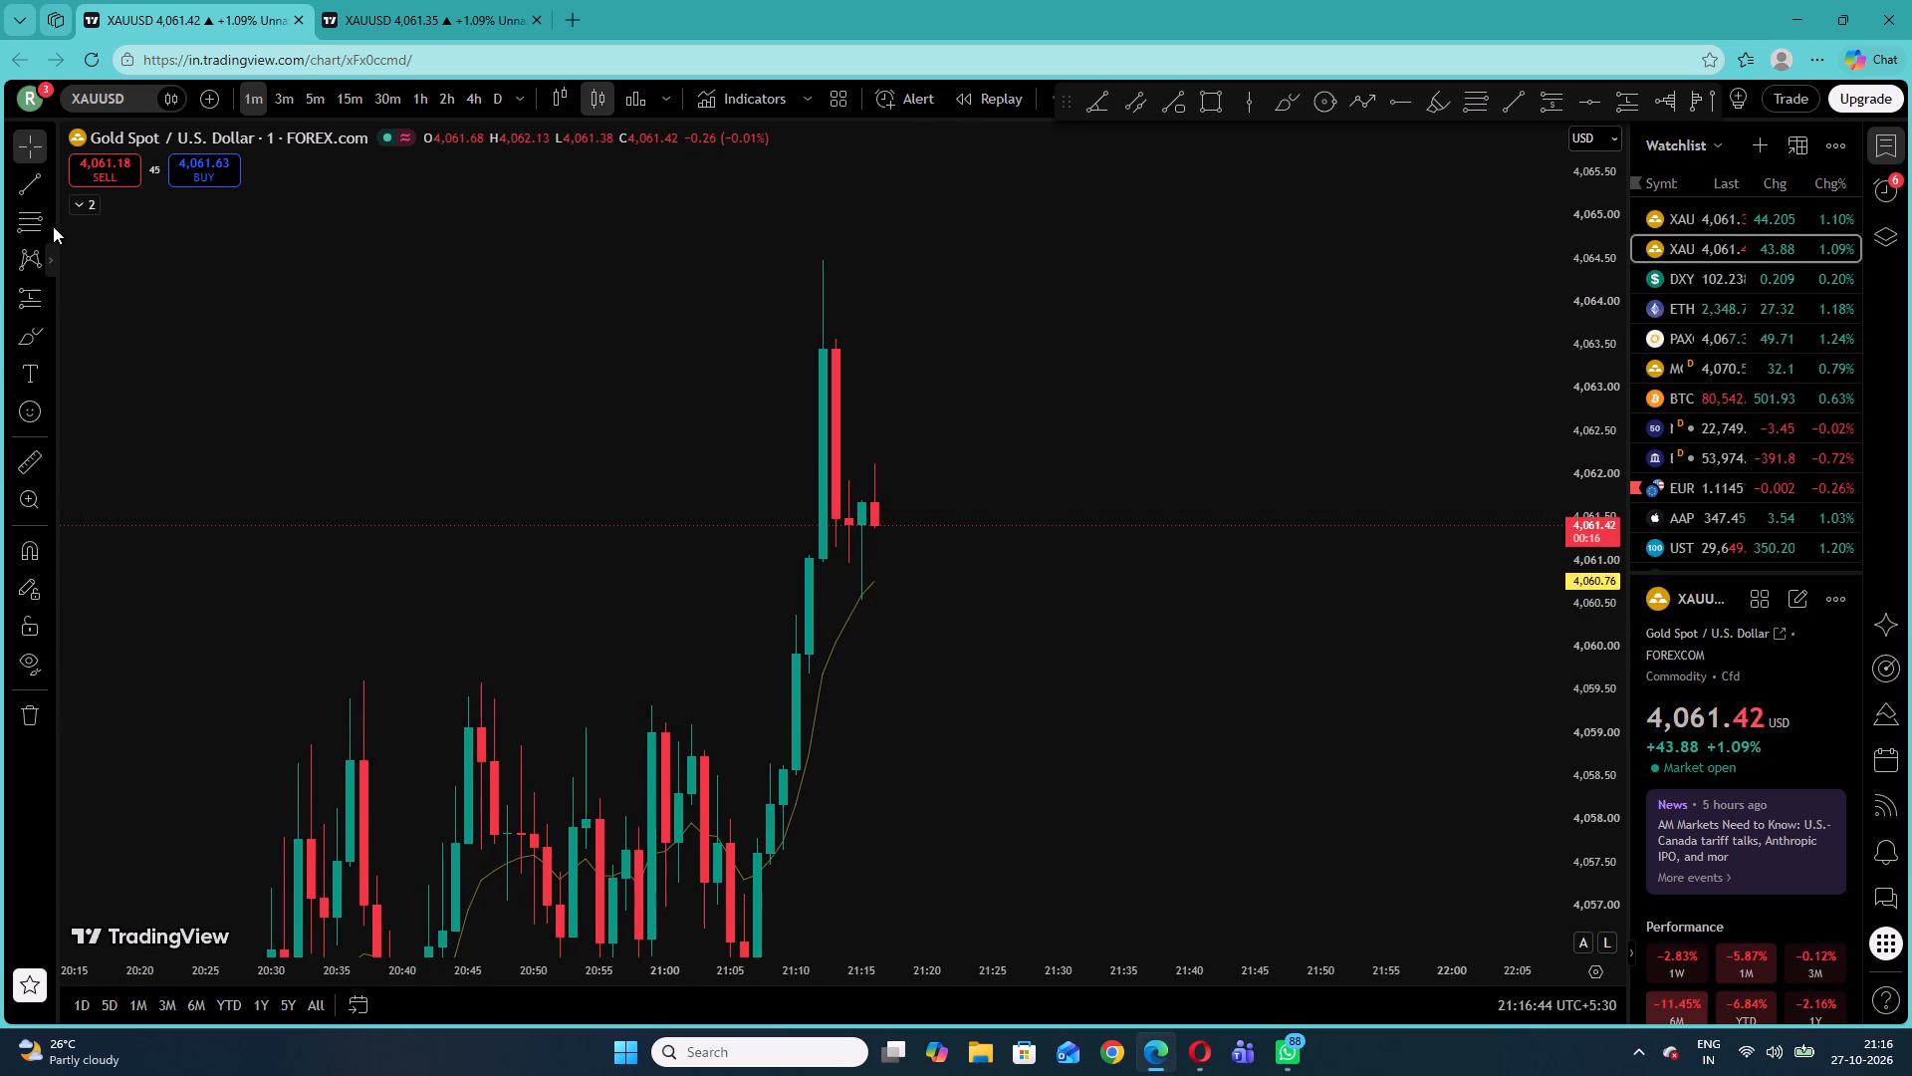
Draw a nearly horizontal trend line at about 4,061.3, from the 21:11 candle to about 21:21.
left_click(52, 193)
left_click(92, 219)
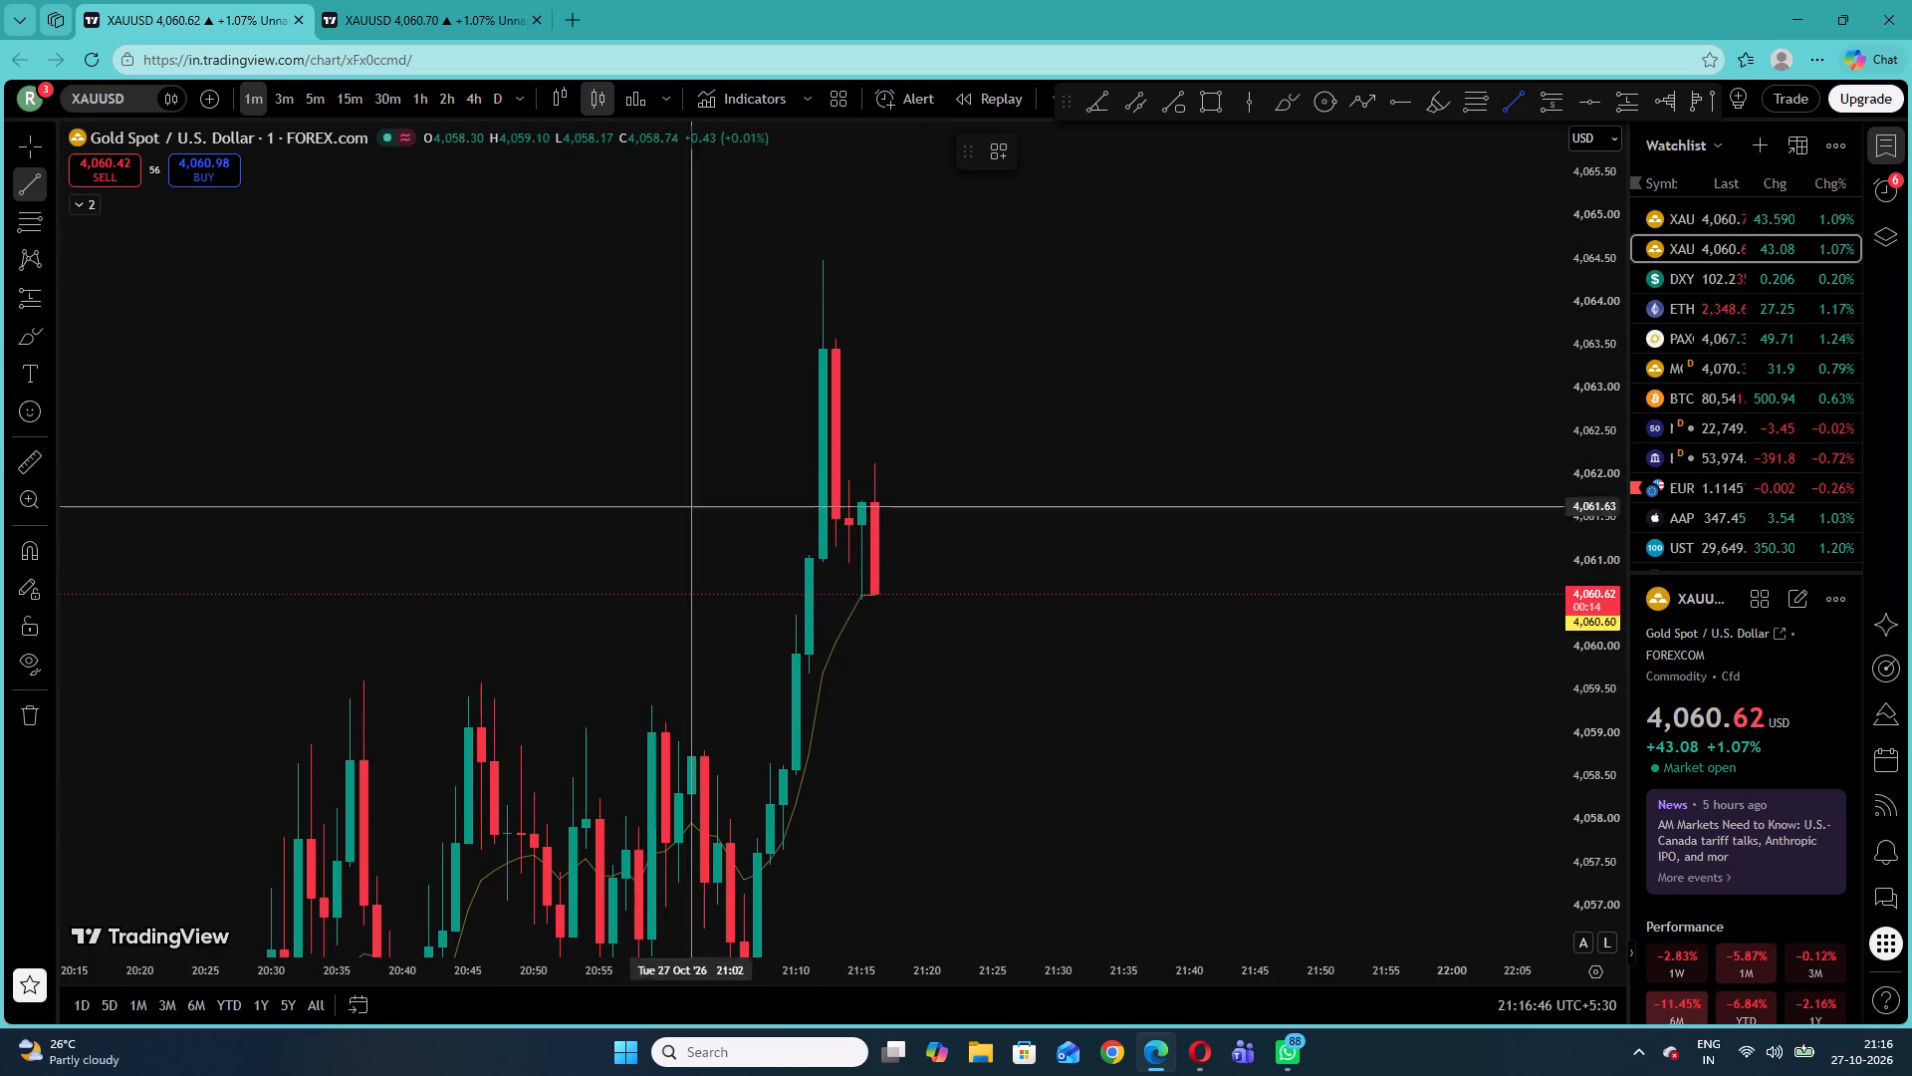
left_click(815, 539)
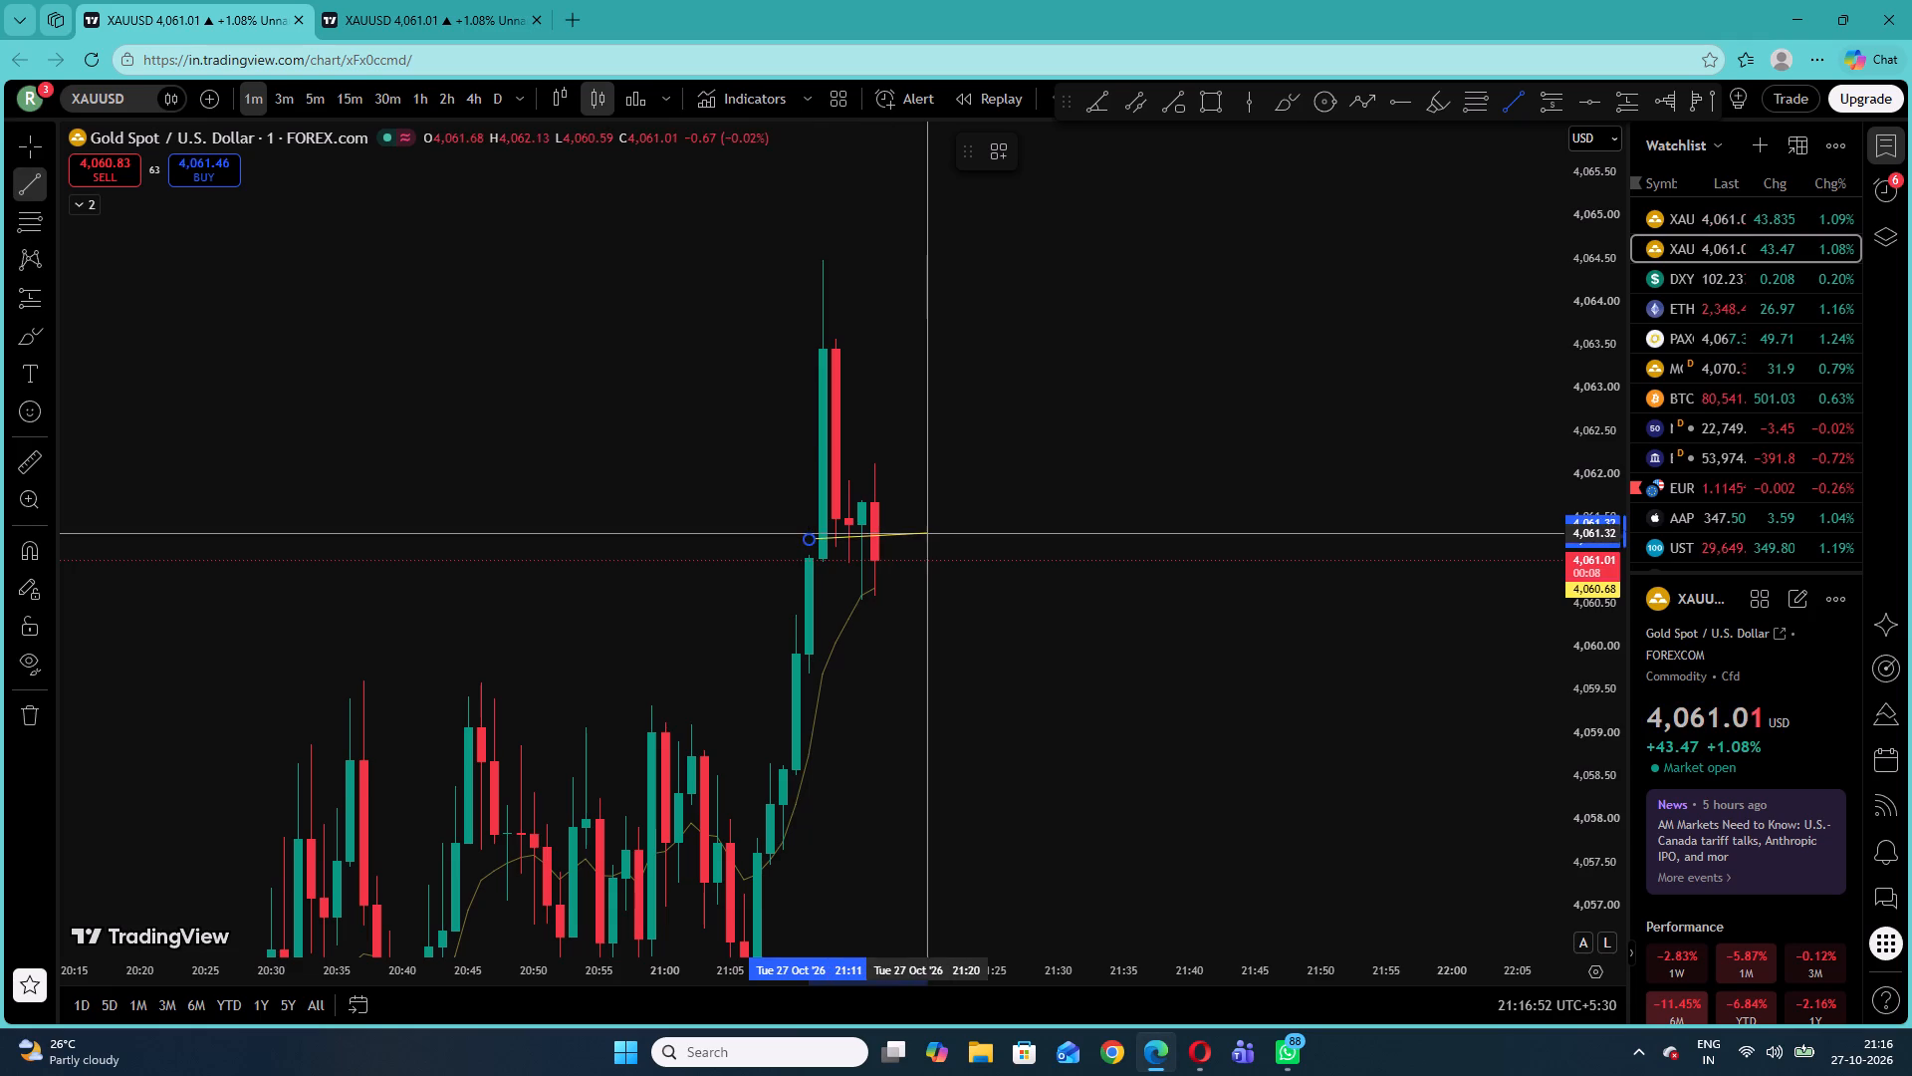
left_click(945, 536)
left_click(959, 458)
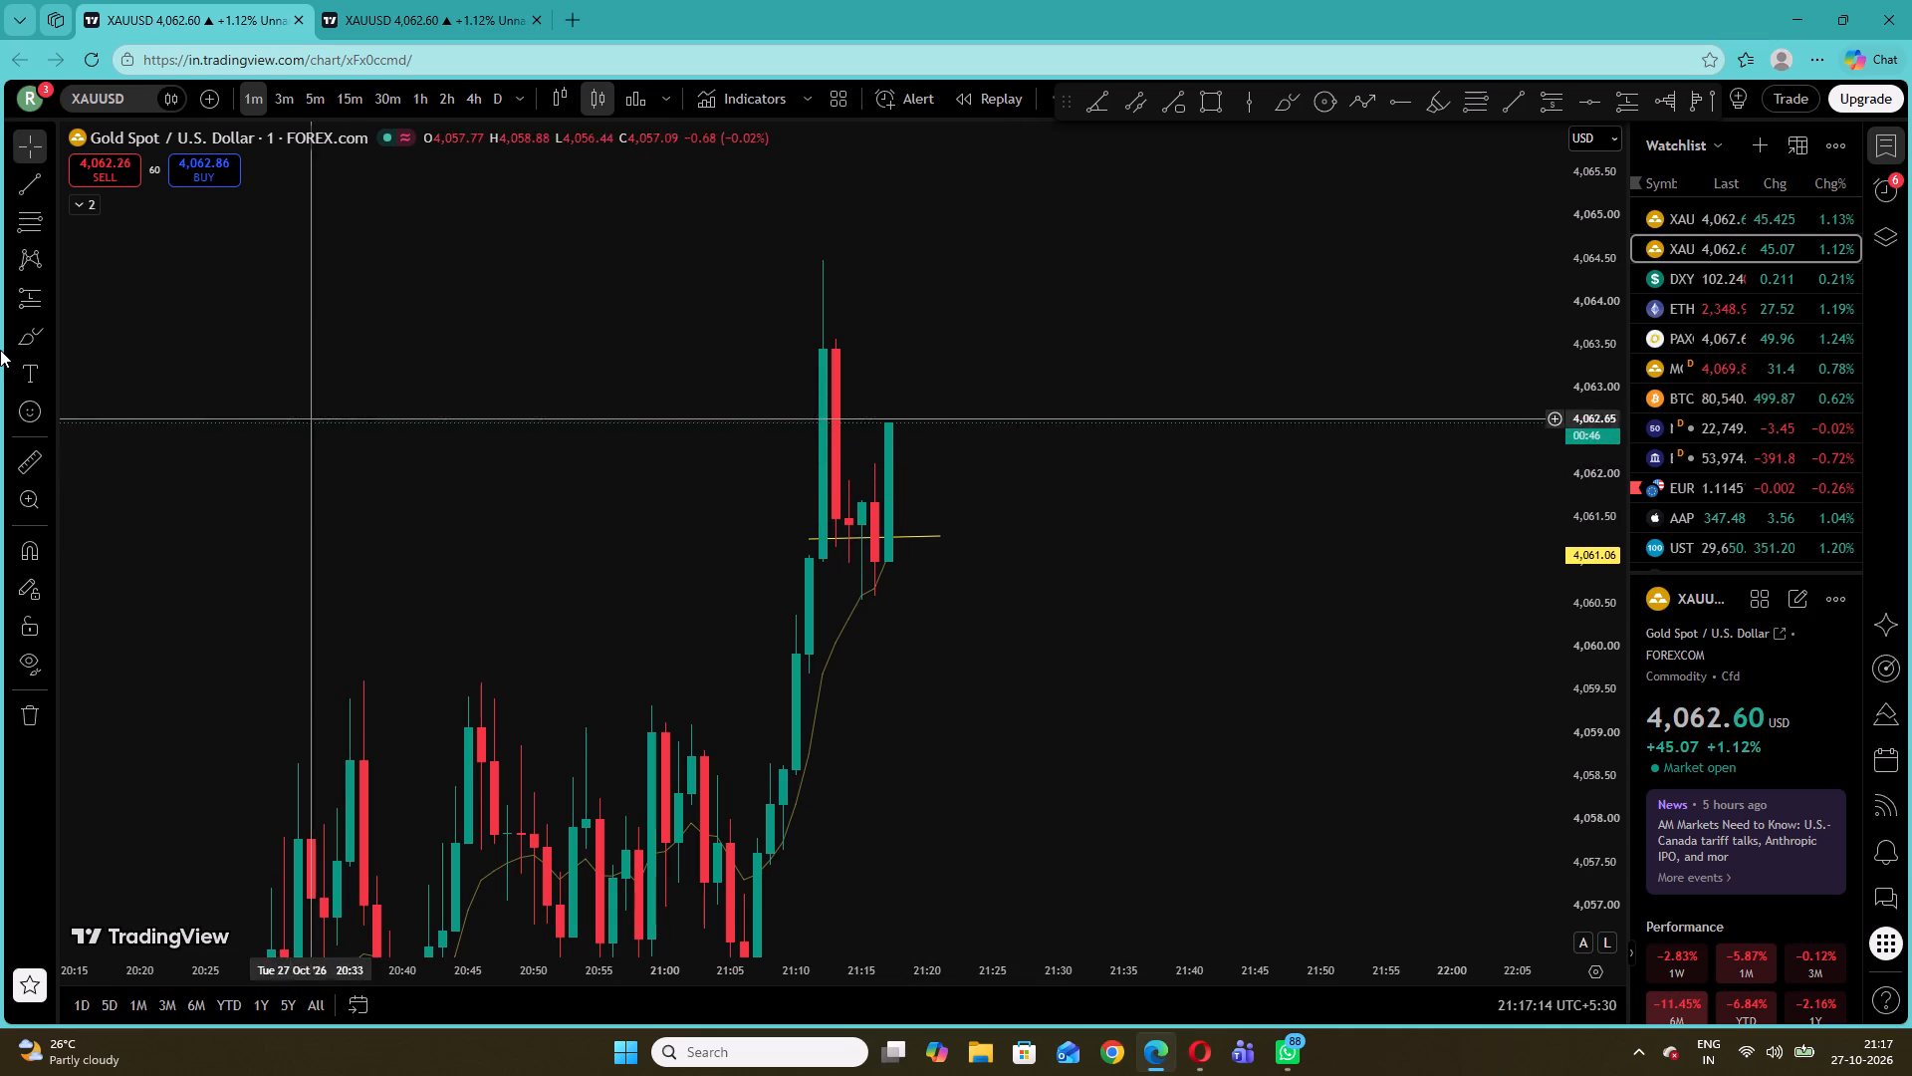
Place a long position at the 21:14 candle with its entry at about 4,060.78 and its stop at about 4,060.52.
left_click(48, 327)
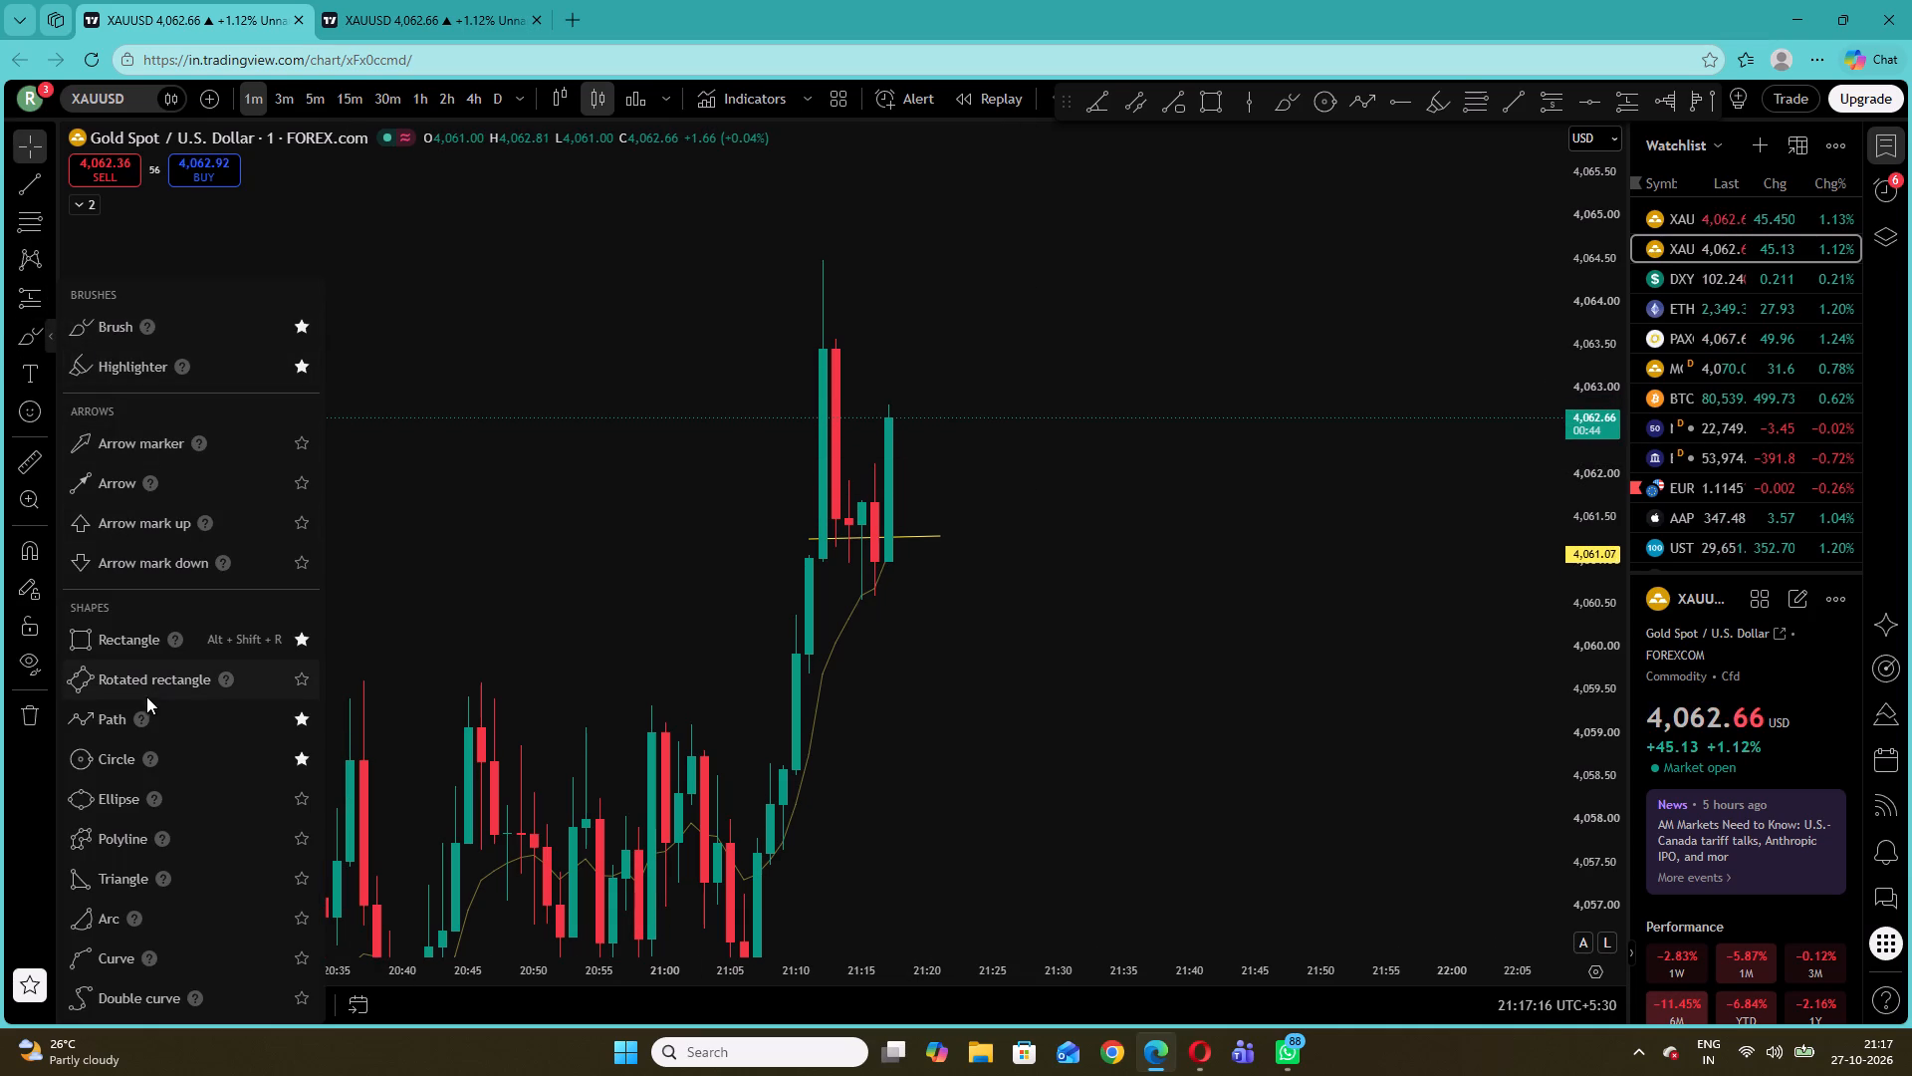
left_click(55, 344)
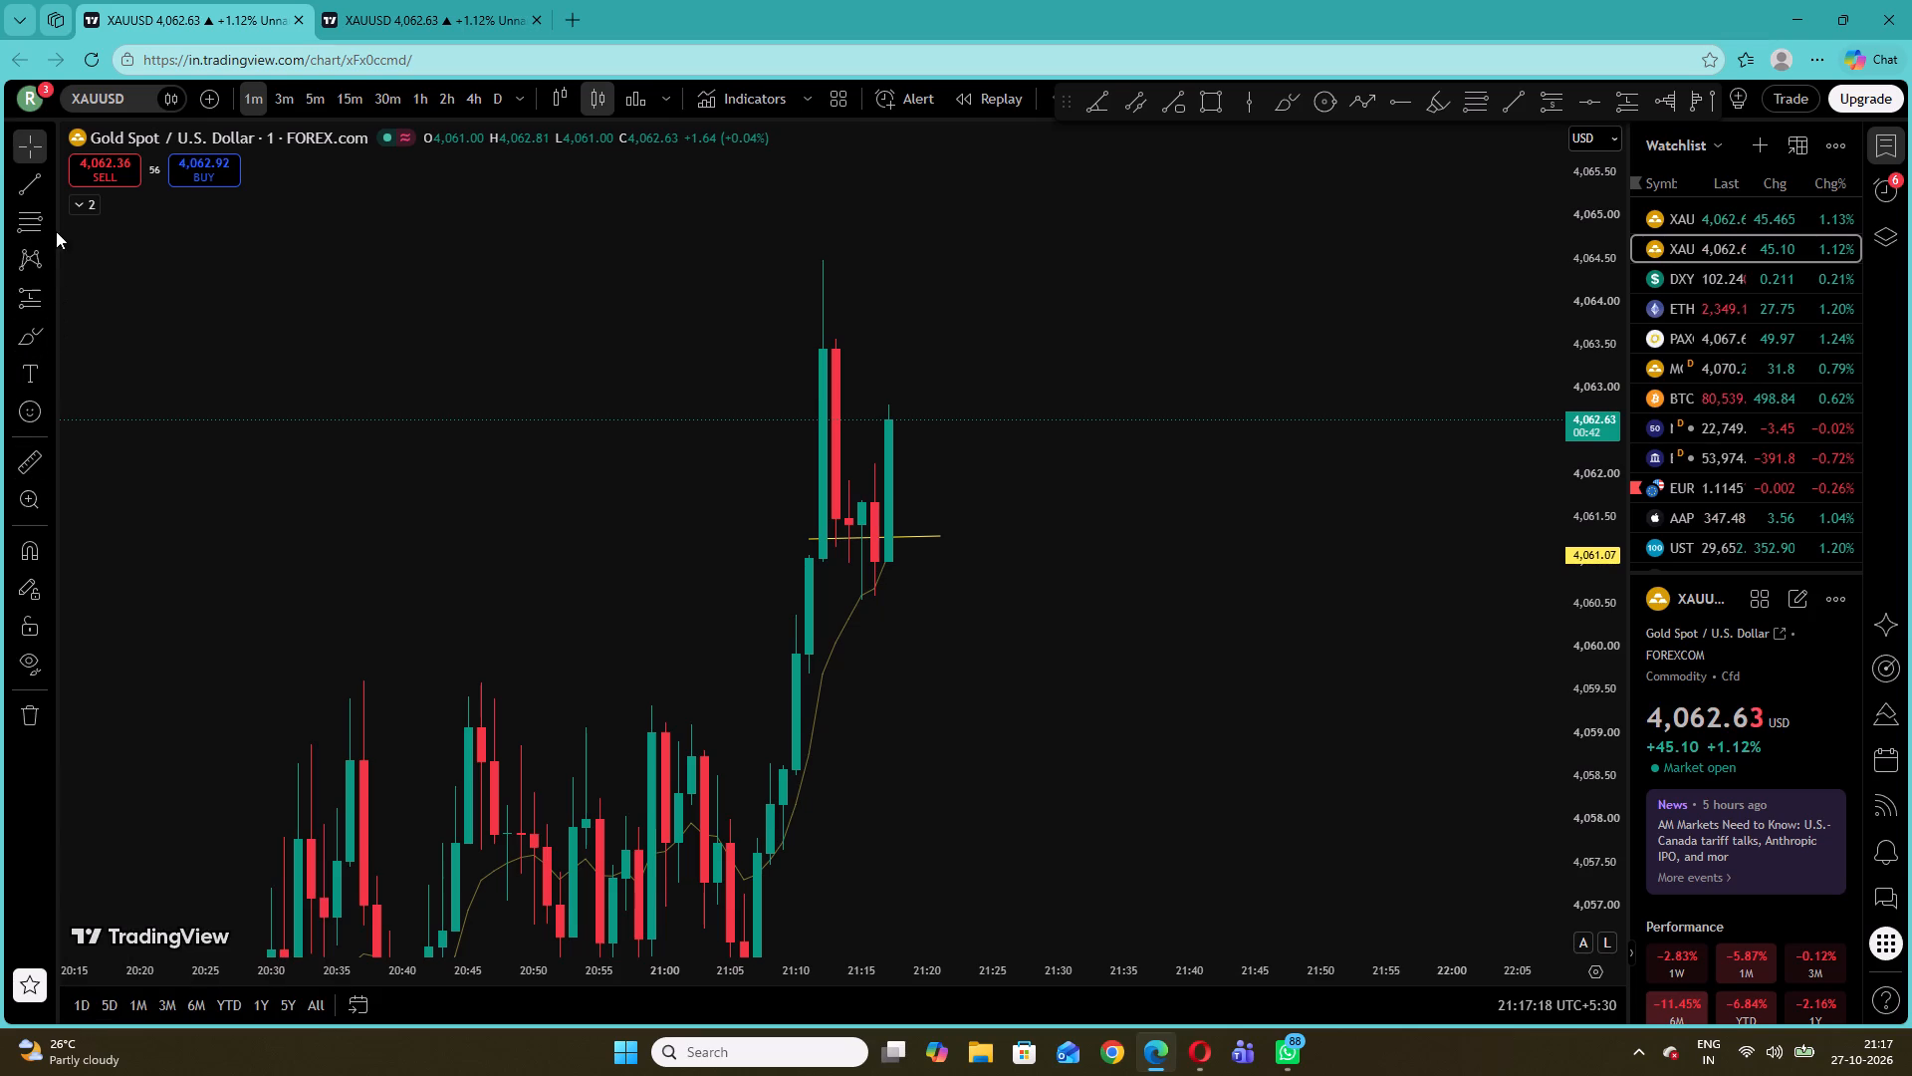
left_click(21, 300)
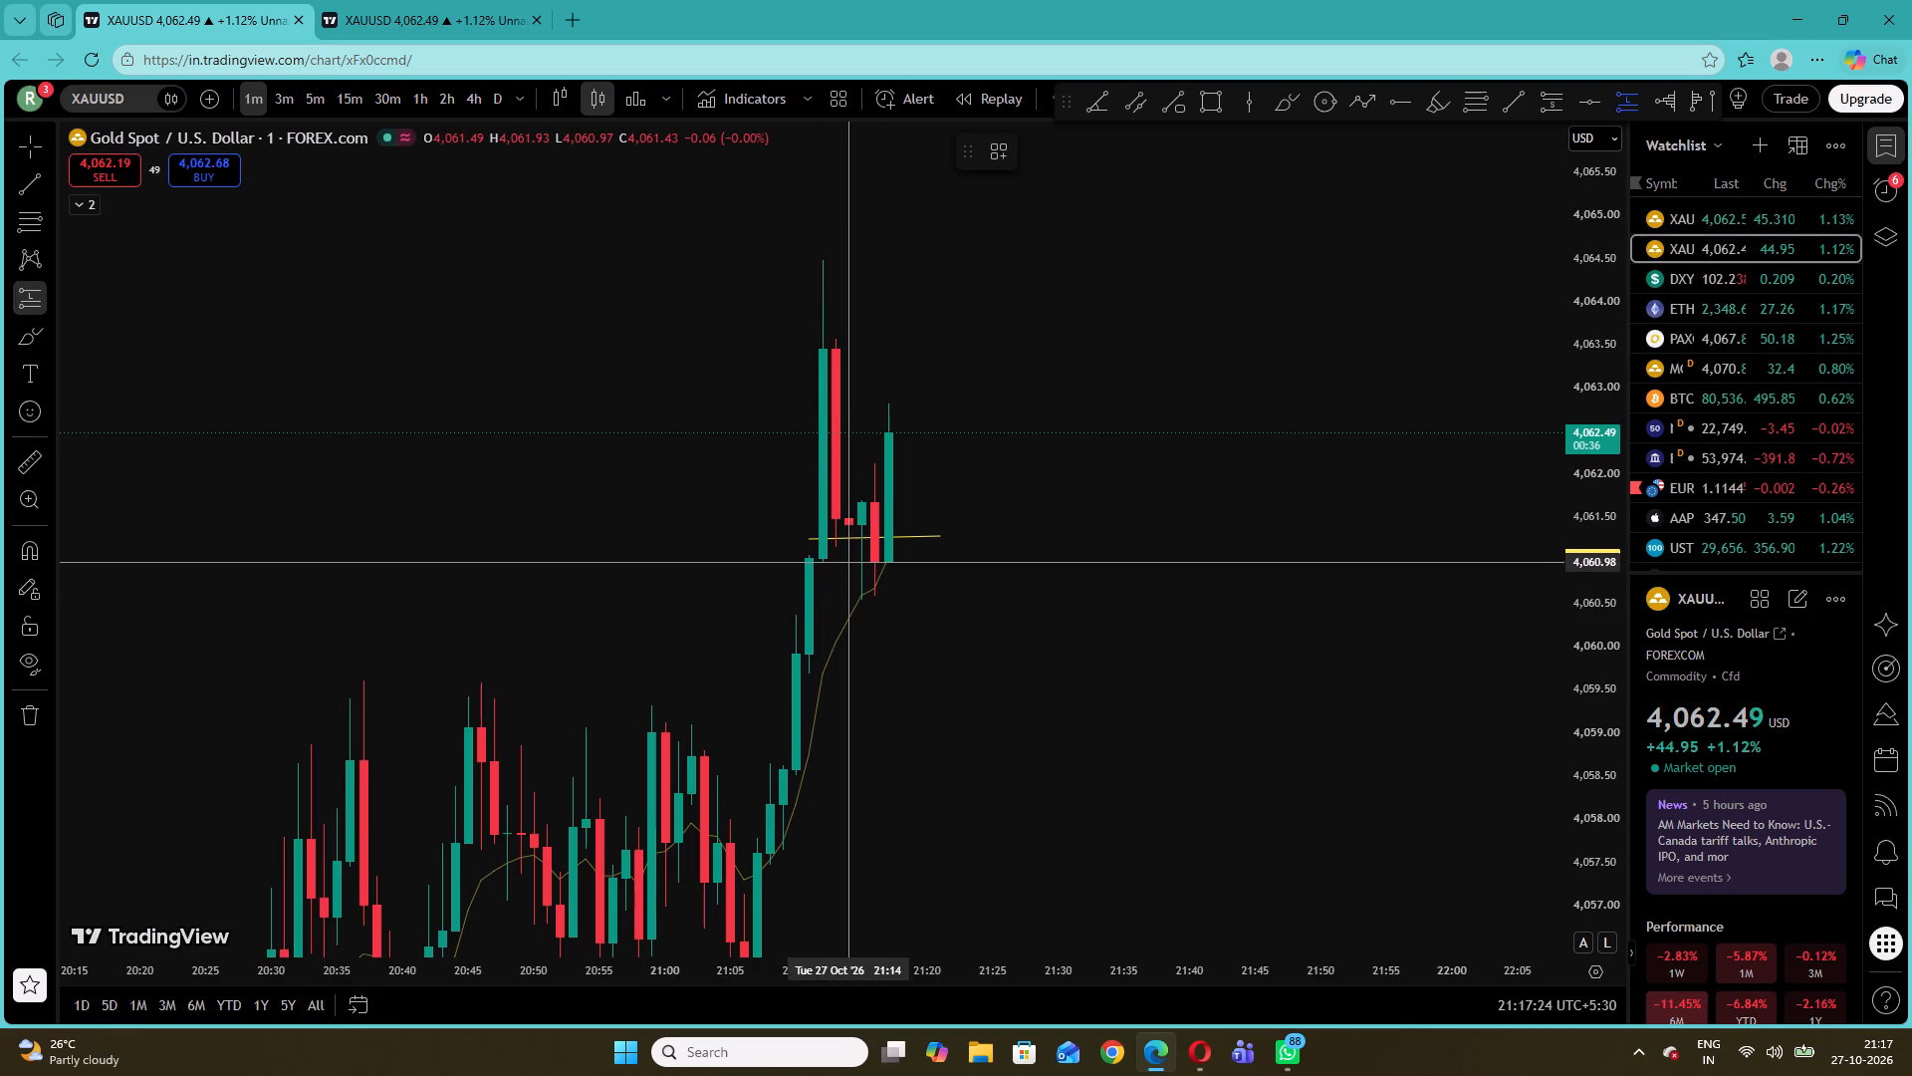
left_click(843, 580)
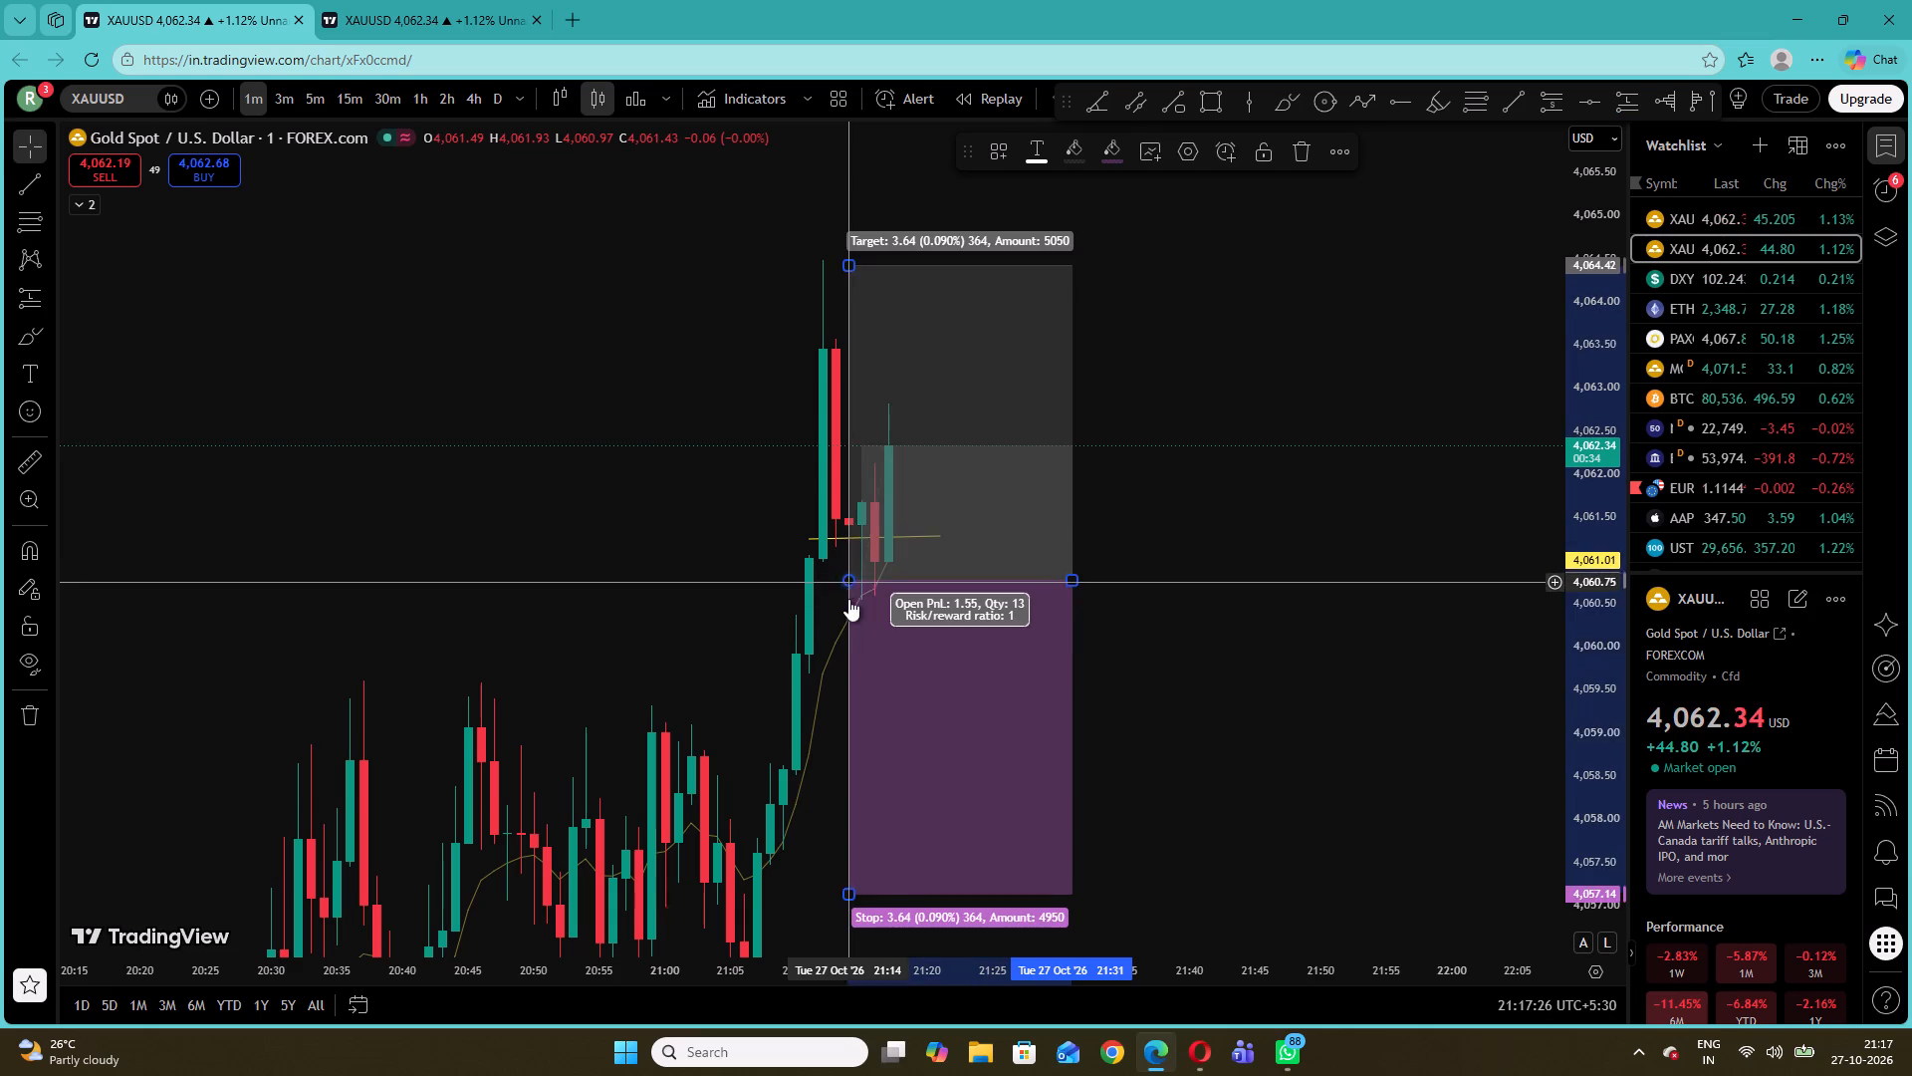
left_click_drag(852, 889, 892, 657)
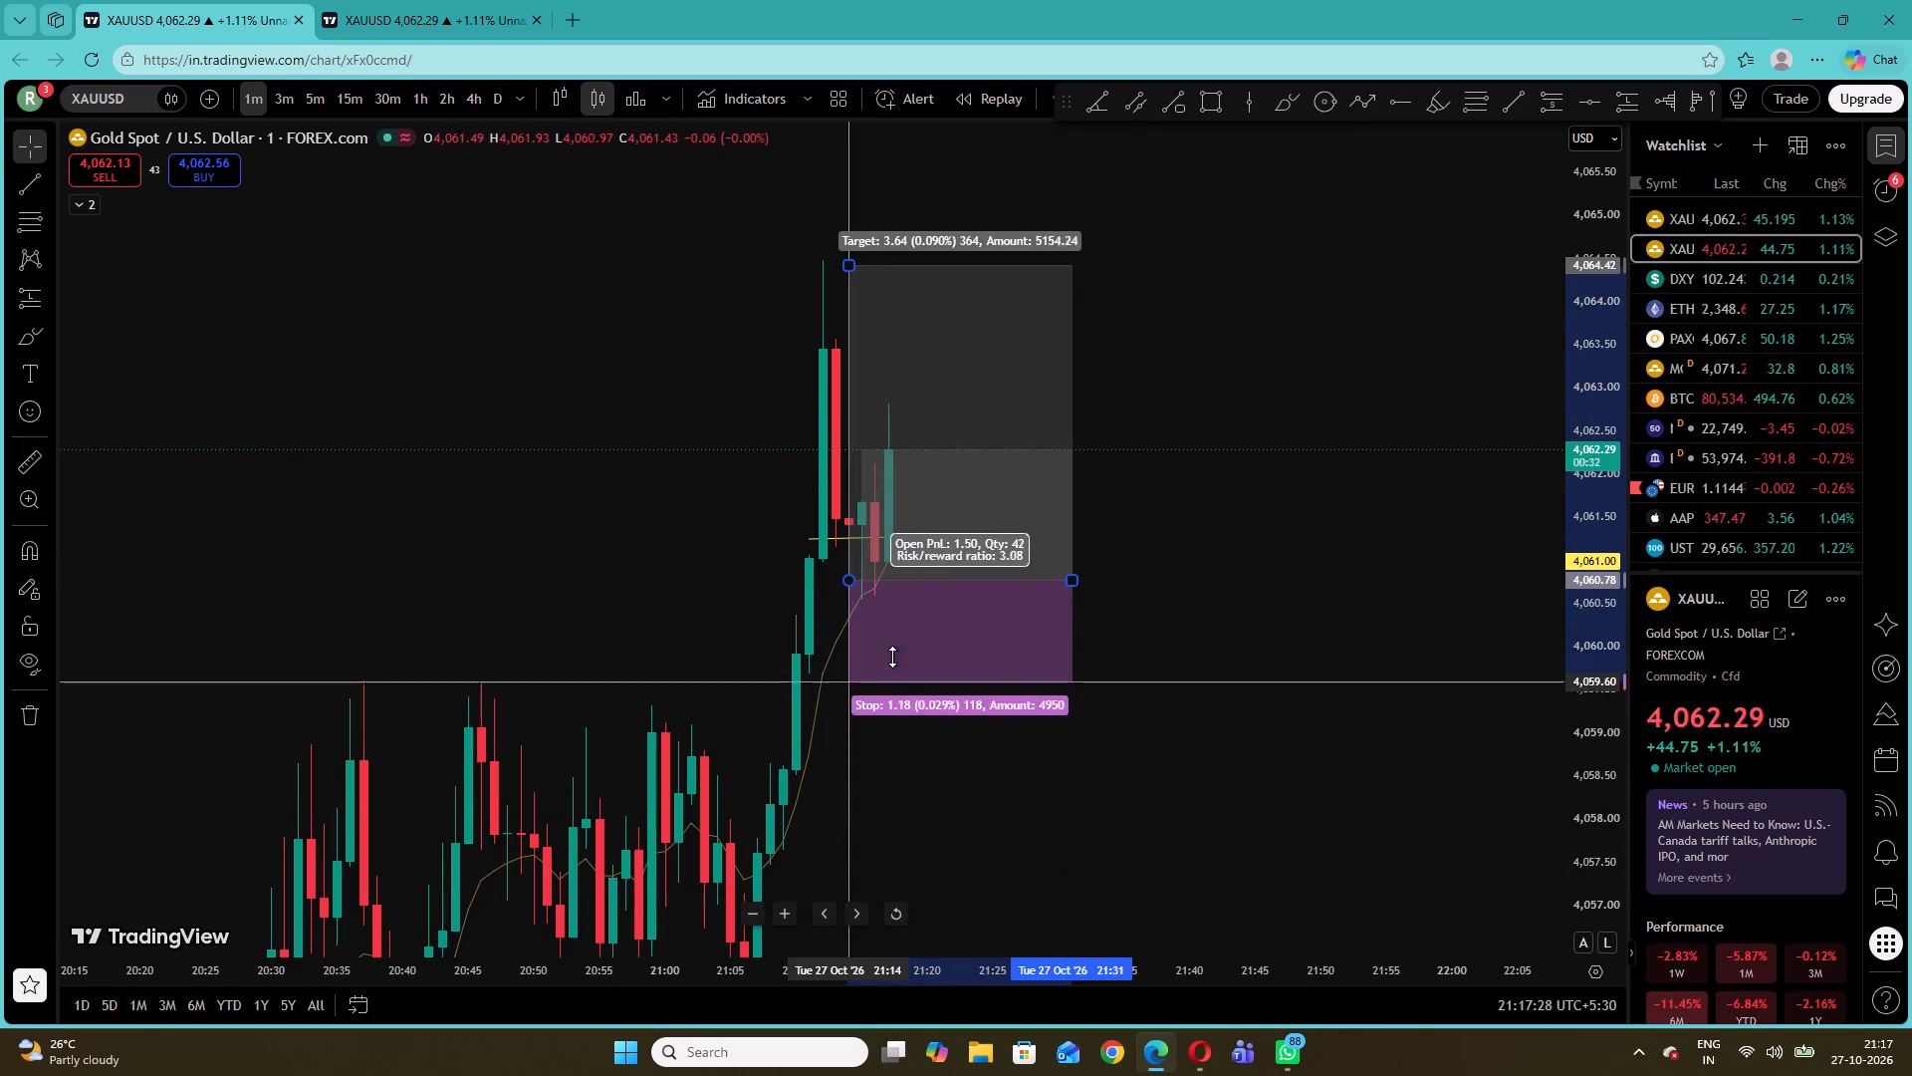
left_click_drag(892, 657, 903, 602)
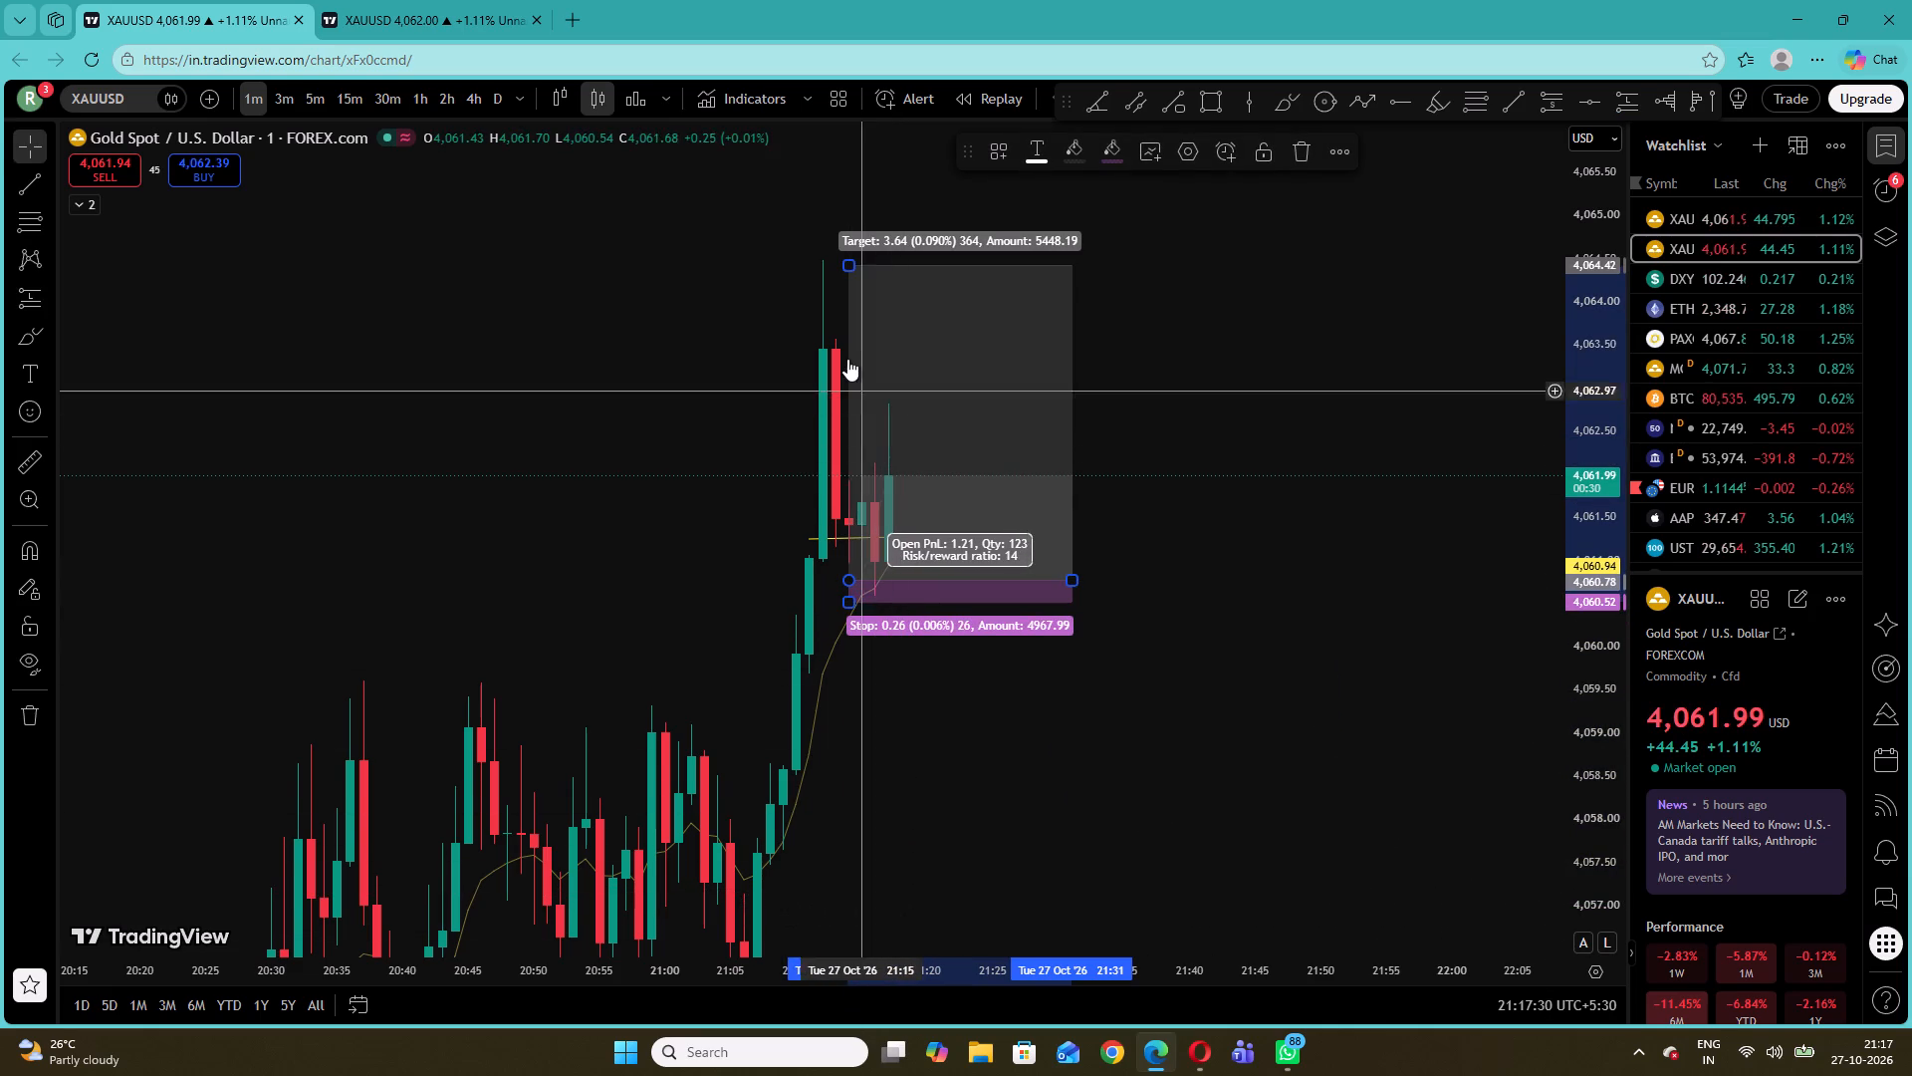
Adjust the long position's entry to about 4,060.83 and its target to about 4,062.69.
left_click_drag(852, 265, 855, 415)
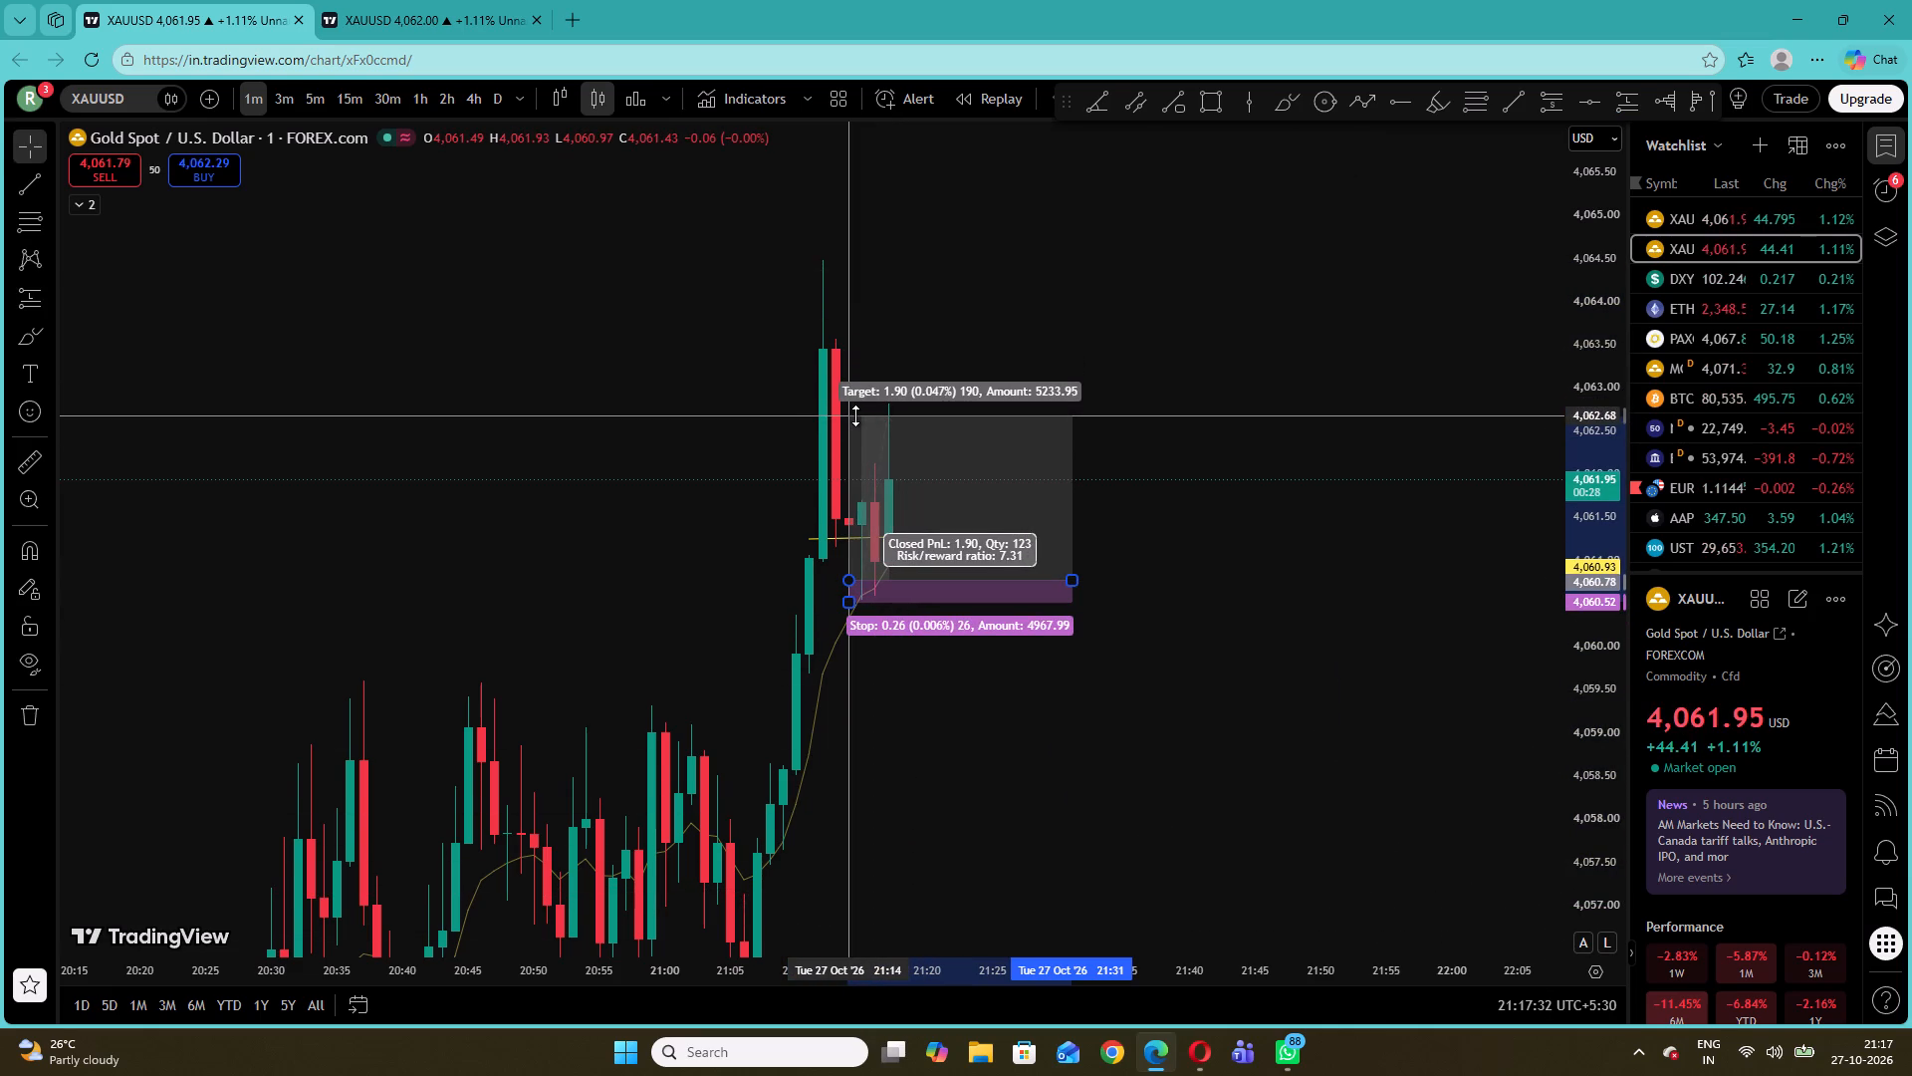
left_click_drag(855, 415, 855, 429)
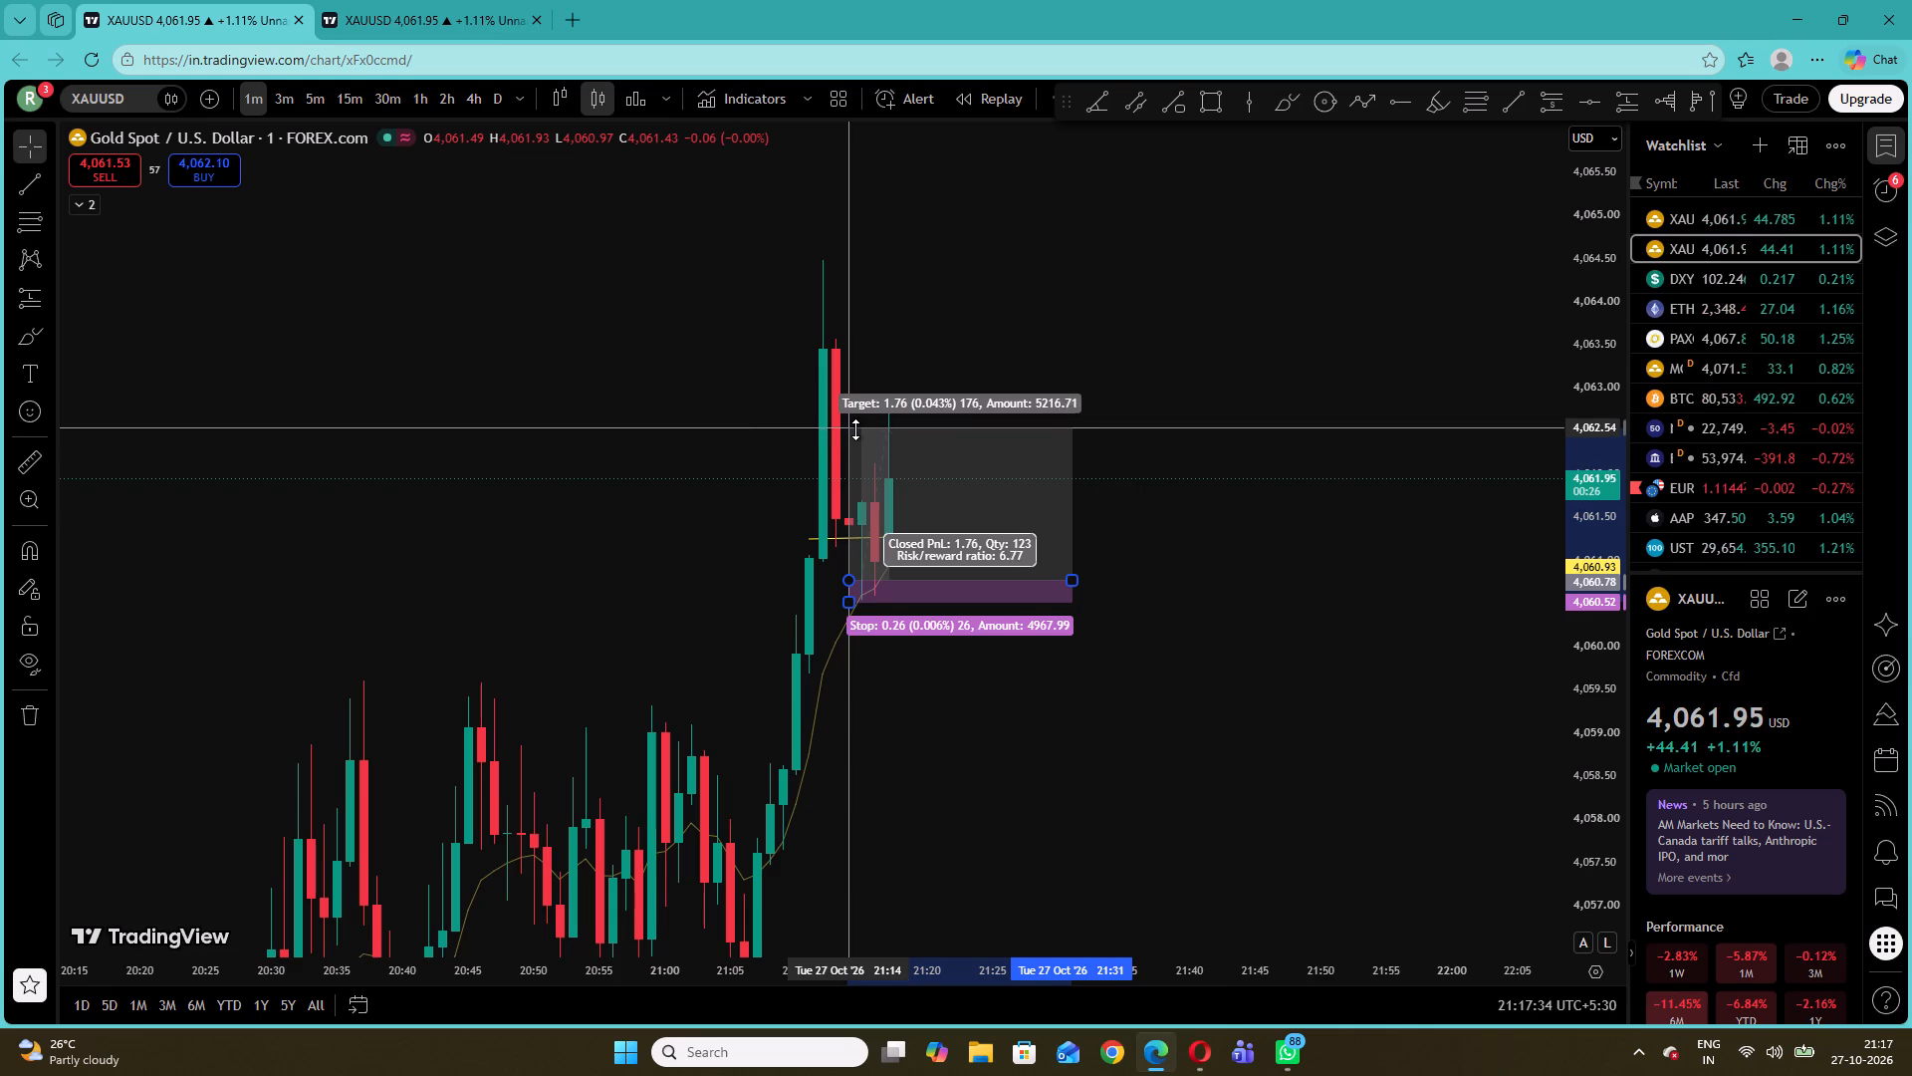
left_click_drag(855, 429, 855, 453)
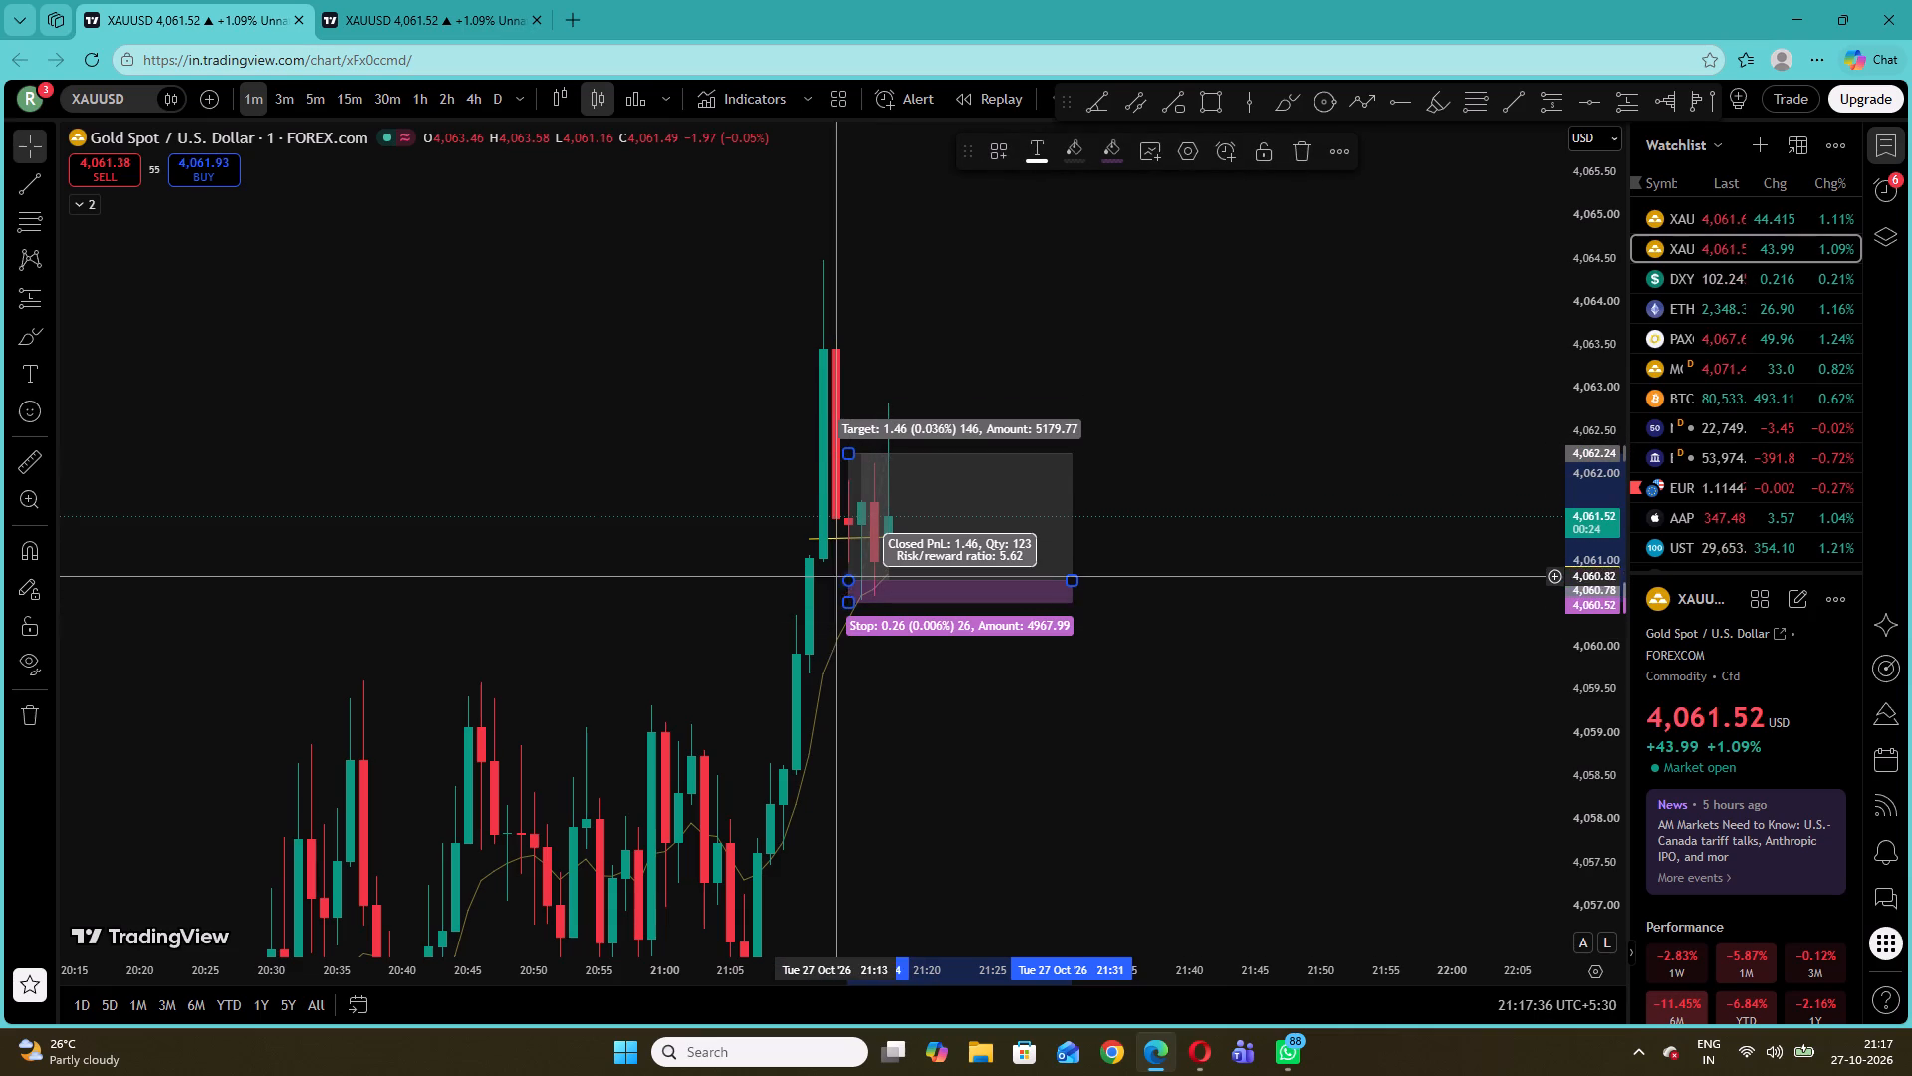
left_click(845, 579)
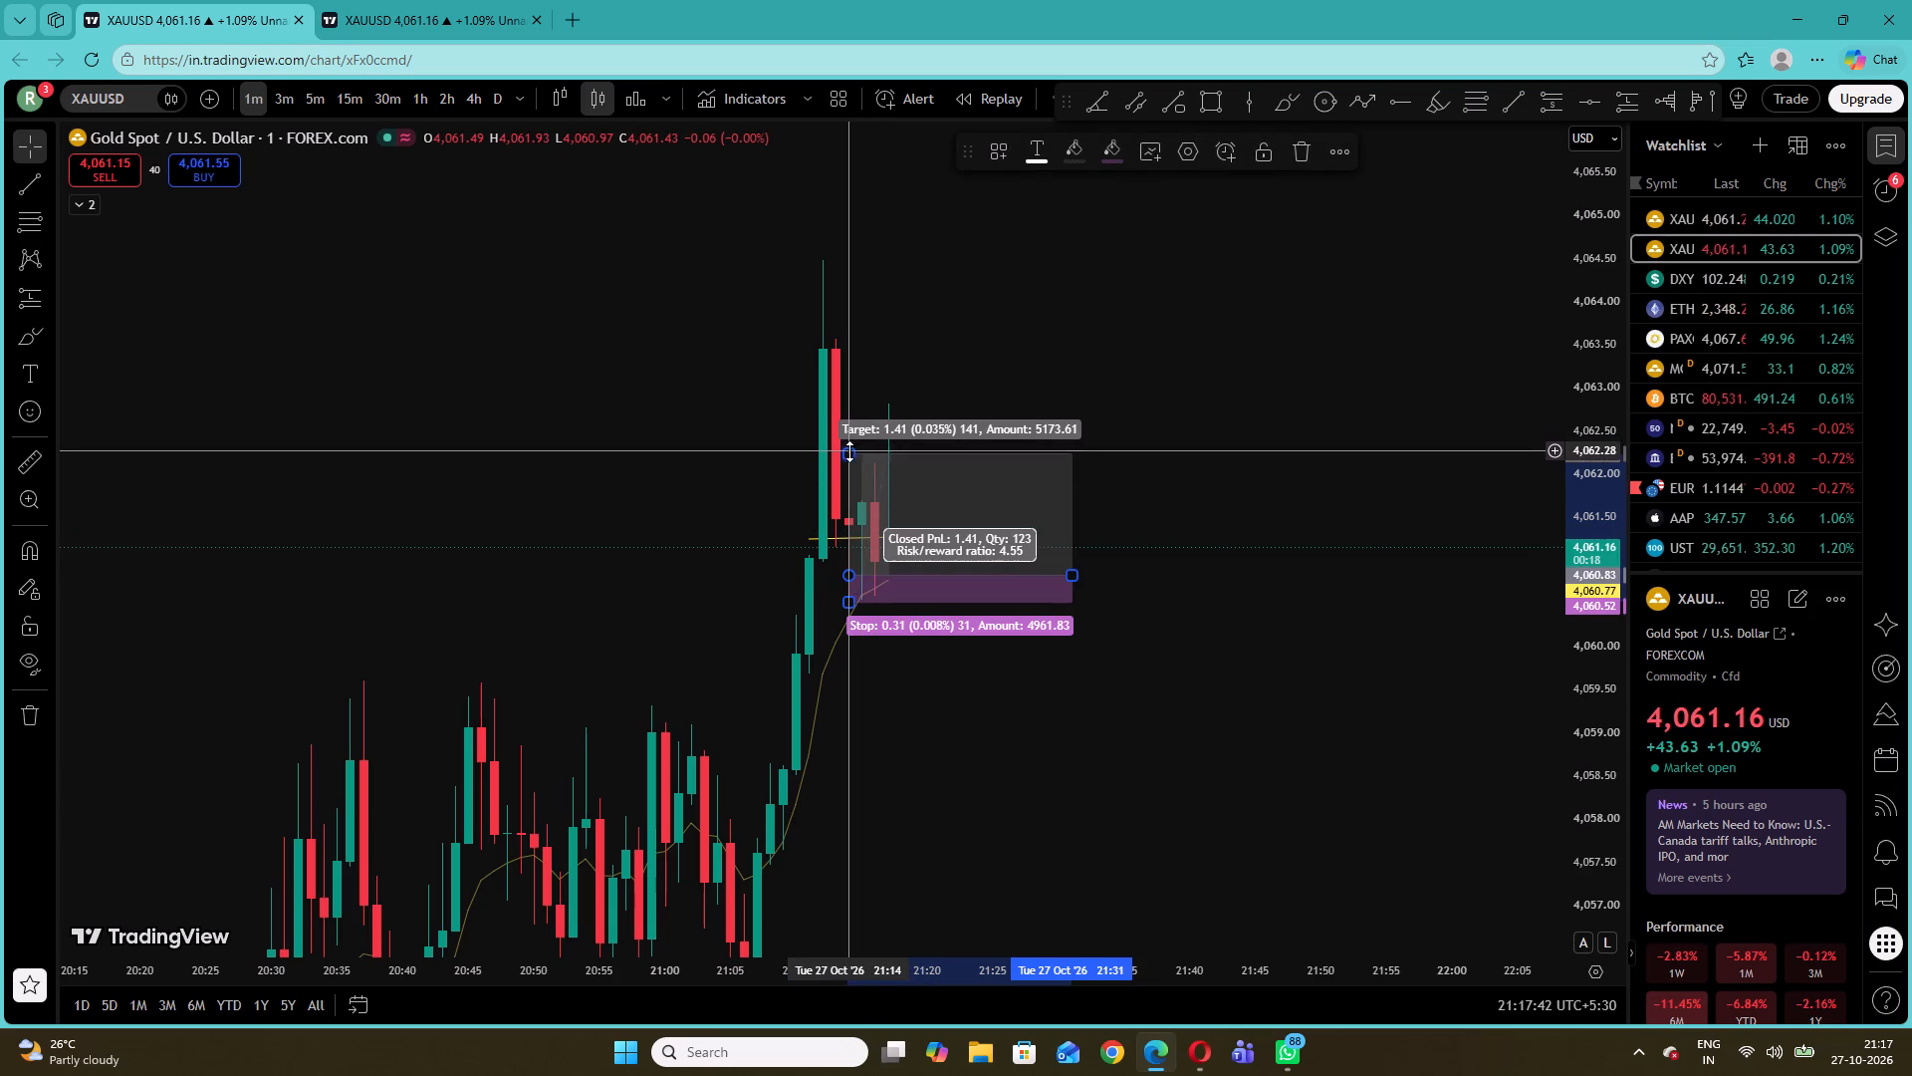
left_click_drag(848, 452, 843, 414)
left_click(512, 494)
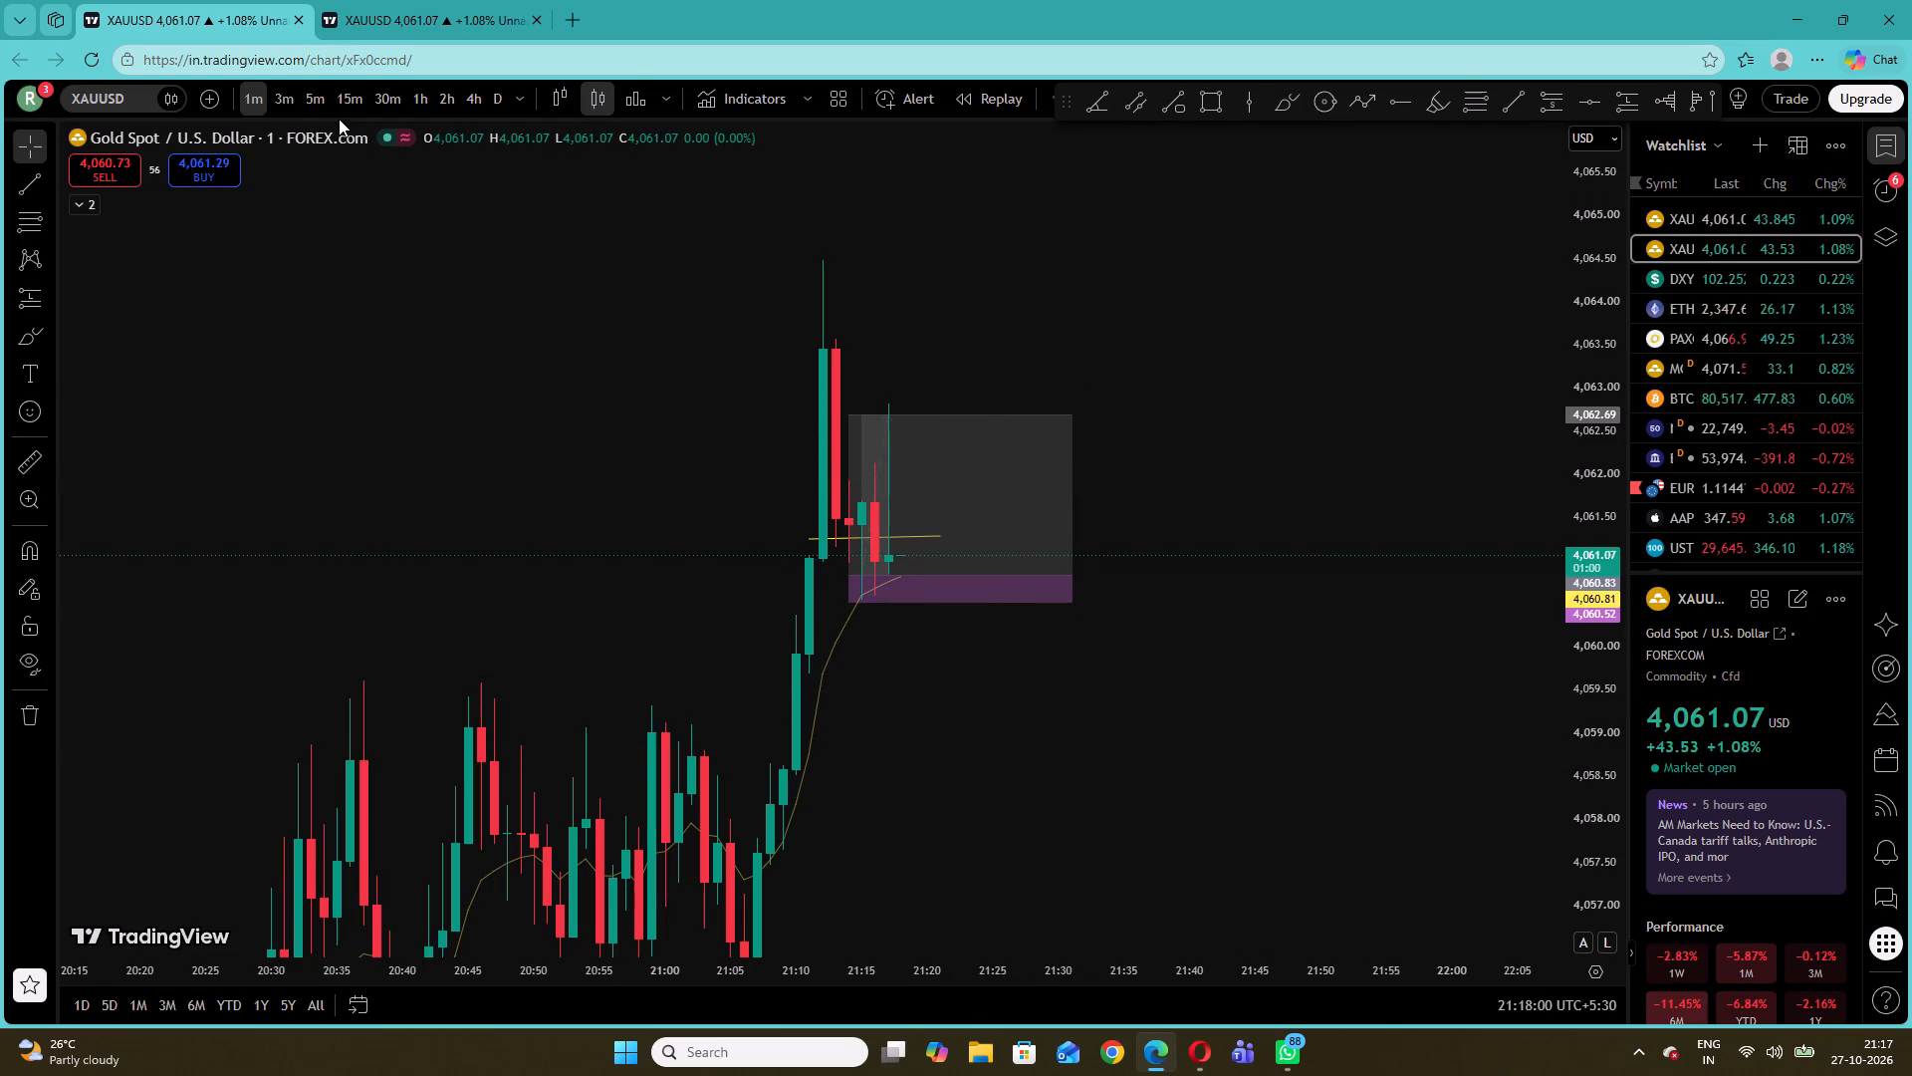
Switch the XAUUSD chart to the 5-minute timeframe.
left_click(324, 98)
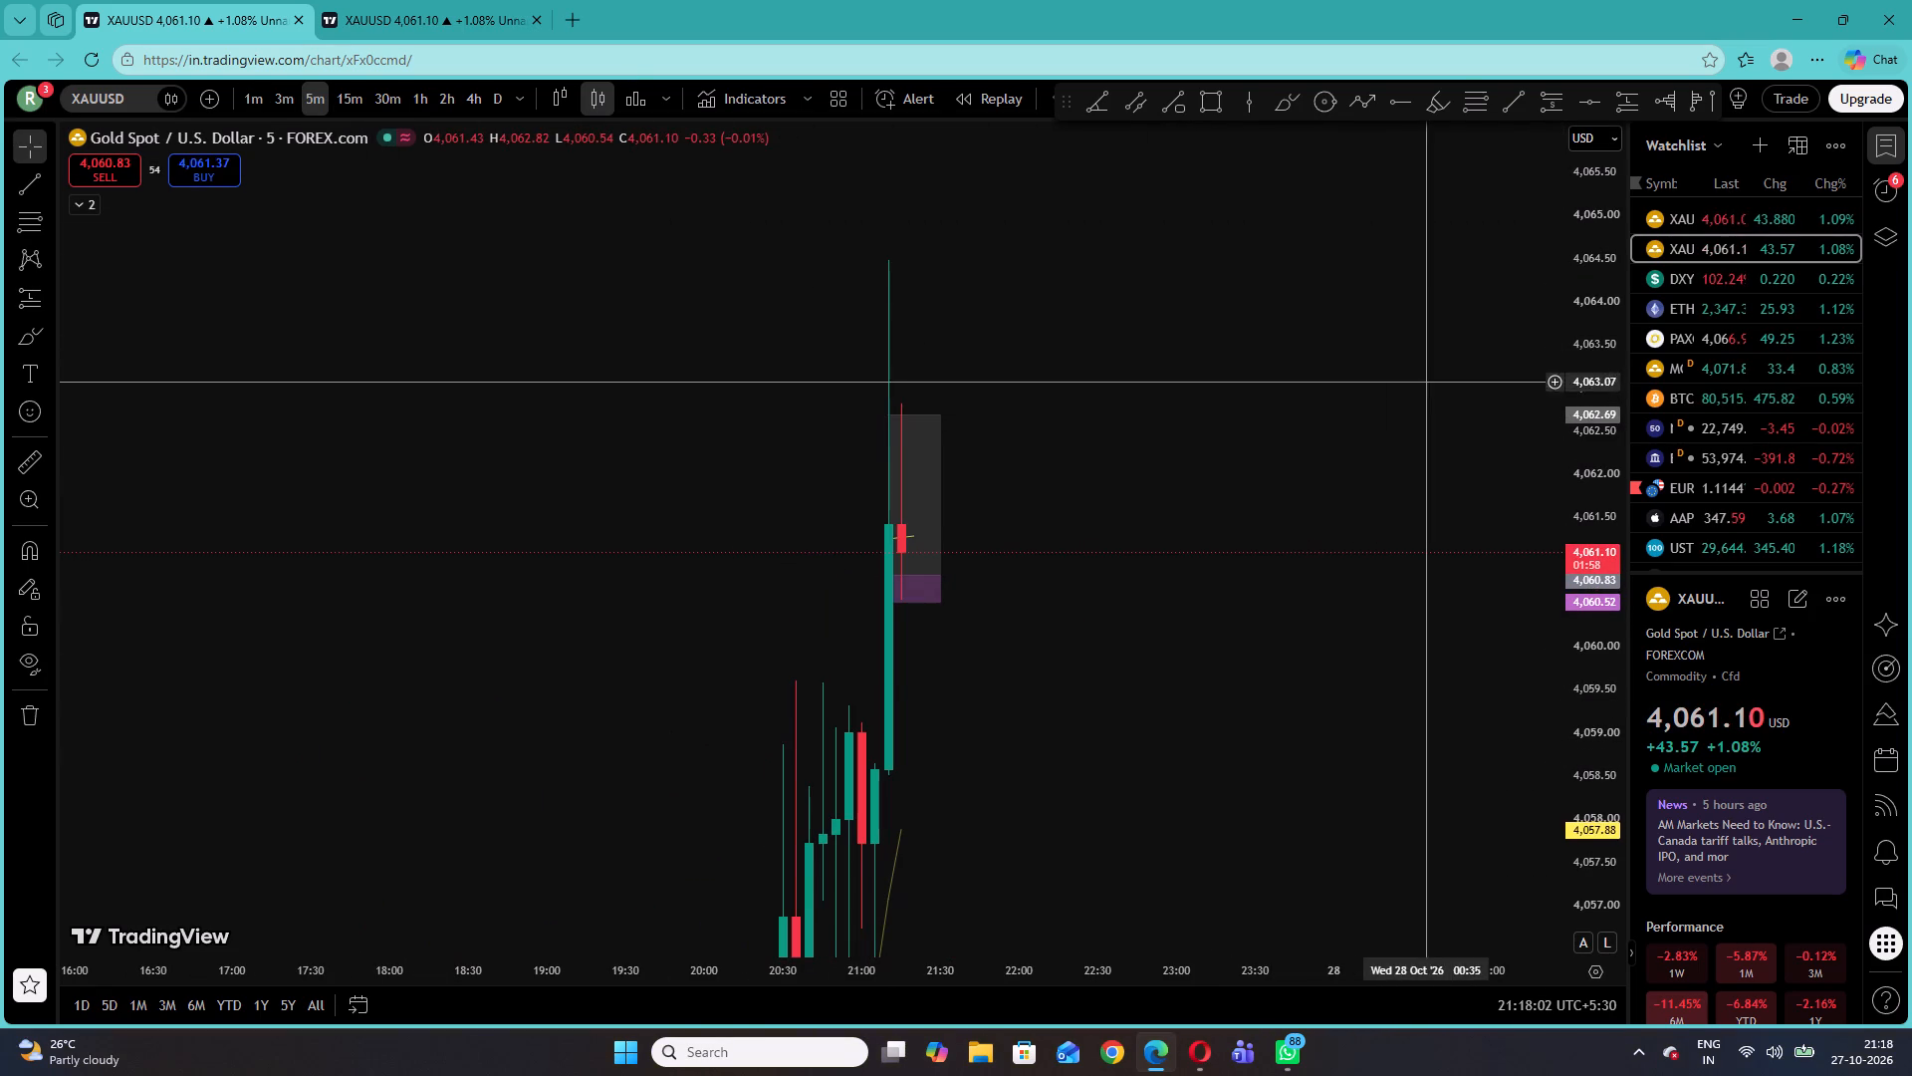
Hide the watchlist panel so the 5-minute XAUUSD chart uses the full width.
left_click(1629, 944)
left_click_drag(1407, 629, 1379, 387)
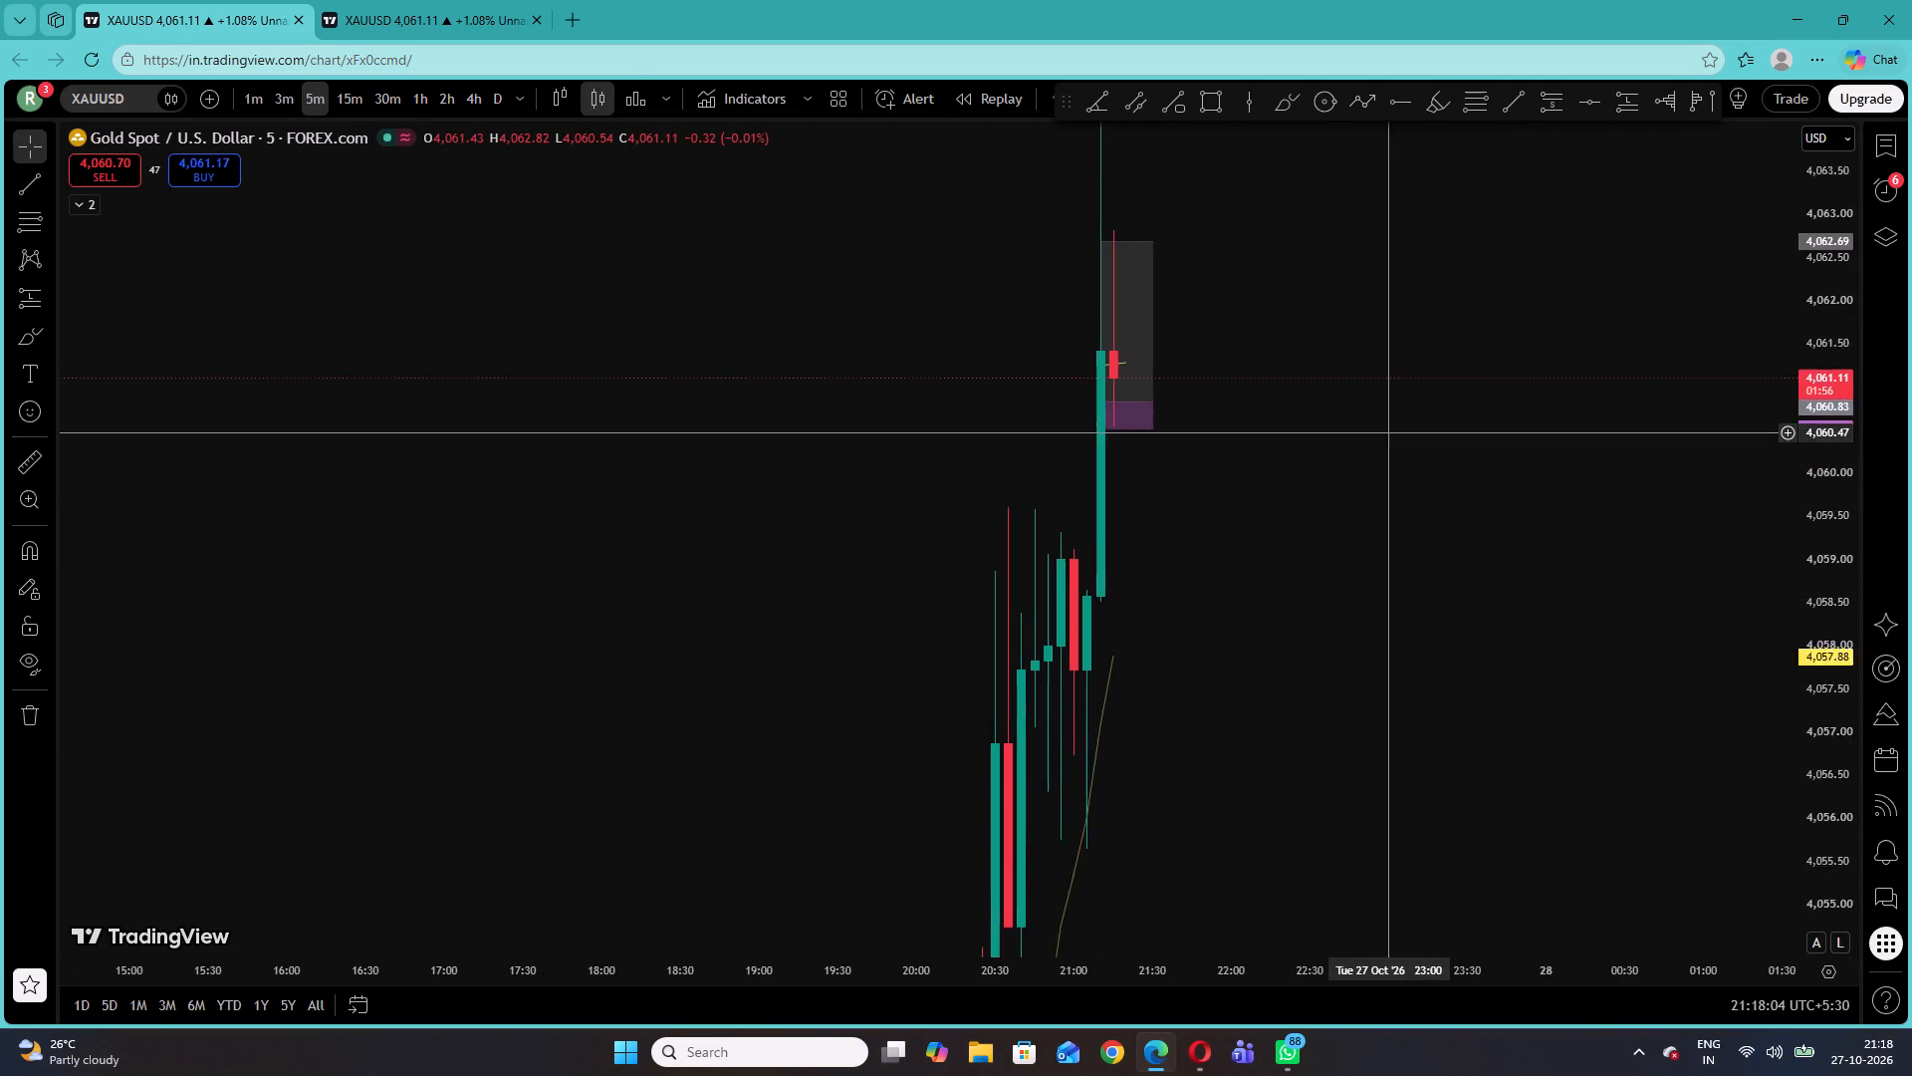
left_click_drag(1379, 387, 1378, 349)
left_click_drag(1836, 453, 1810, 934)
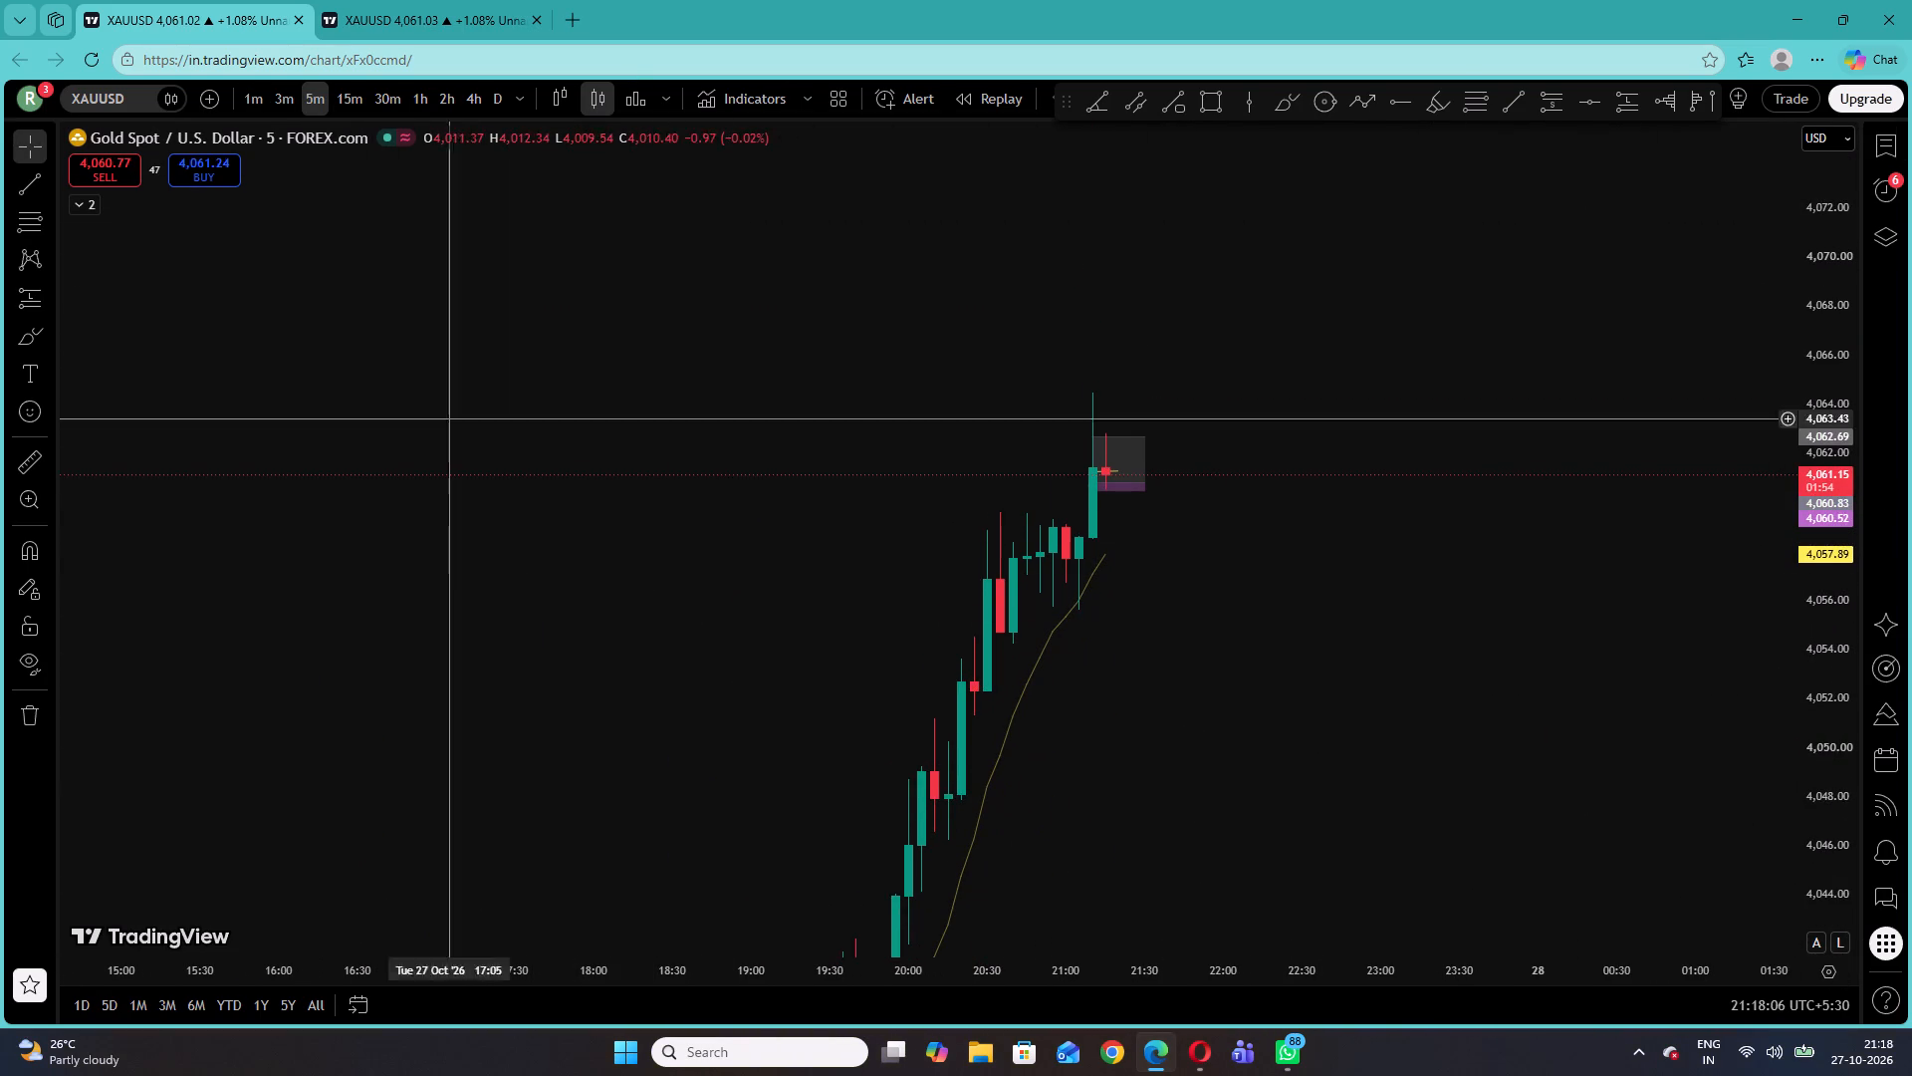
Switch the XAUUSD chart to the 1-minute timeframe.
left_click(248, 93)
Draw a nearly horizontal trend line at about 4,052.4, from the 20:24 candle to 20:33.
left_click_drag(1846, 794, 1804, 411)
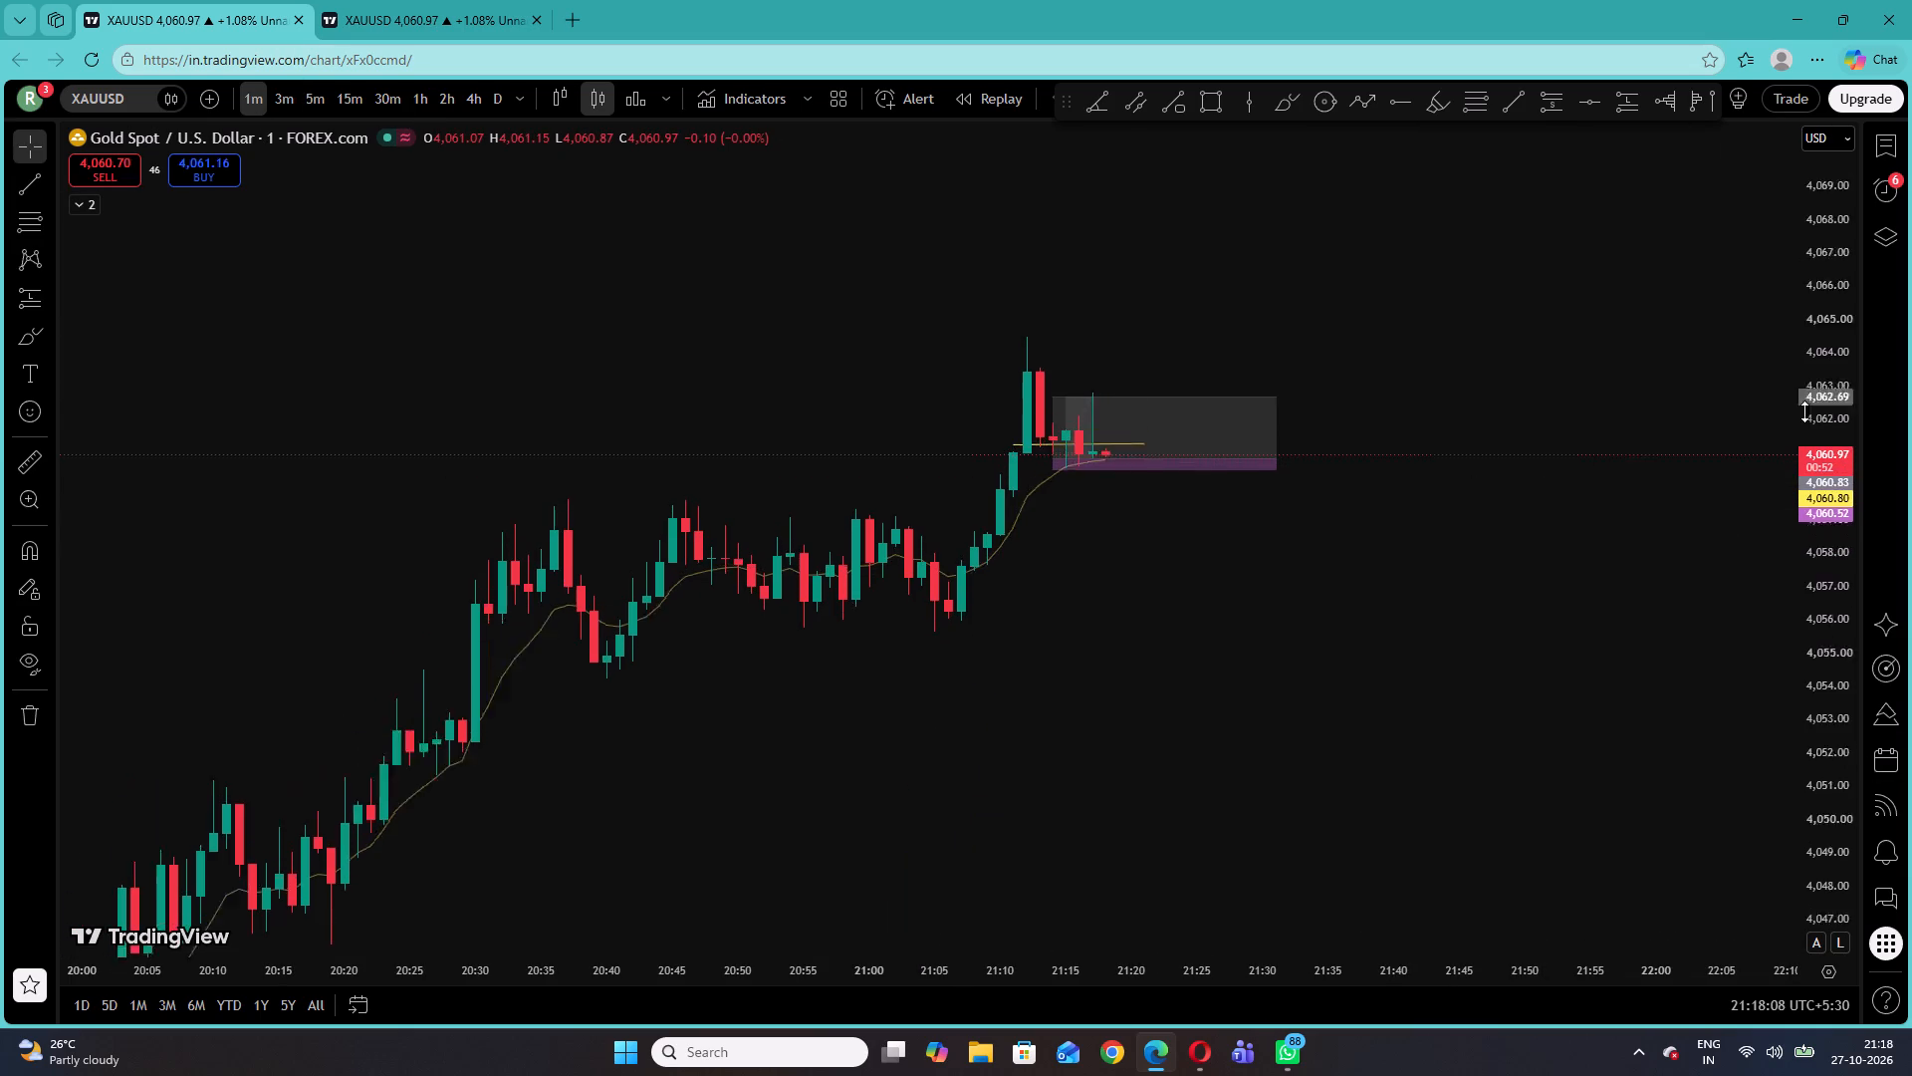
left_click_drag(1804, 411, 1801, 127)
left_click_drag(1205, 653, 1296, 648)
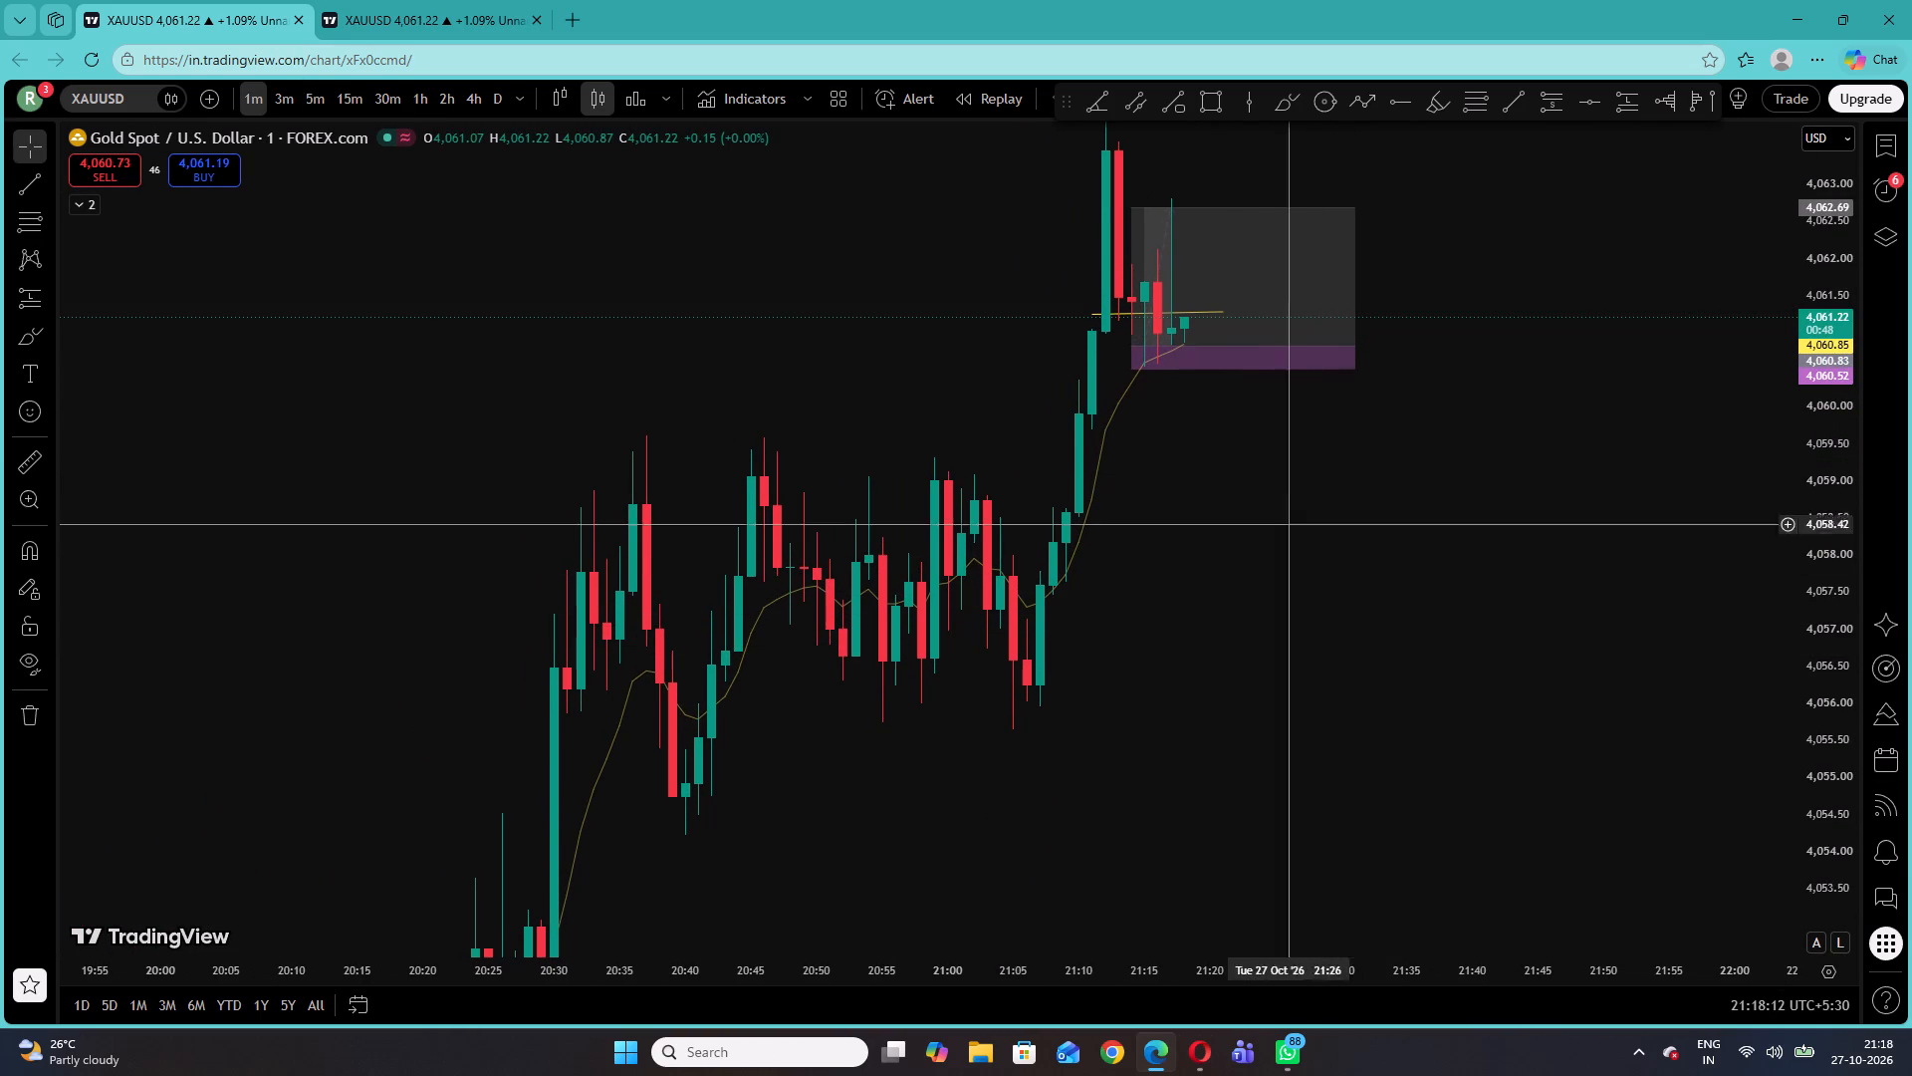
left_click_drag(1168, 693, 1500, 369)
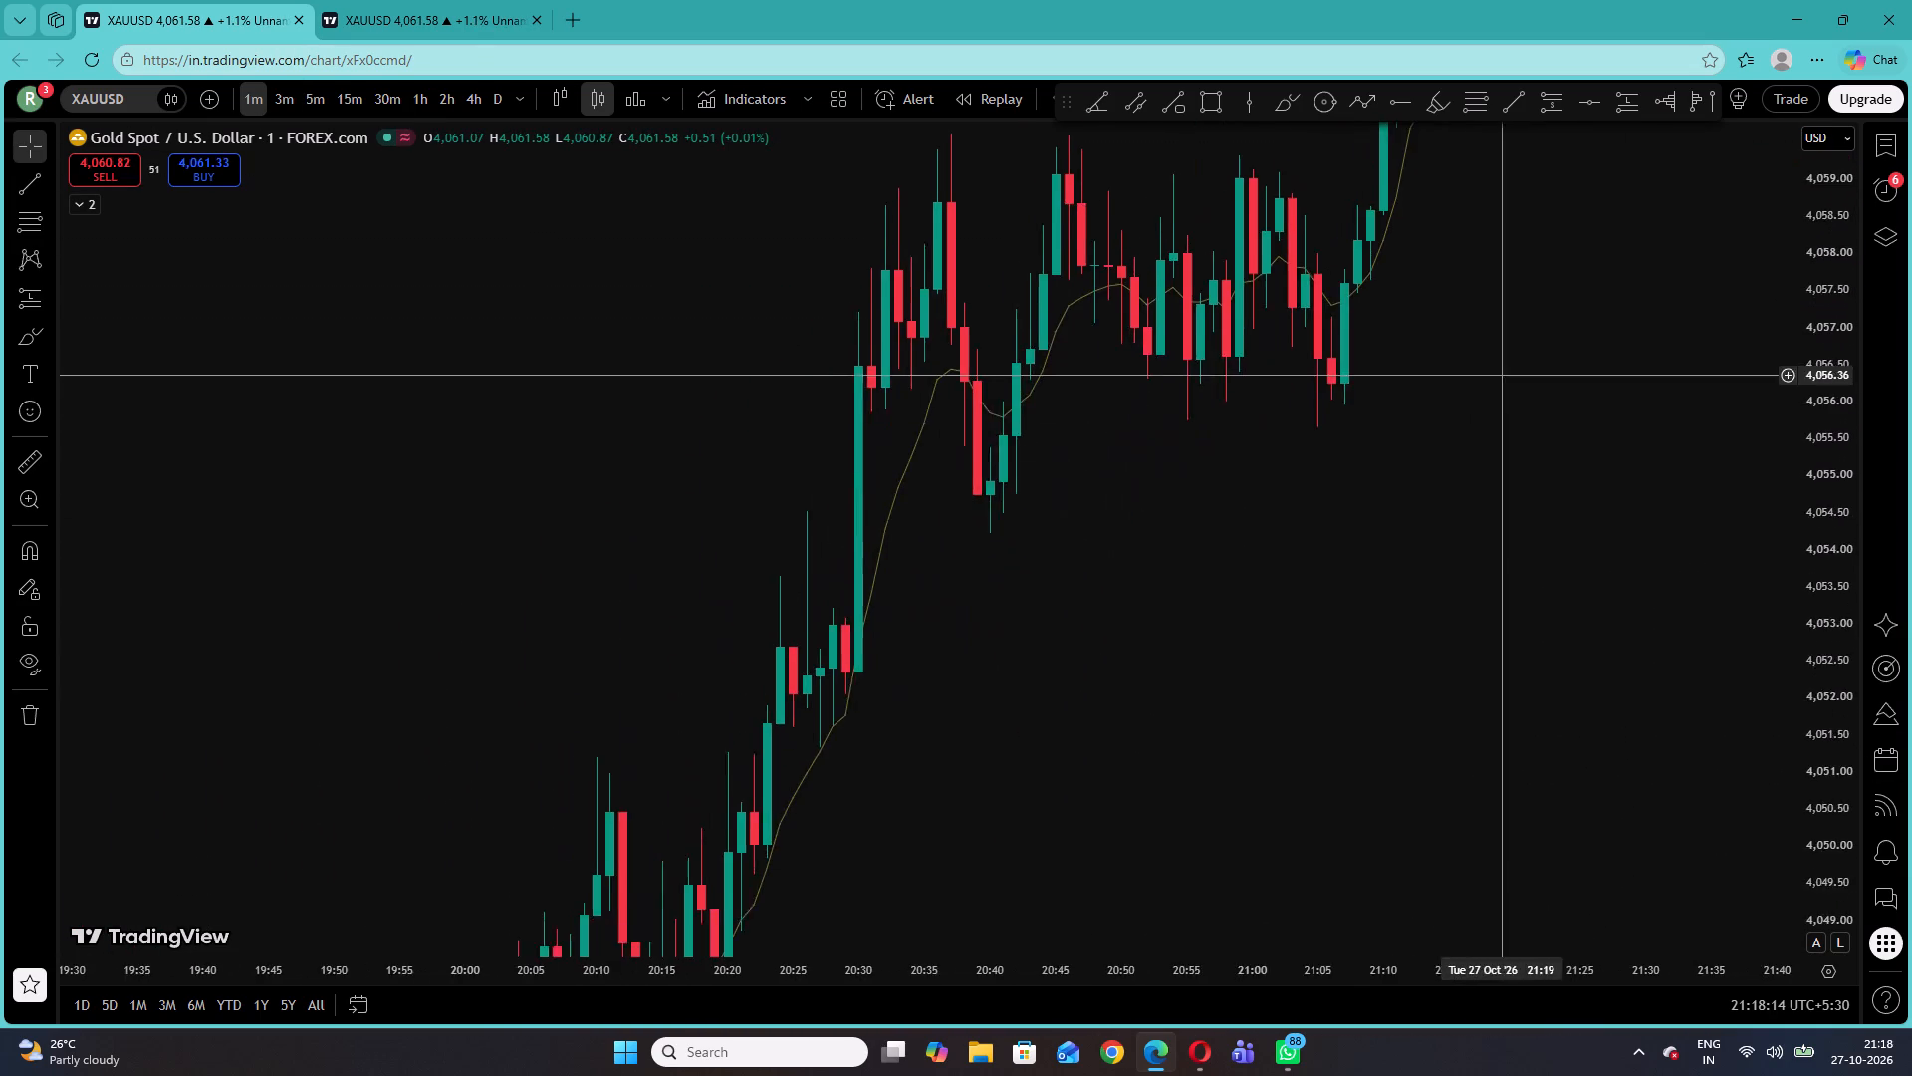
left_click_drag(1500, 369, 1500, 368)
left_click_drag(1093, 719, 1408, 431)
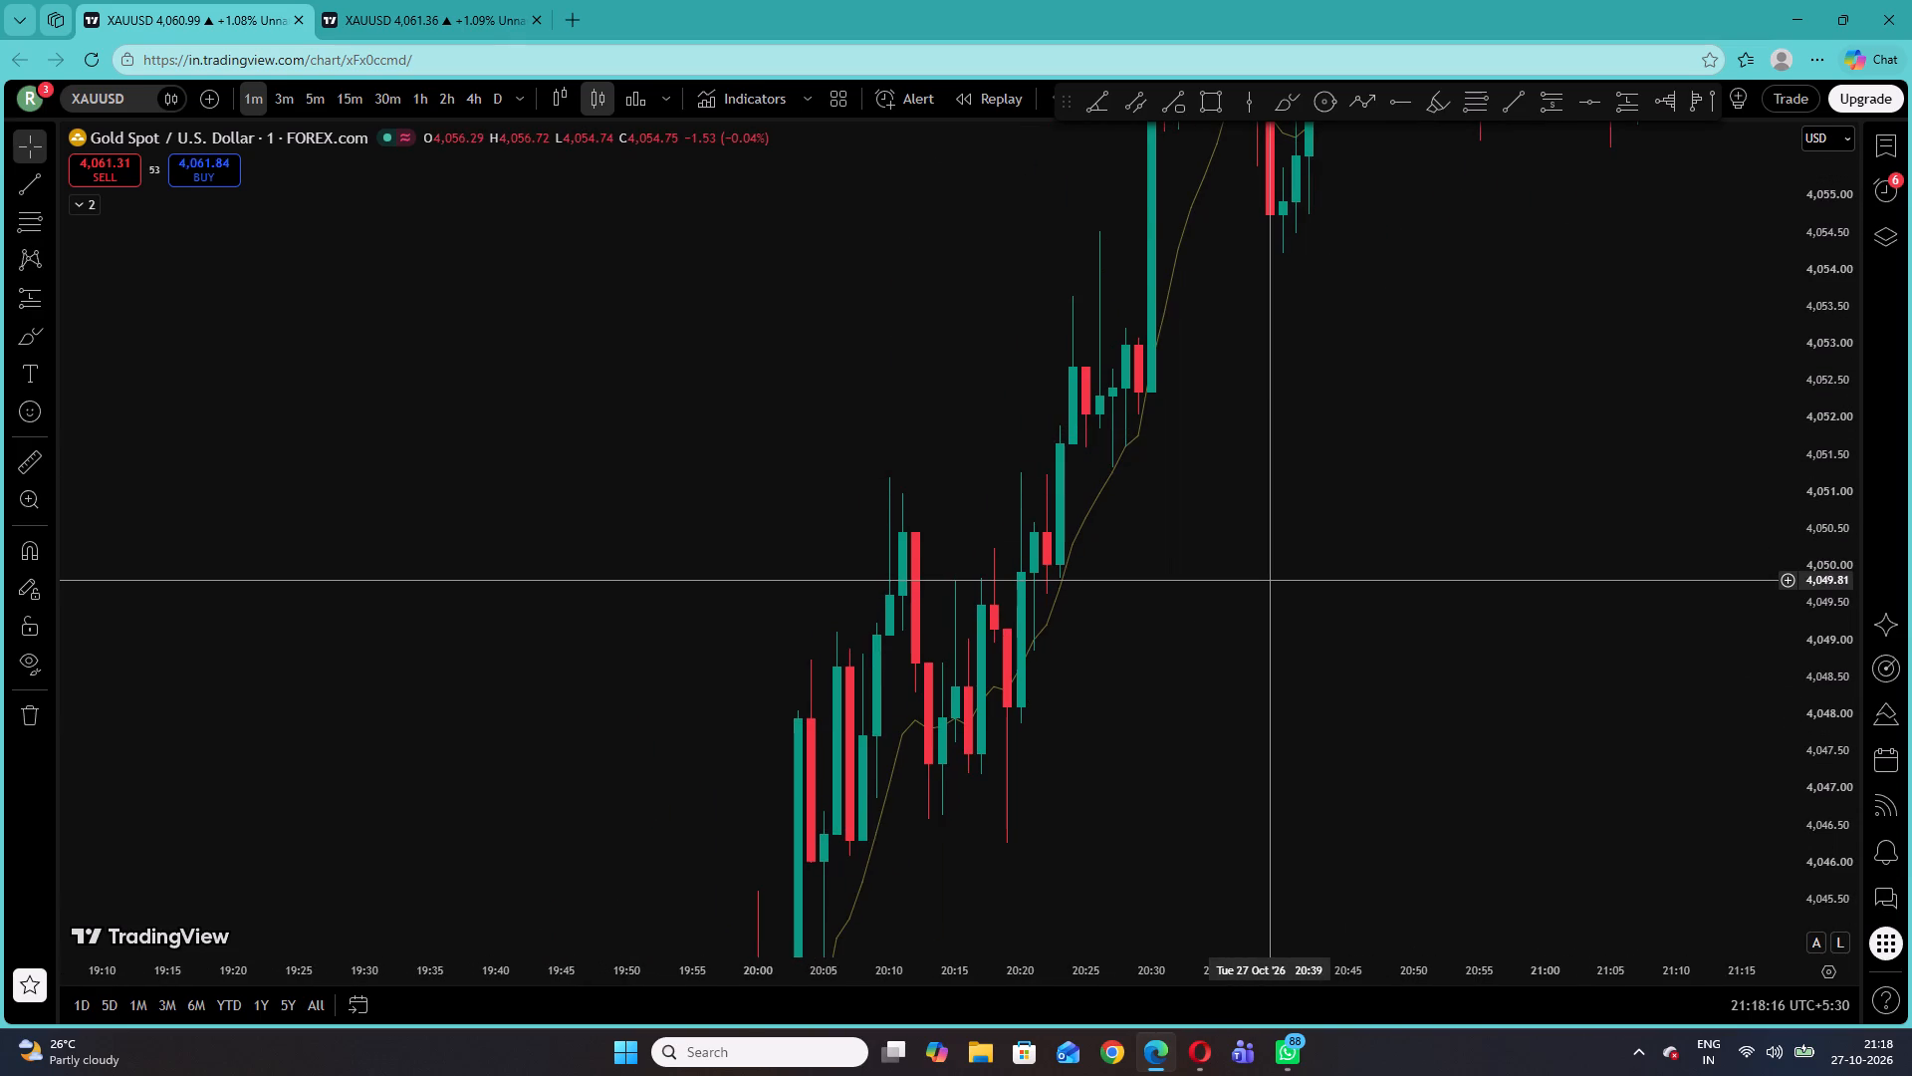
left_click_drag(1273, 580, 1280, 752)
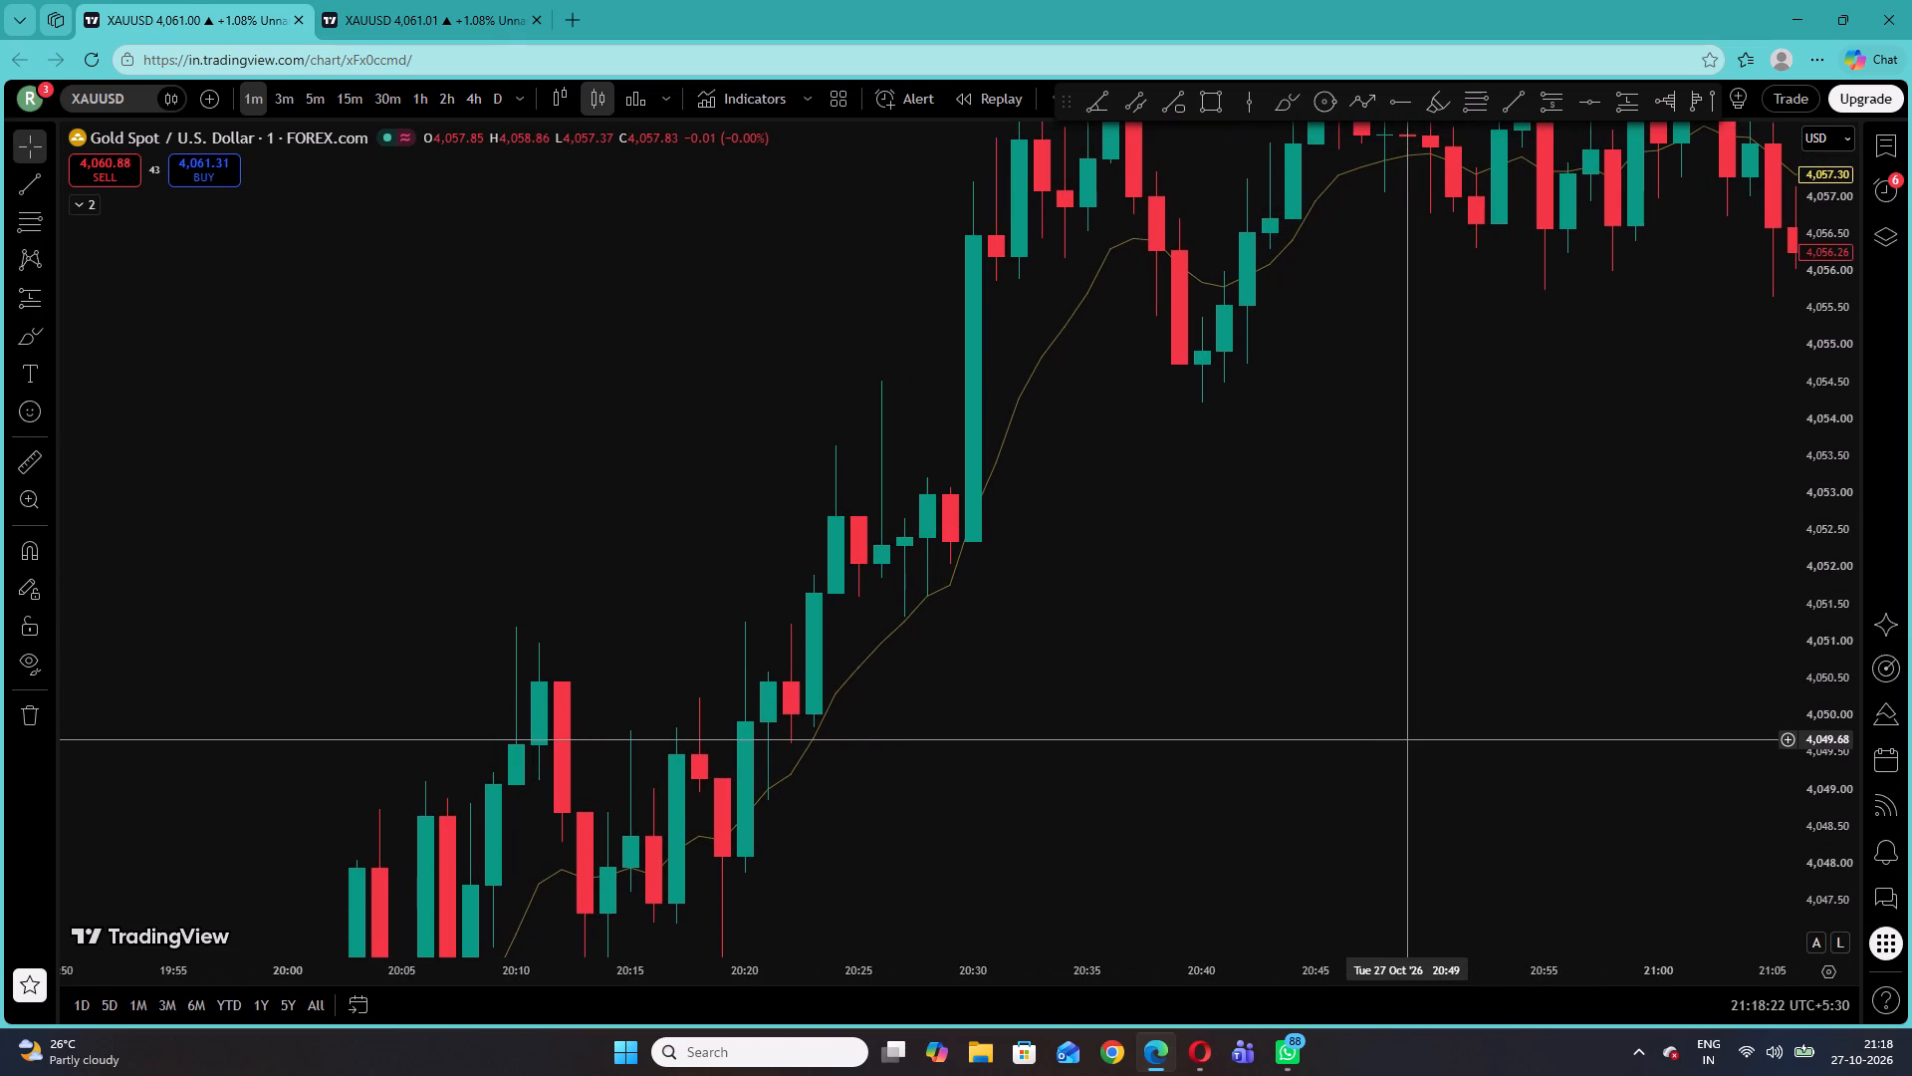
left_click_drag(1828, 861, 1824, 776)
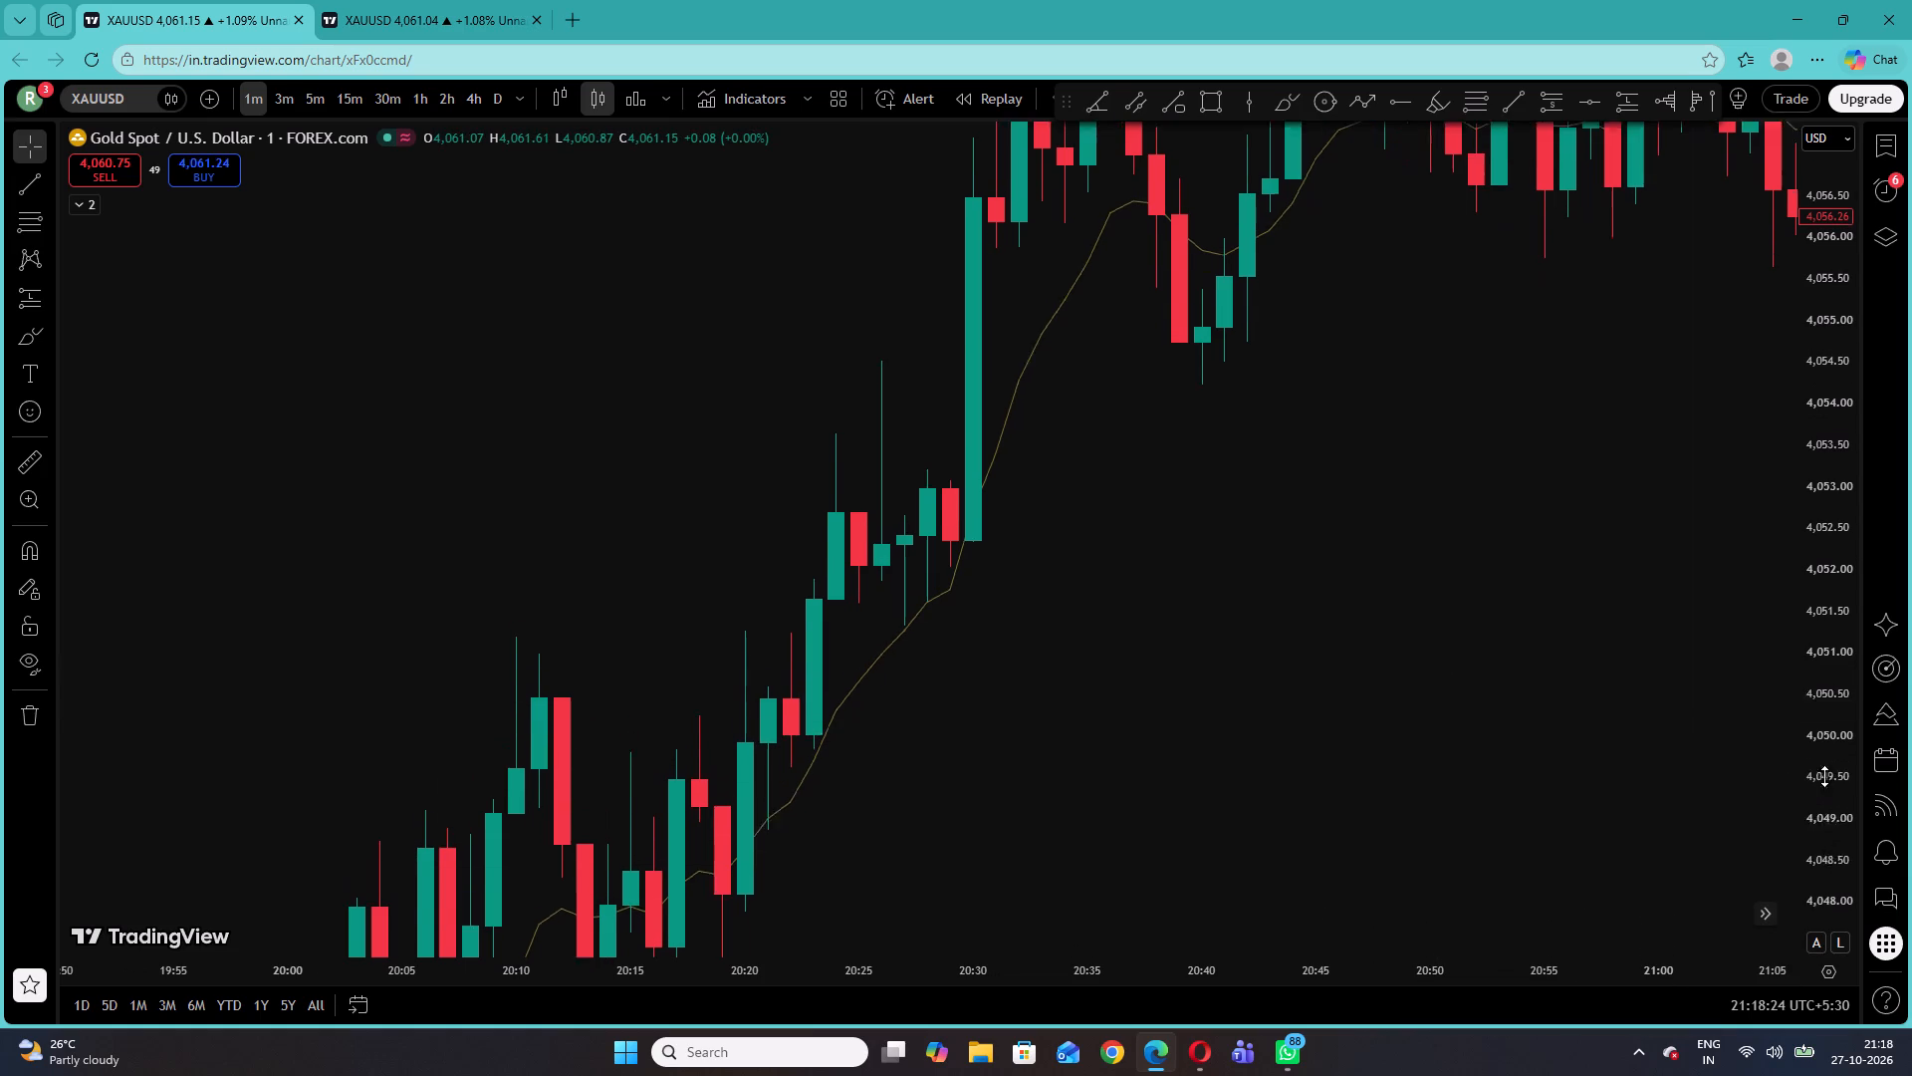
left_click_drag(1824, 776, 1785, 788)
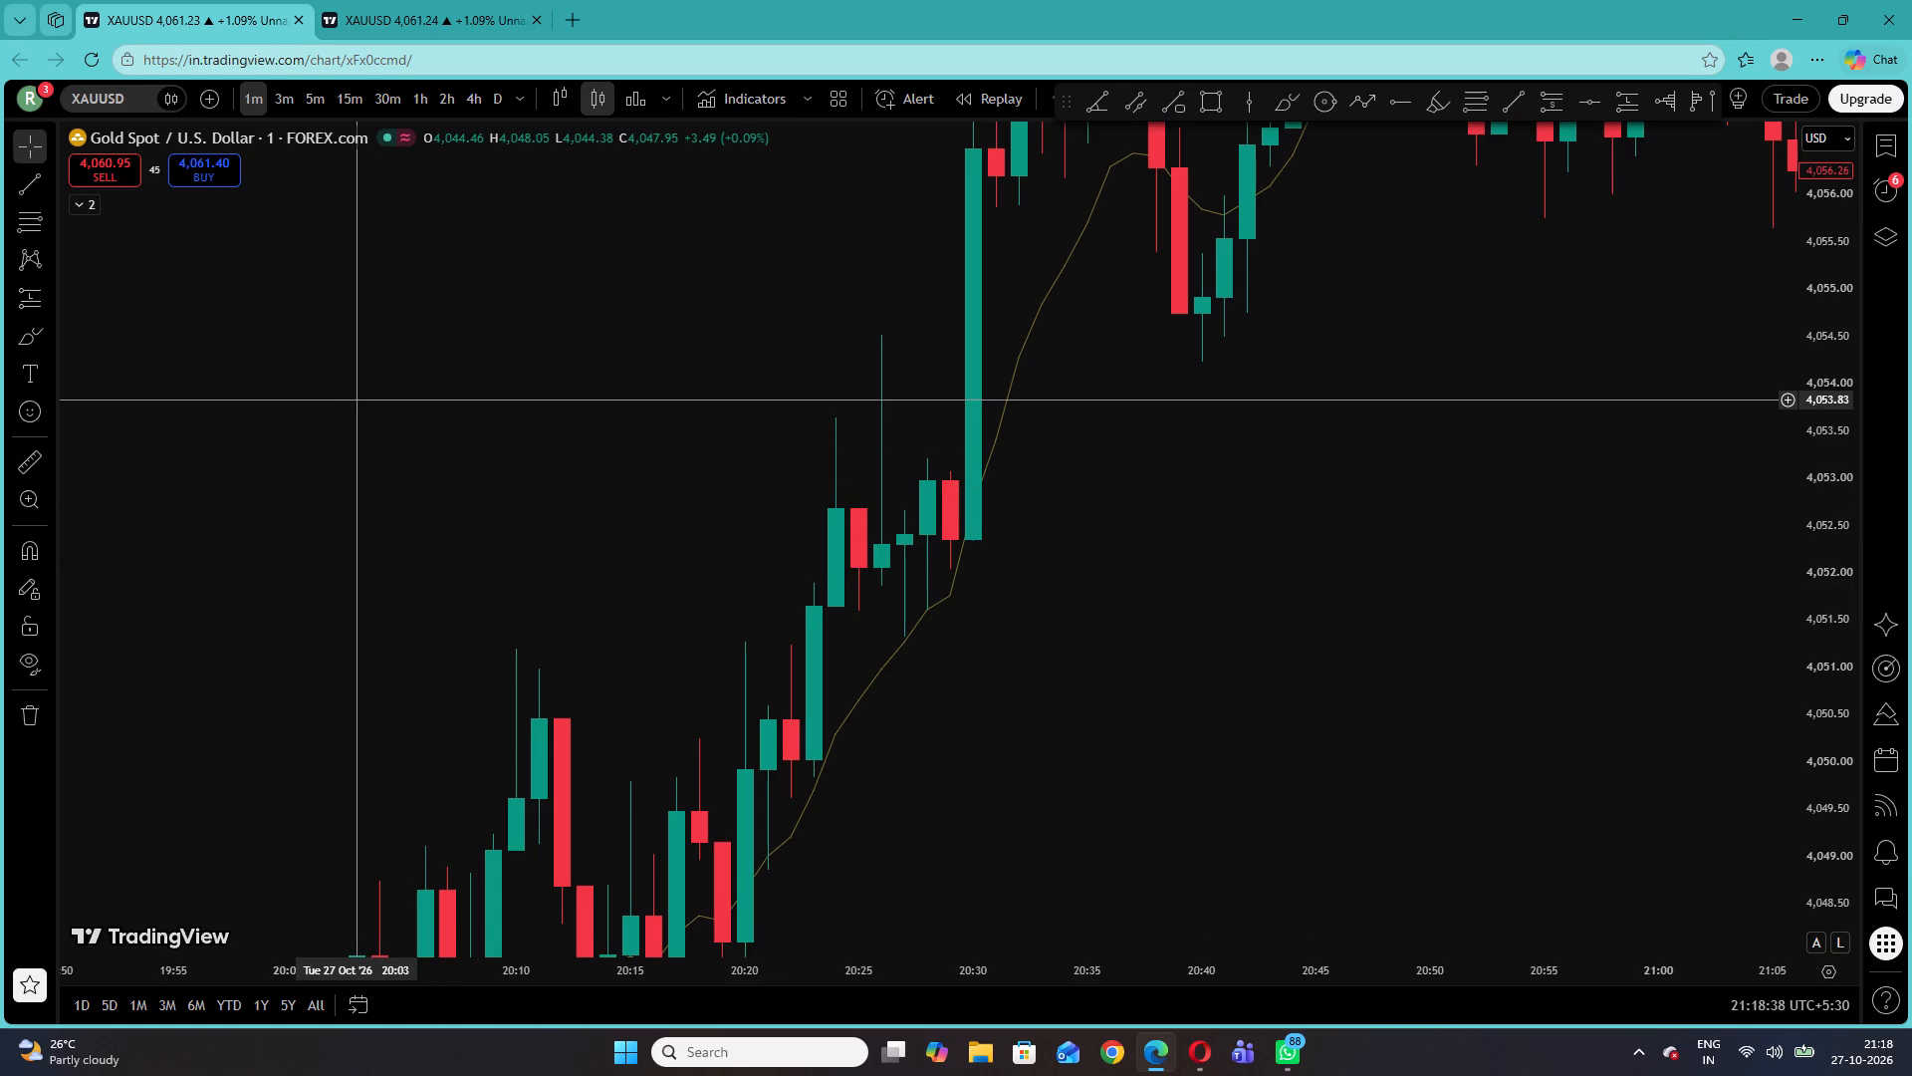
left_click(38, 196)
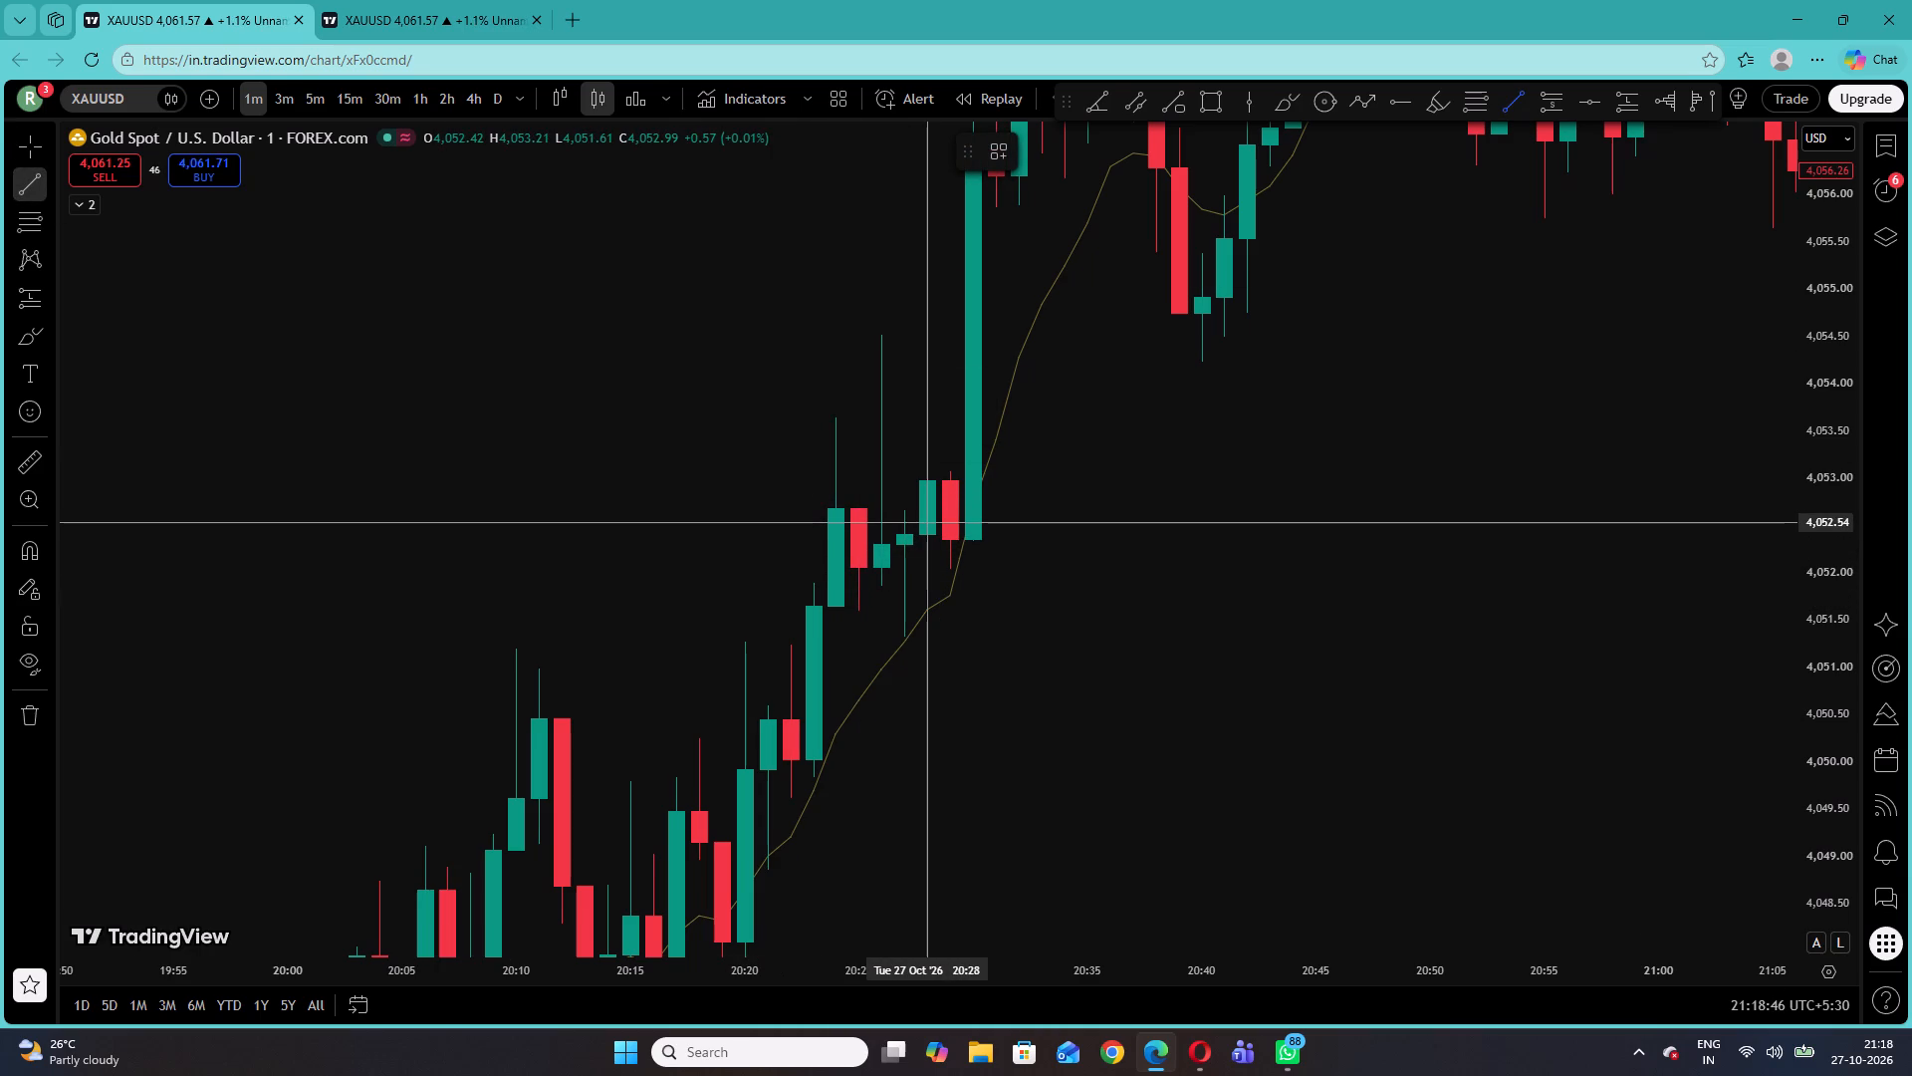
left_click(833, 534)
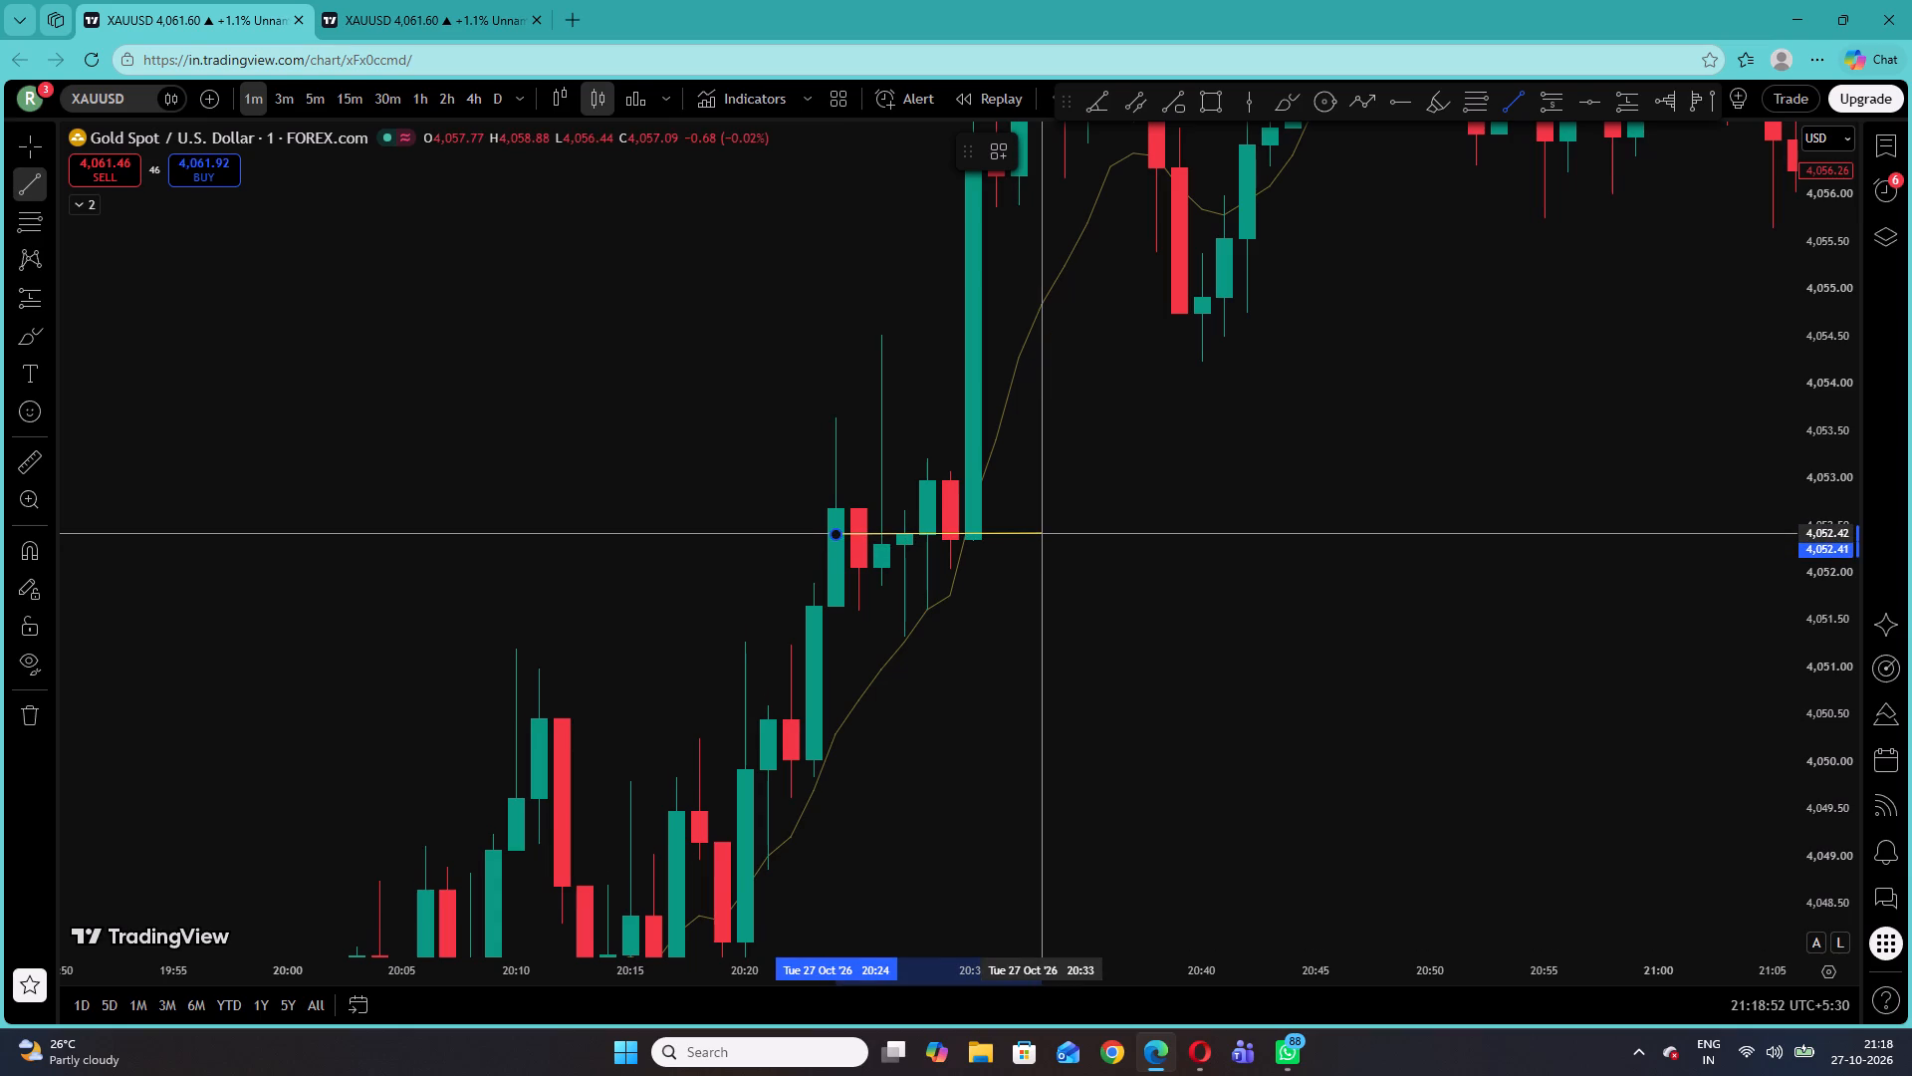
left_click(1041, 536)
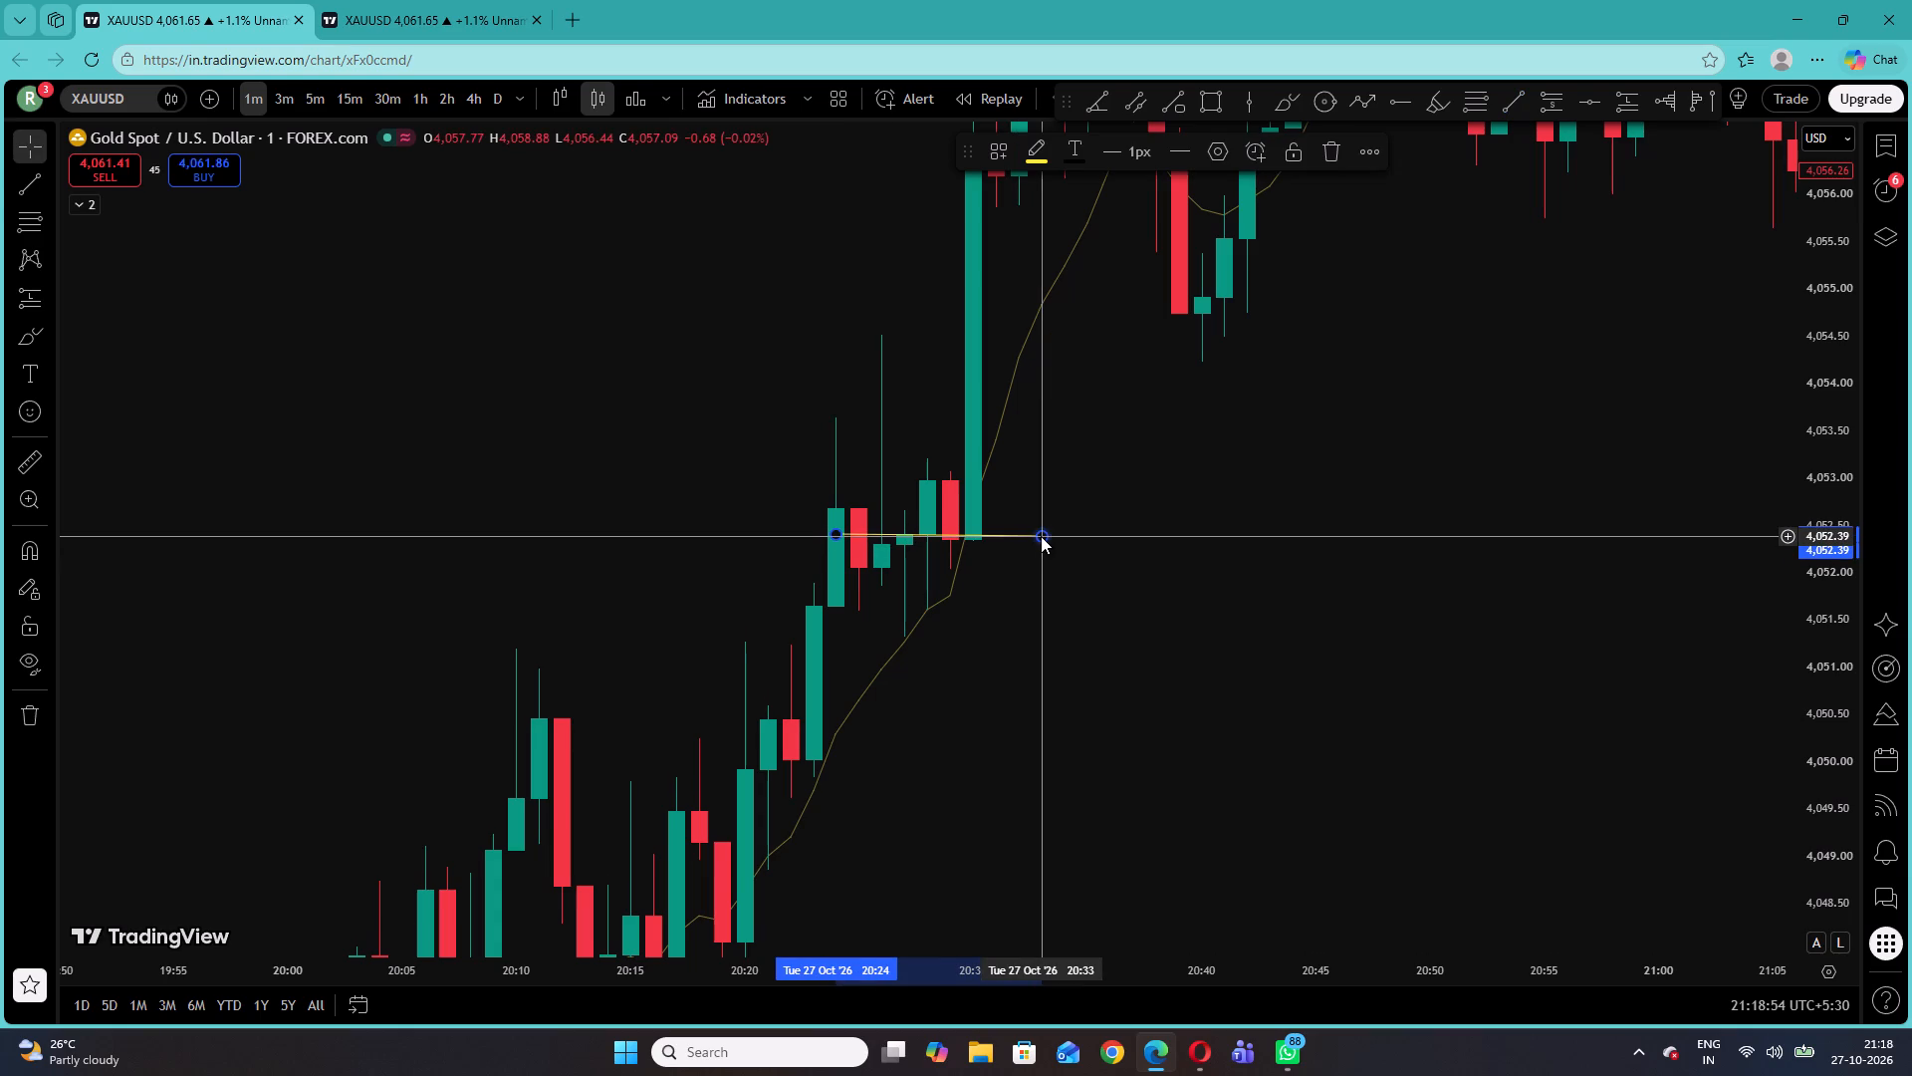
left_click(1009, 591)
Examine the 1-minute price action from about 20:30 up to the long position and the latest candles.
left_click_drag(1322, 368, 863, 751)
left_click_drag(1113, 629, 600, 794)
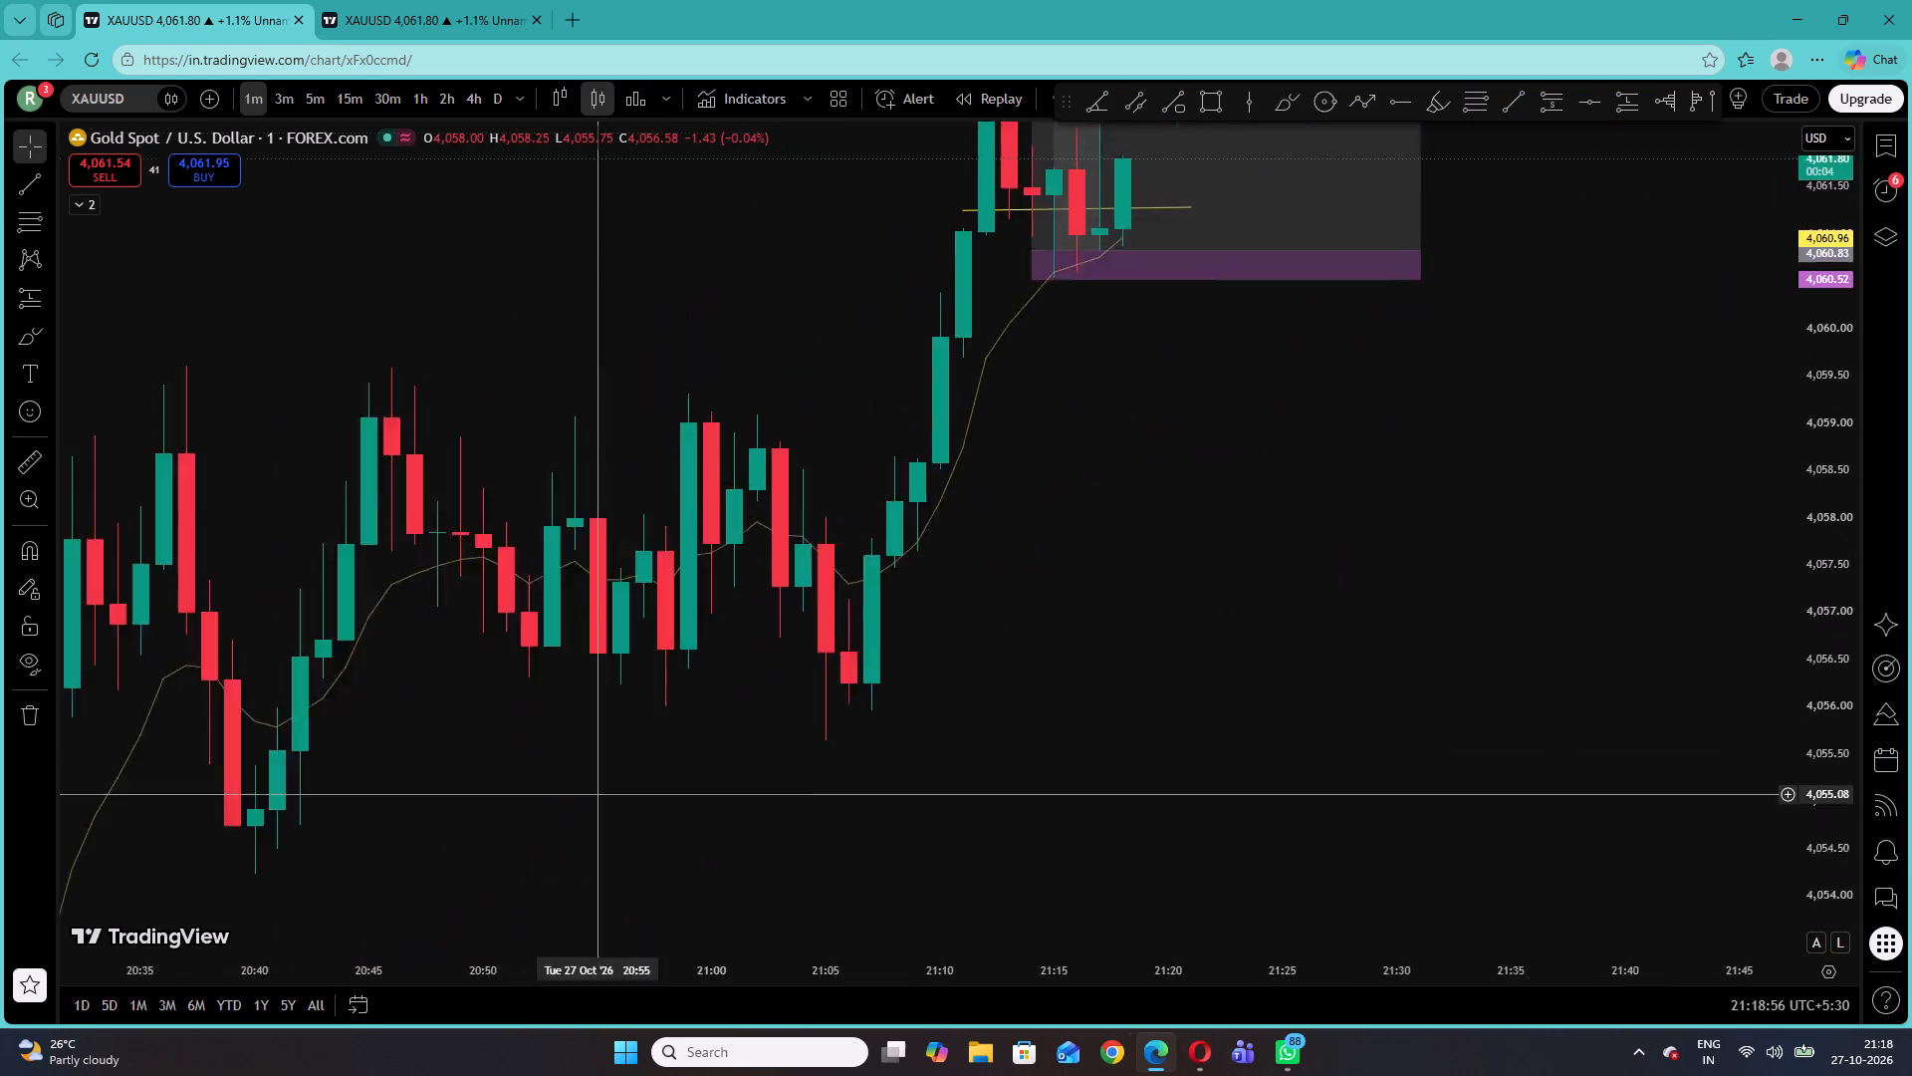
left_click_drag(600, 794, 598, 794)
left_click_drag(1218, 516, 1181, 742)
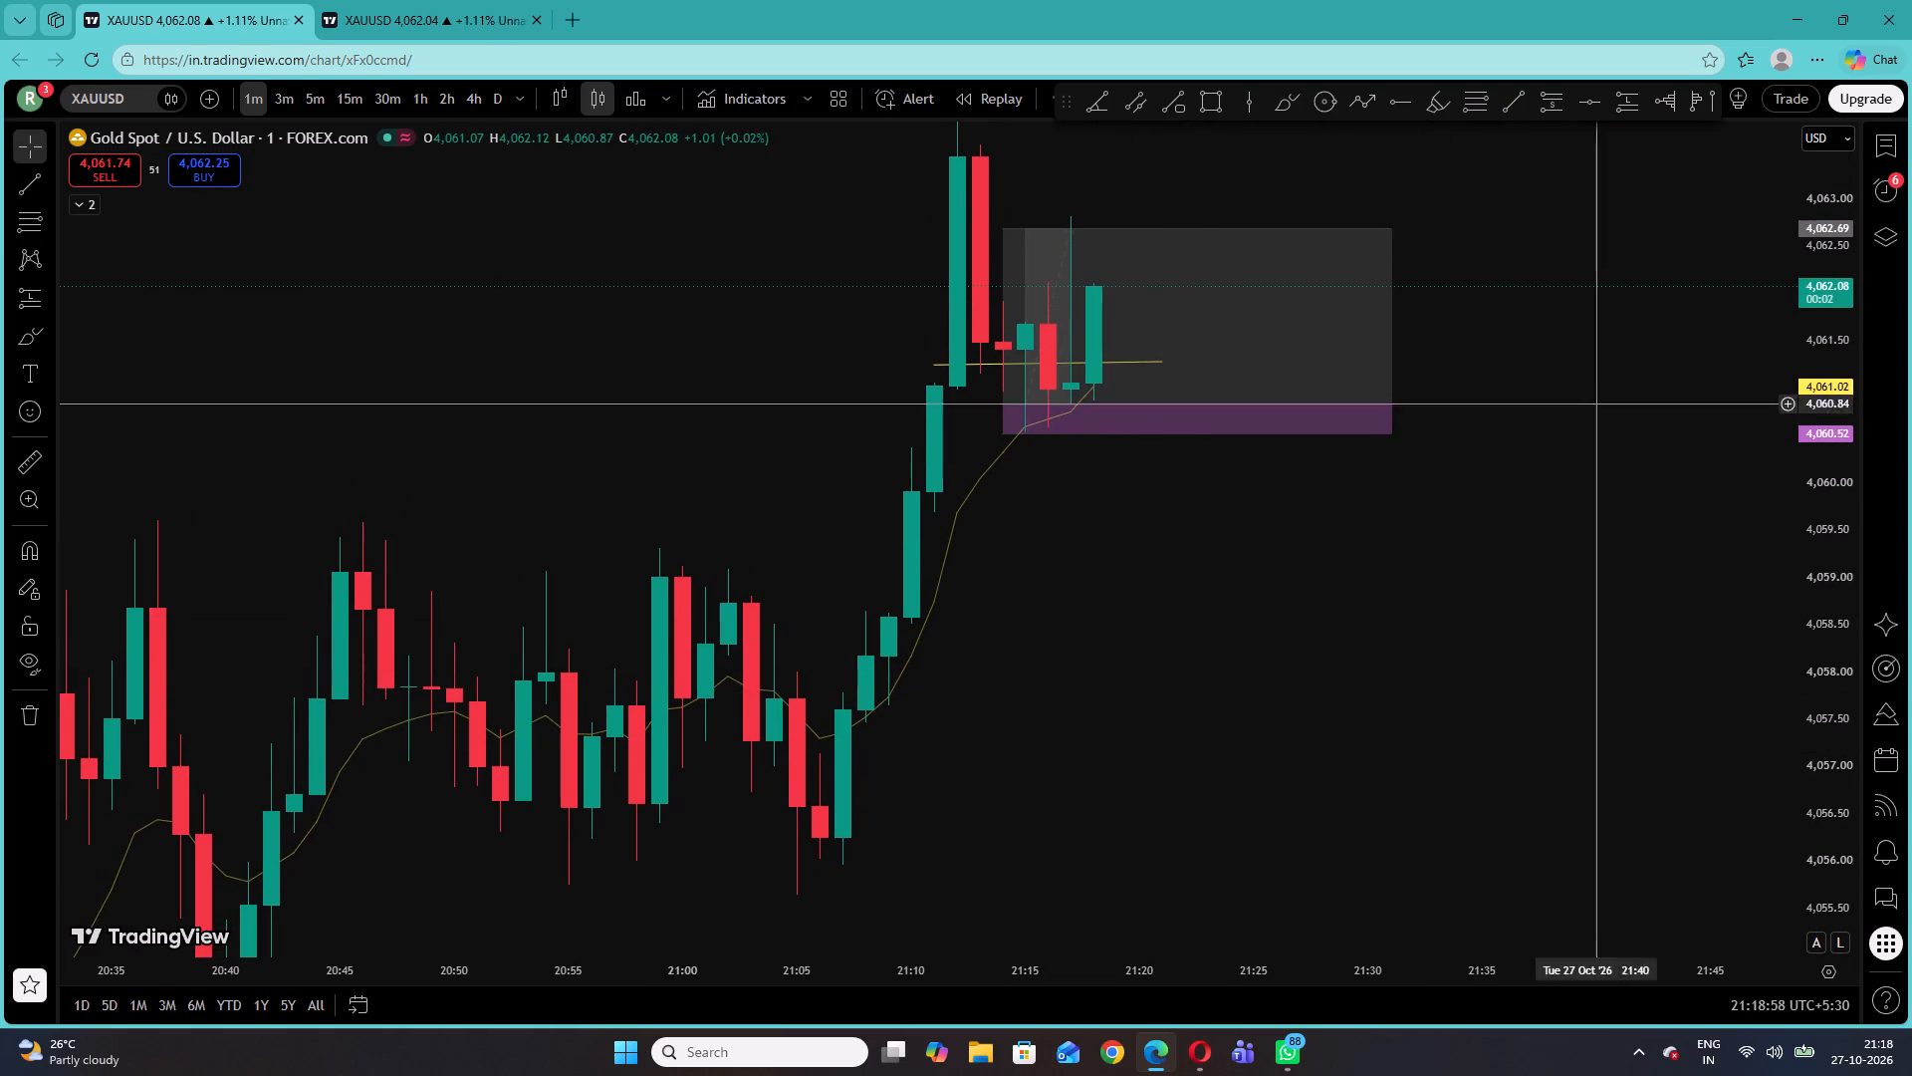
left_click_drag(1804, 518, 1807, 646)
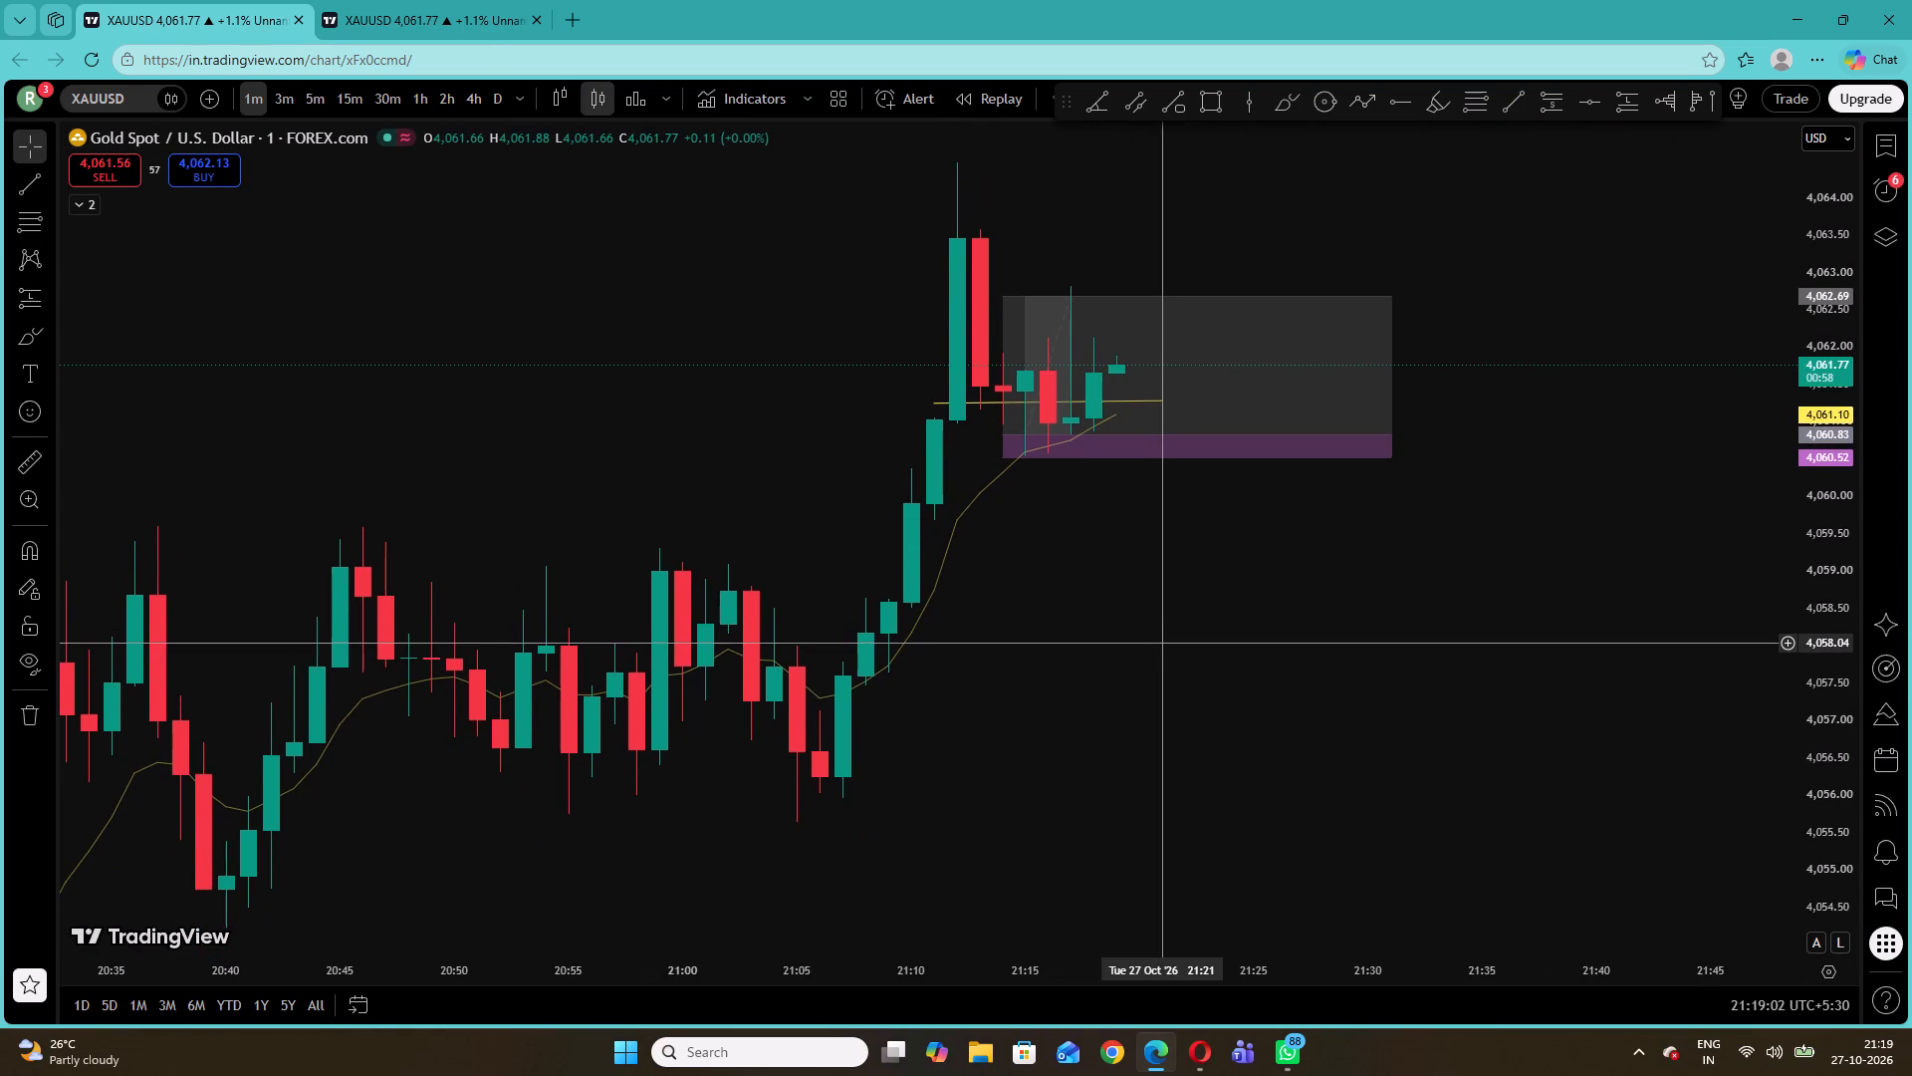
left_click_drag(1152, 643, 1457, 550)
left_click_drag(835, 552, 850, 541)
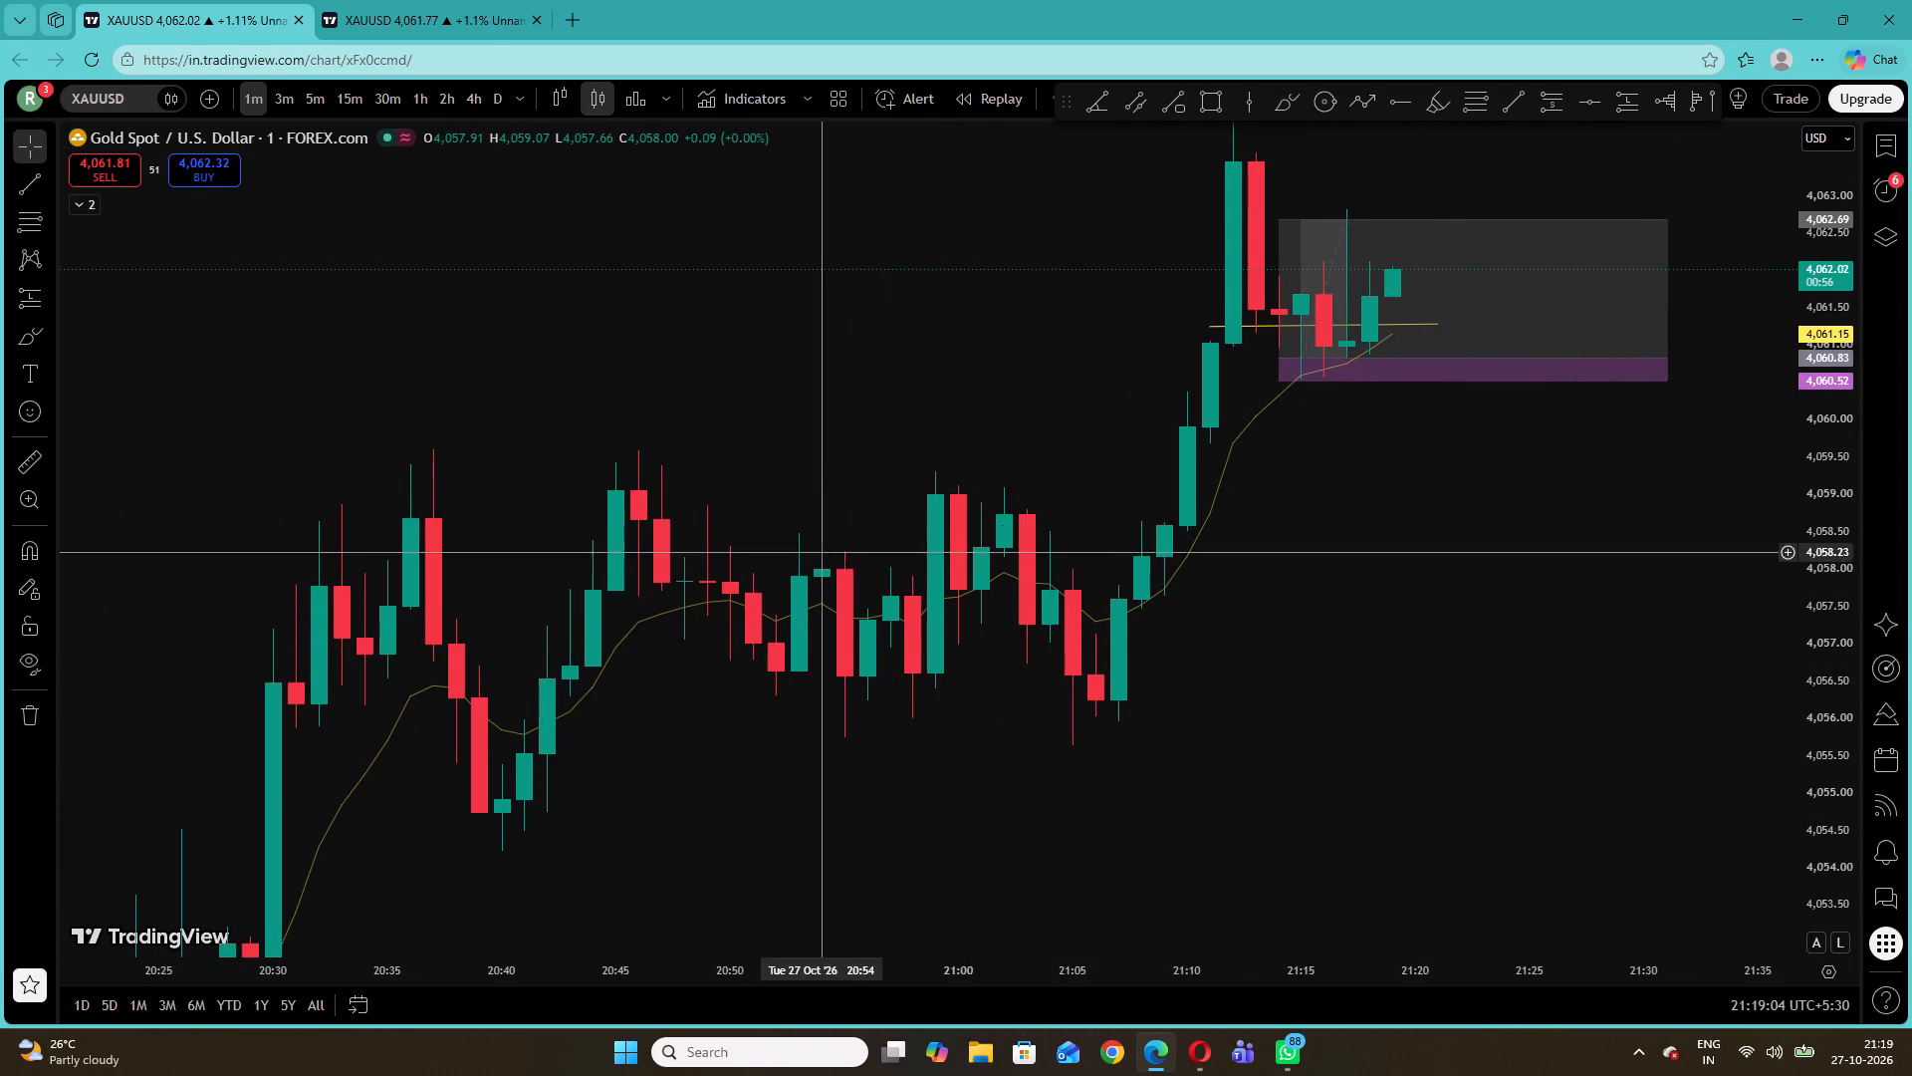
left_click_drag(850, 541, 957, 453)
left_click(1034, 299)
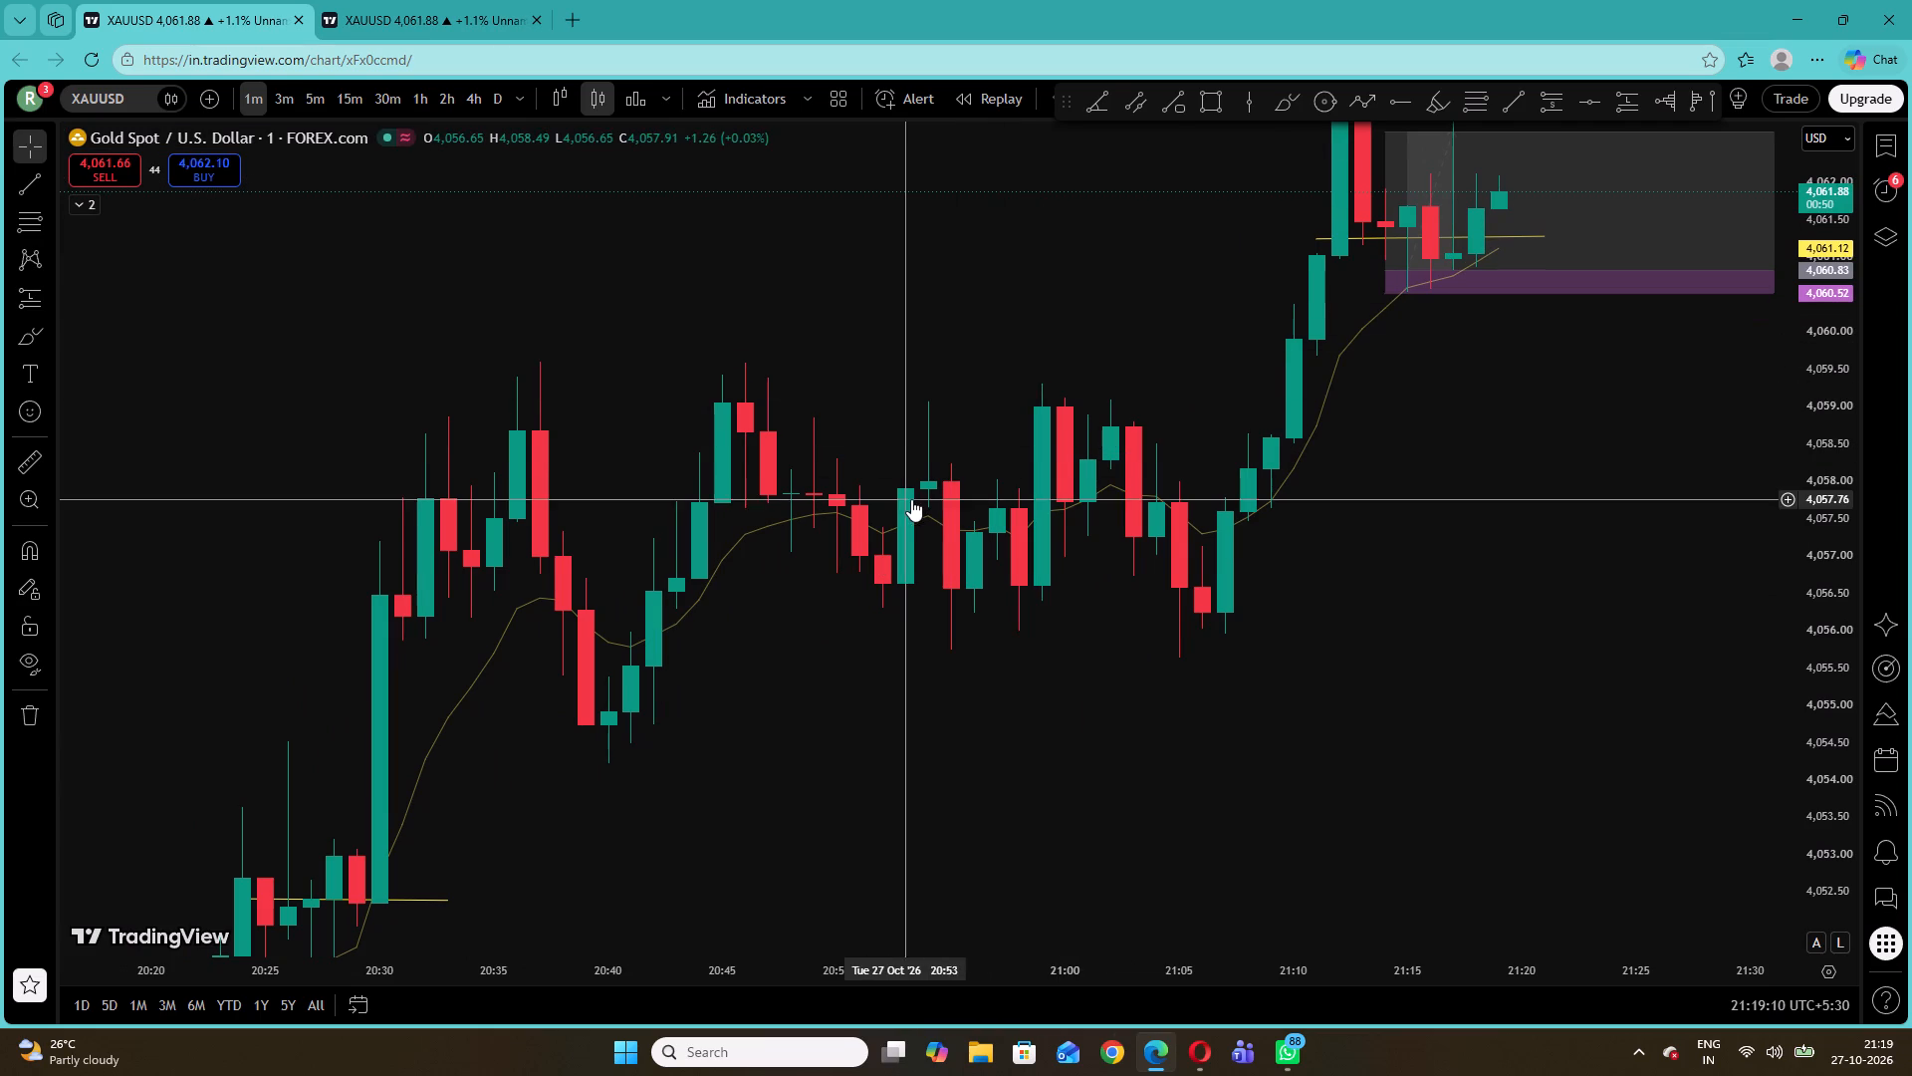
left_click_drag(996, 348, 819, 616)
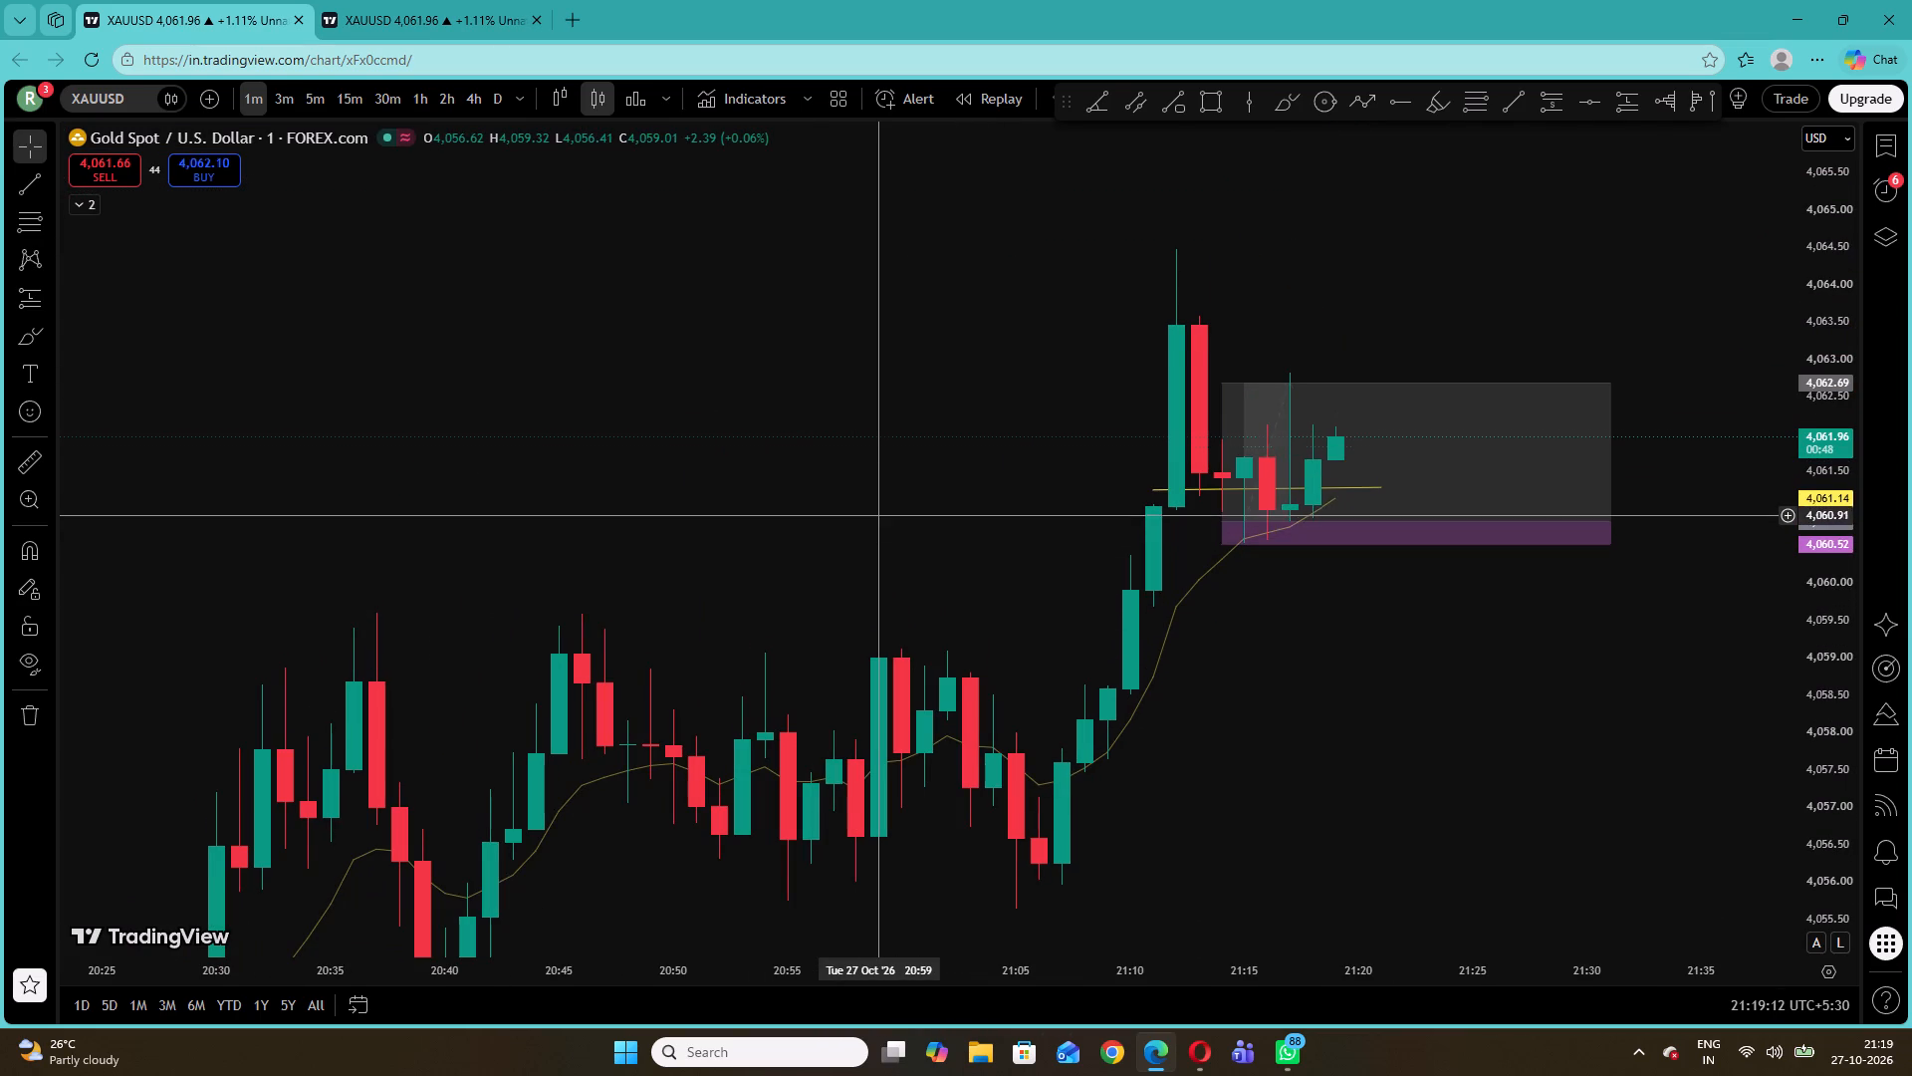
left_click_drag(809, 559, 852, 531)
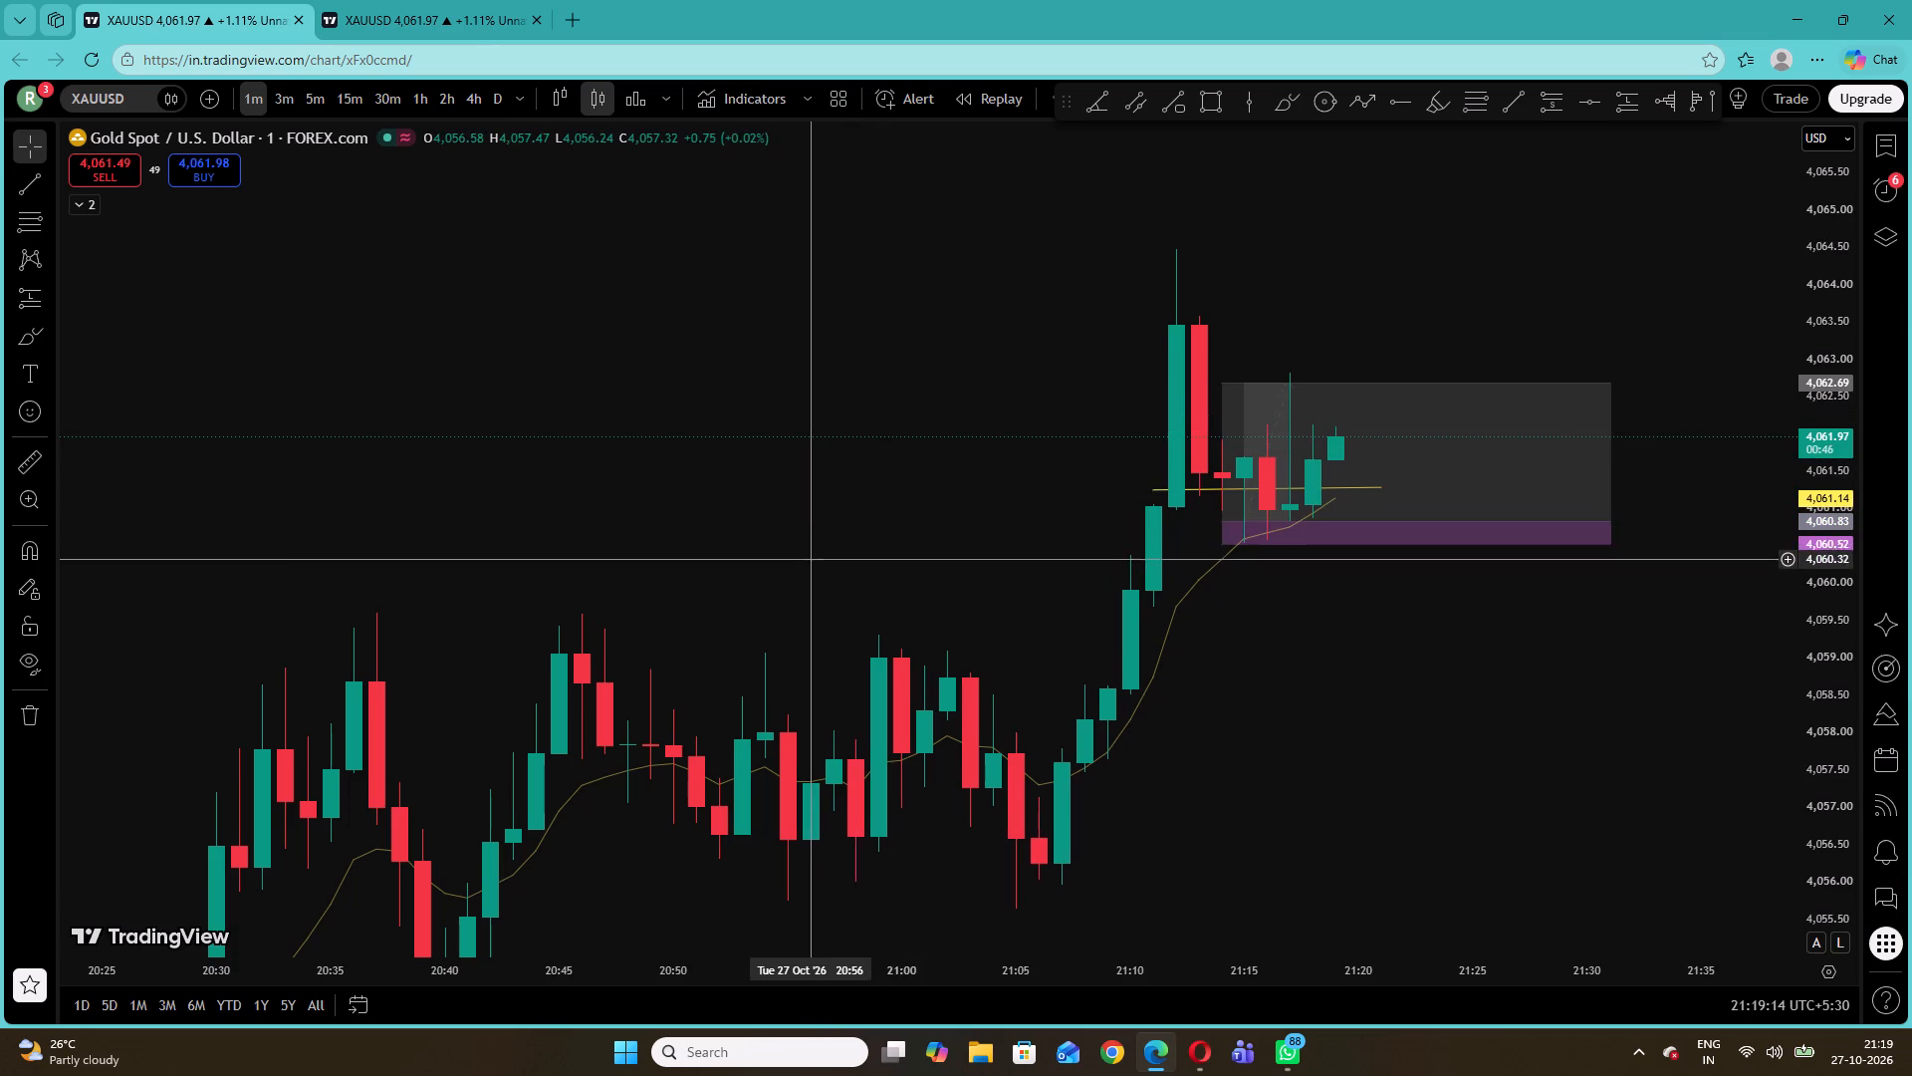
Draw a nearly horizontal trend line at about 4,036.3, from the 19:44 candle to 19:50.
left_click_drag(852, 531, 1119, 333)
left_click_drag(958, 574, 1386, 433)
left_click_drag(1148, 853, 1475, 492)
left_click_drag(1240, 735, 1511, 498)
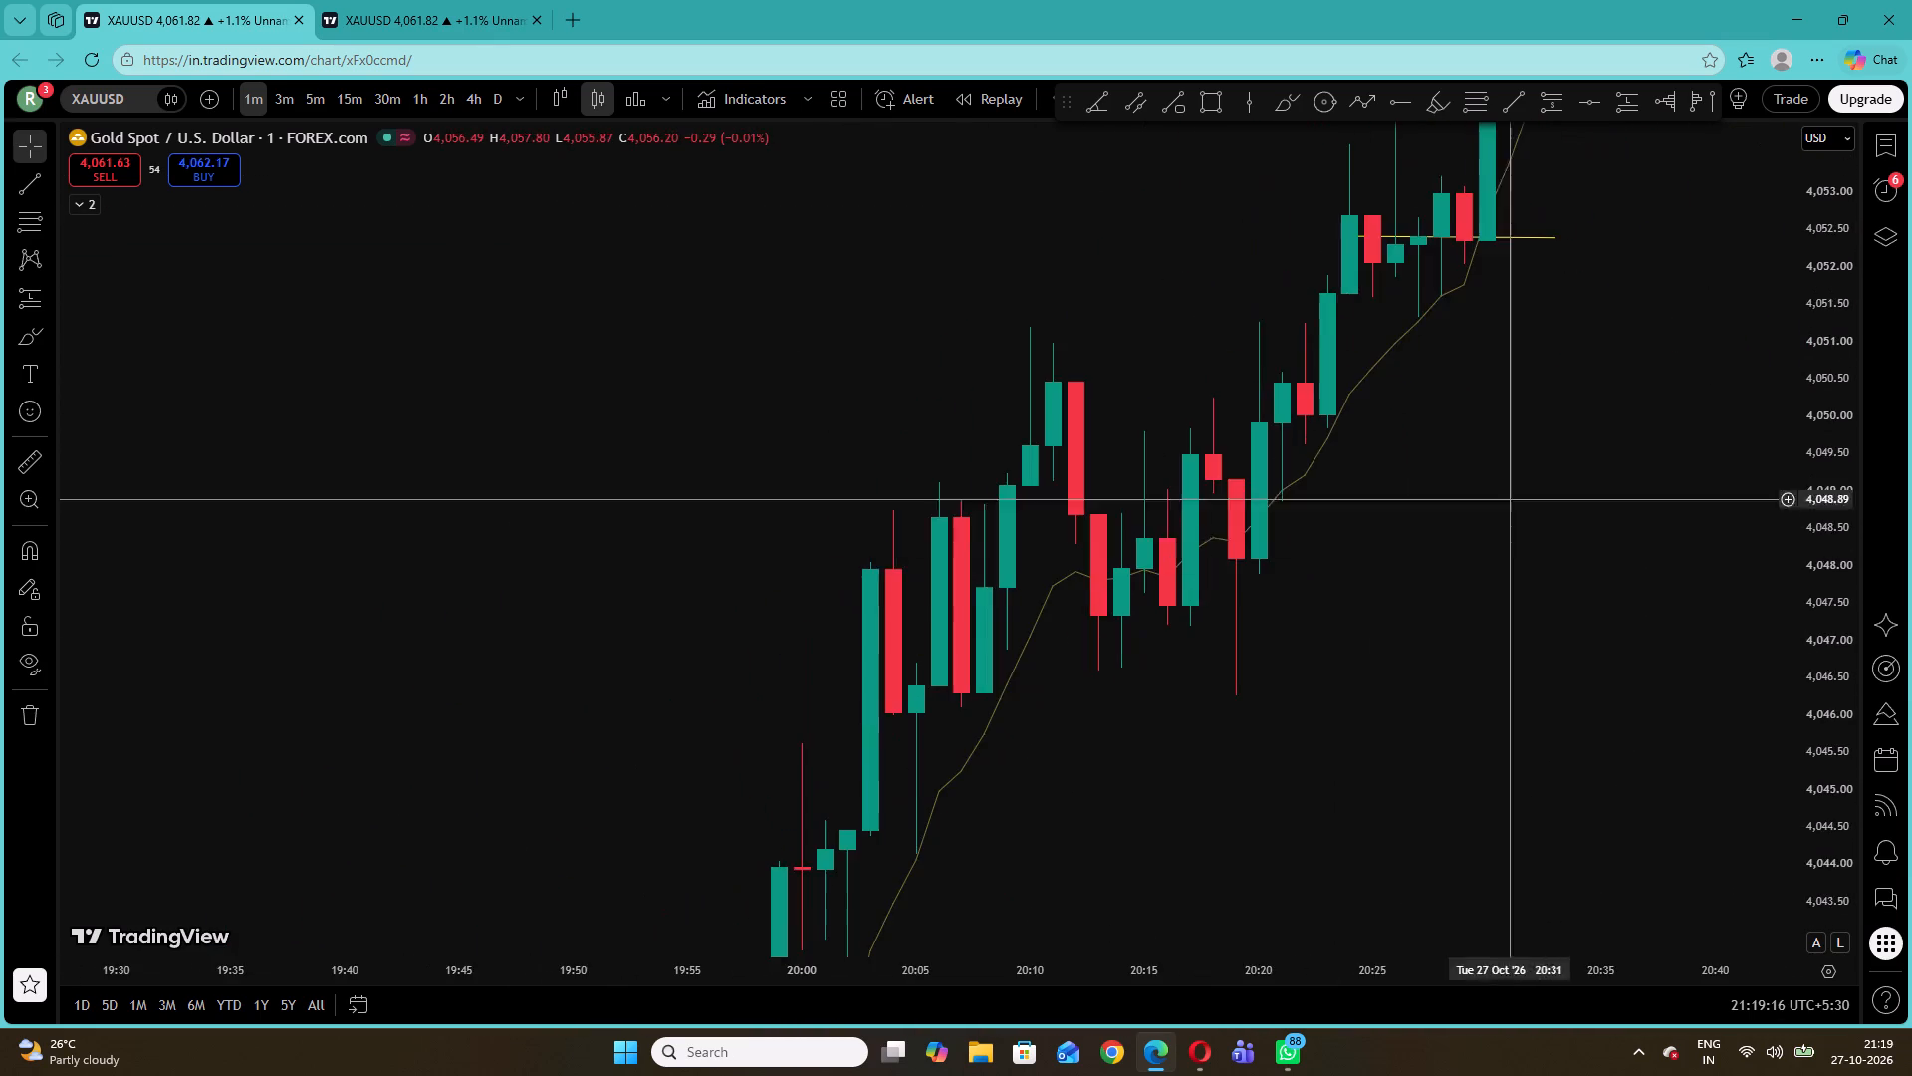
left_click_drag(1249, 735, 1560, 465)
left_click(1353, 665)
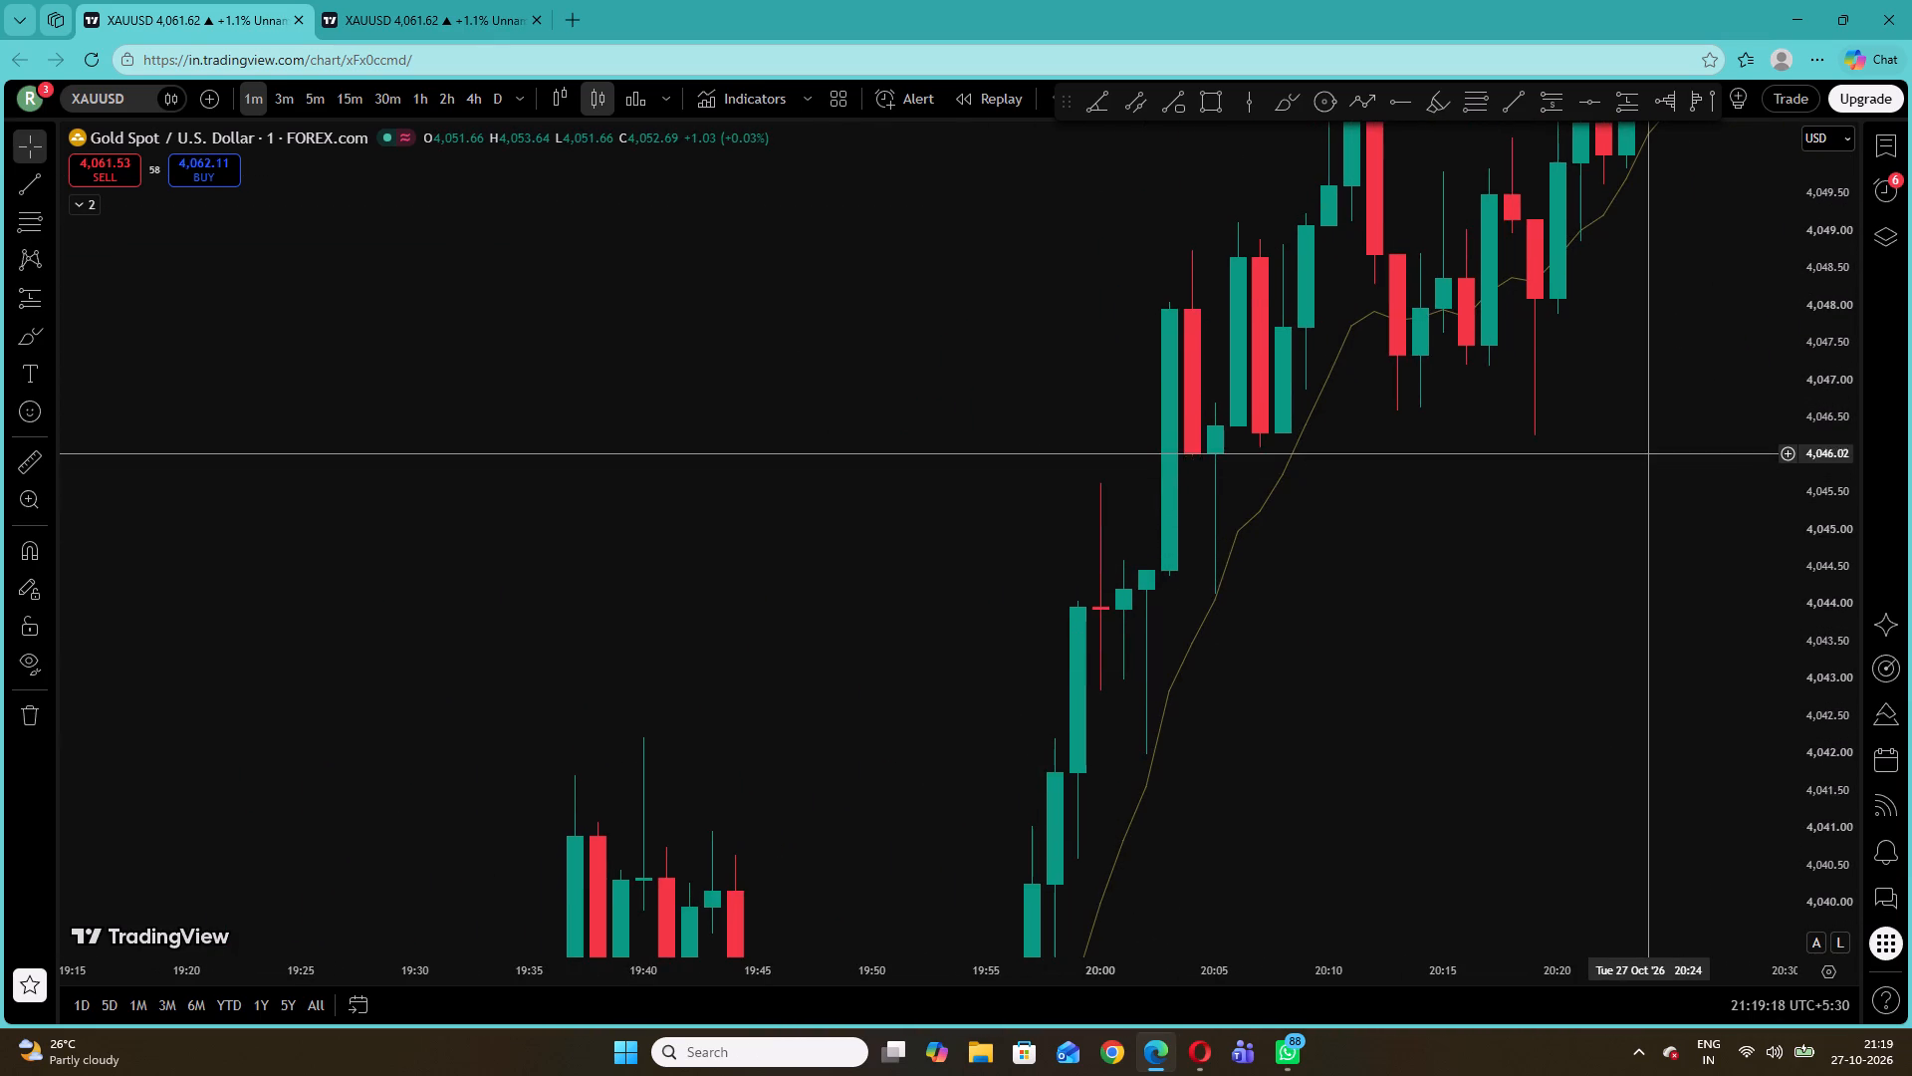
left_click_drag(1643, 456, 1553, 626)
left_click_drag(1643, 517, 1543, 687)
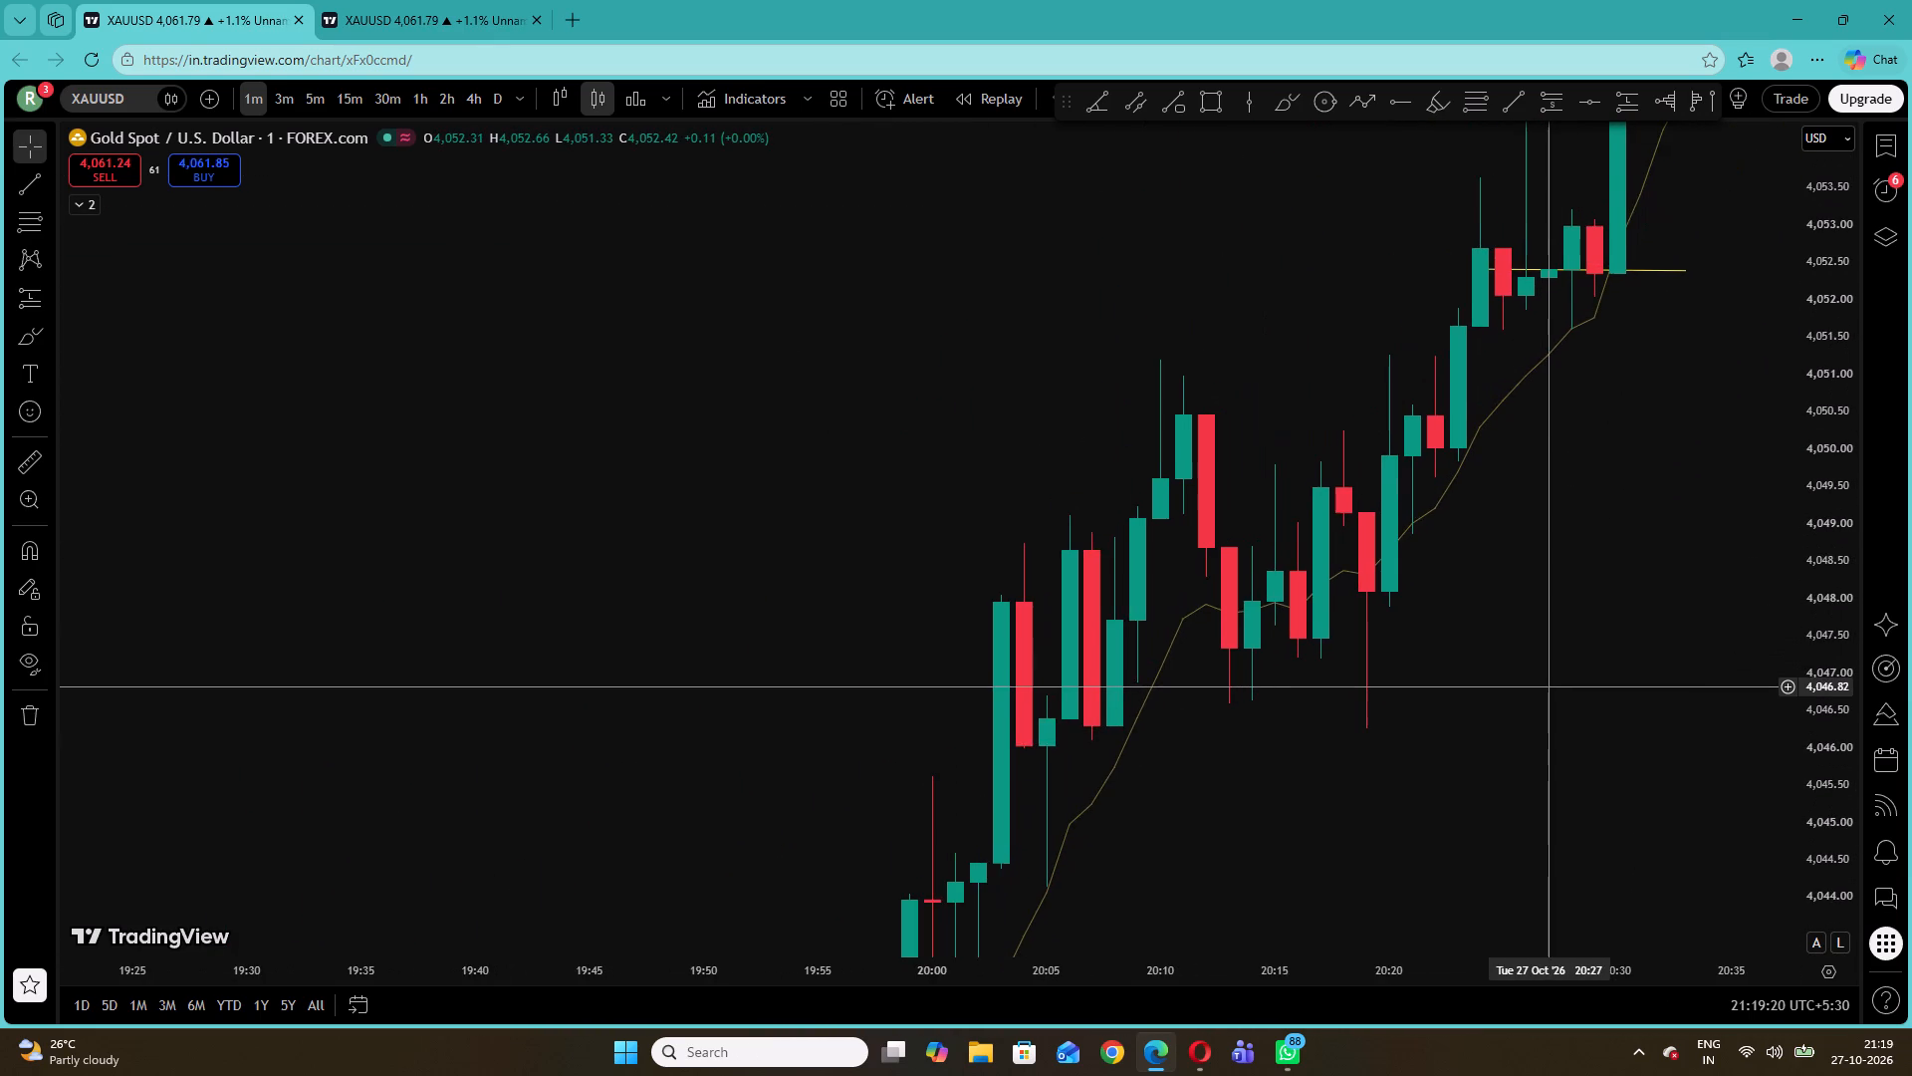
left_click_drag(1543, 687, 1599, 472)
left_click_drag(1281, 738, 1494, 407)
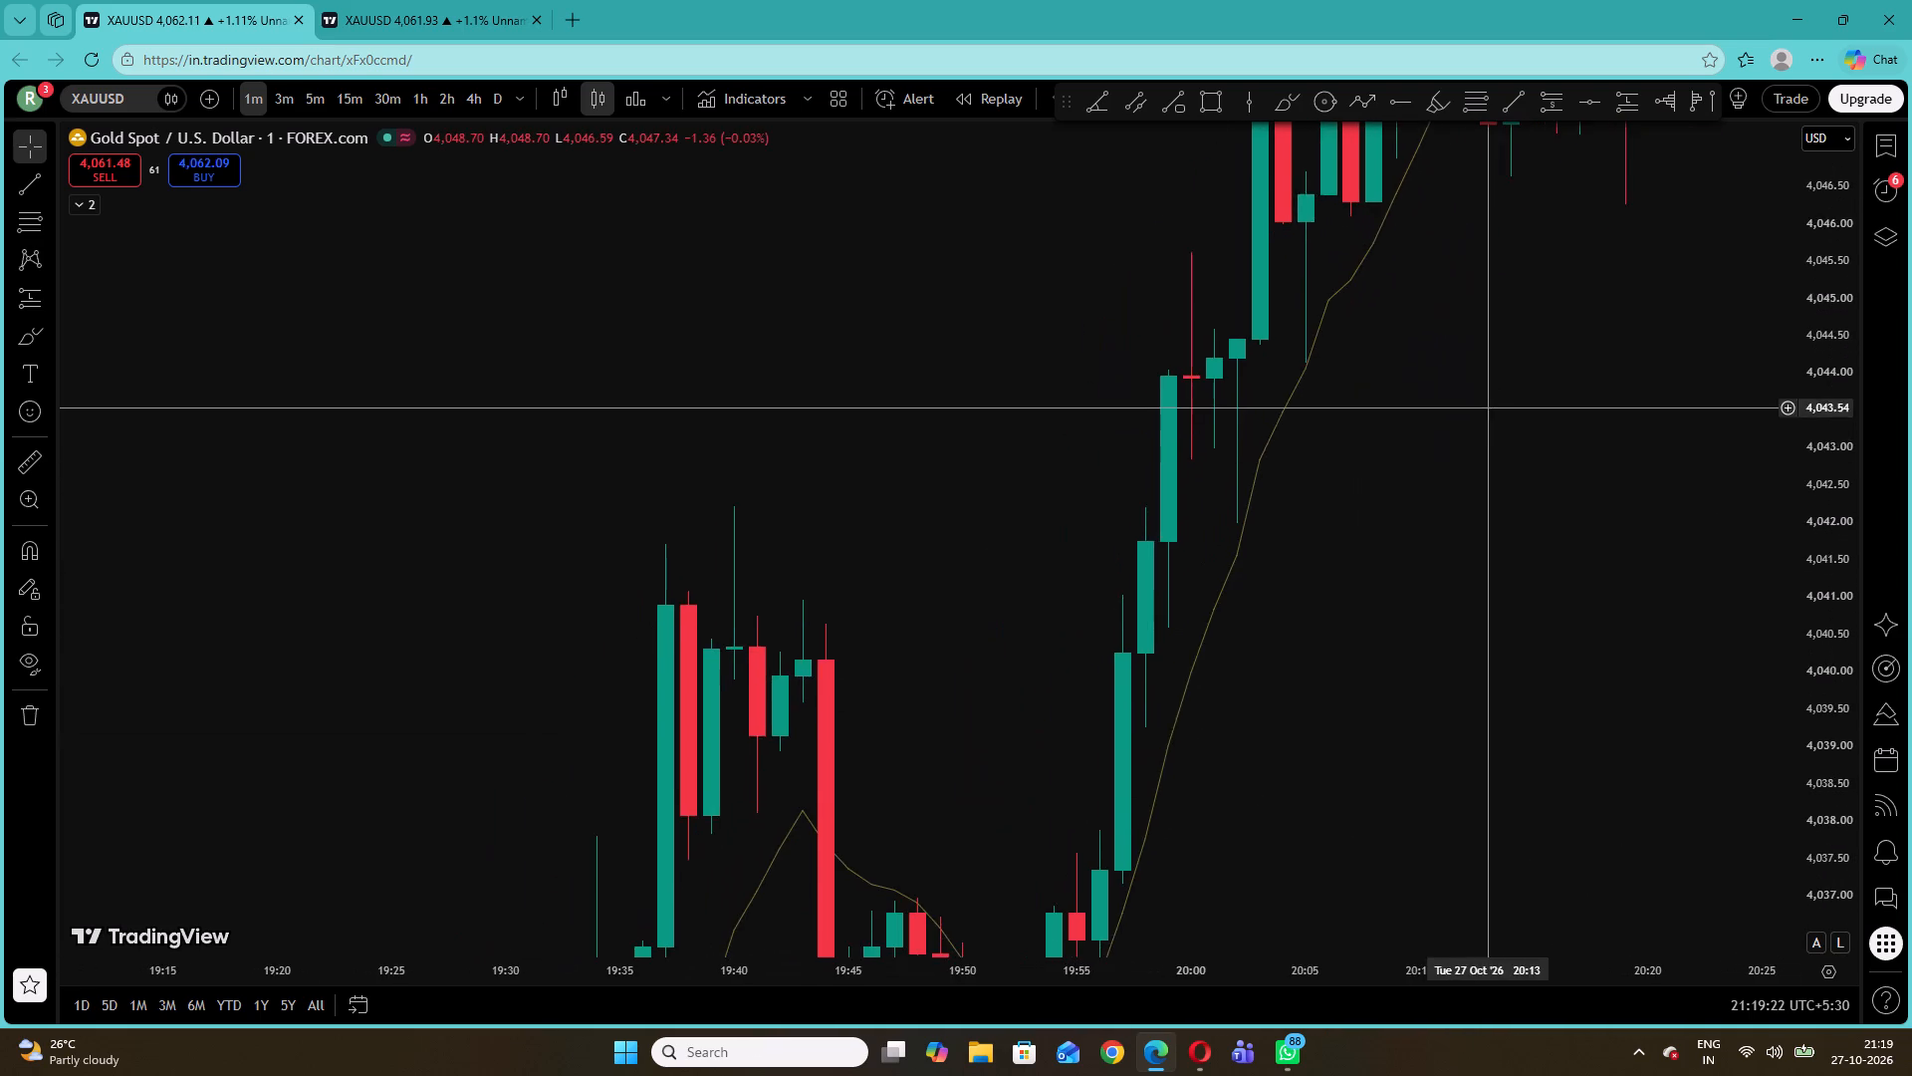
left_click_drag(1262, 733, 1515, 422)
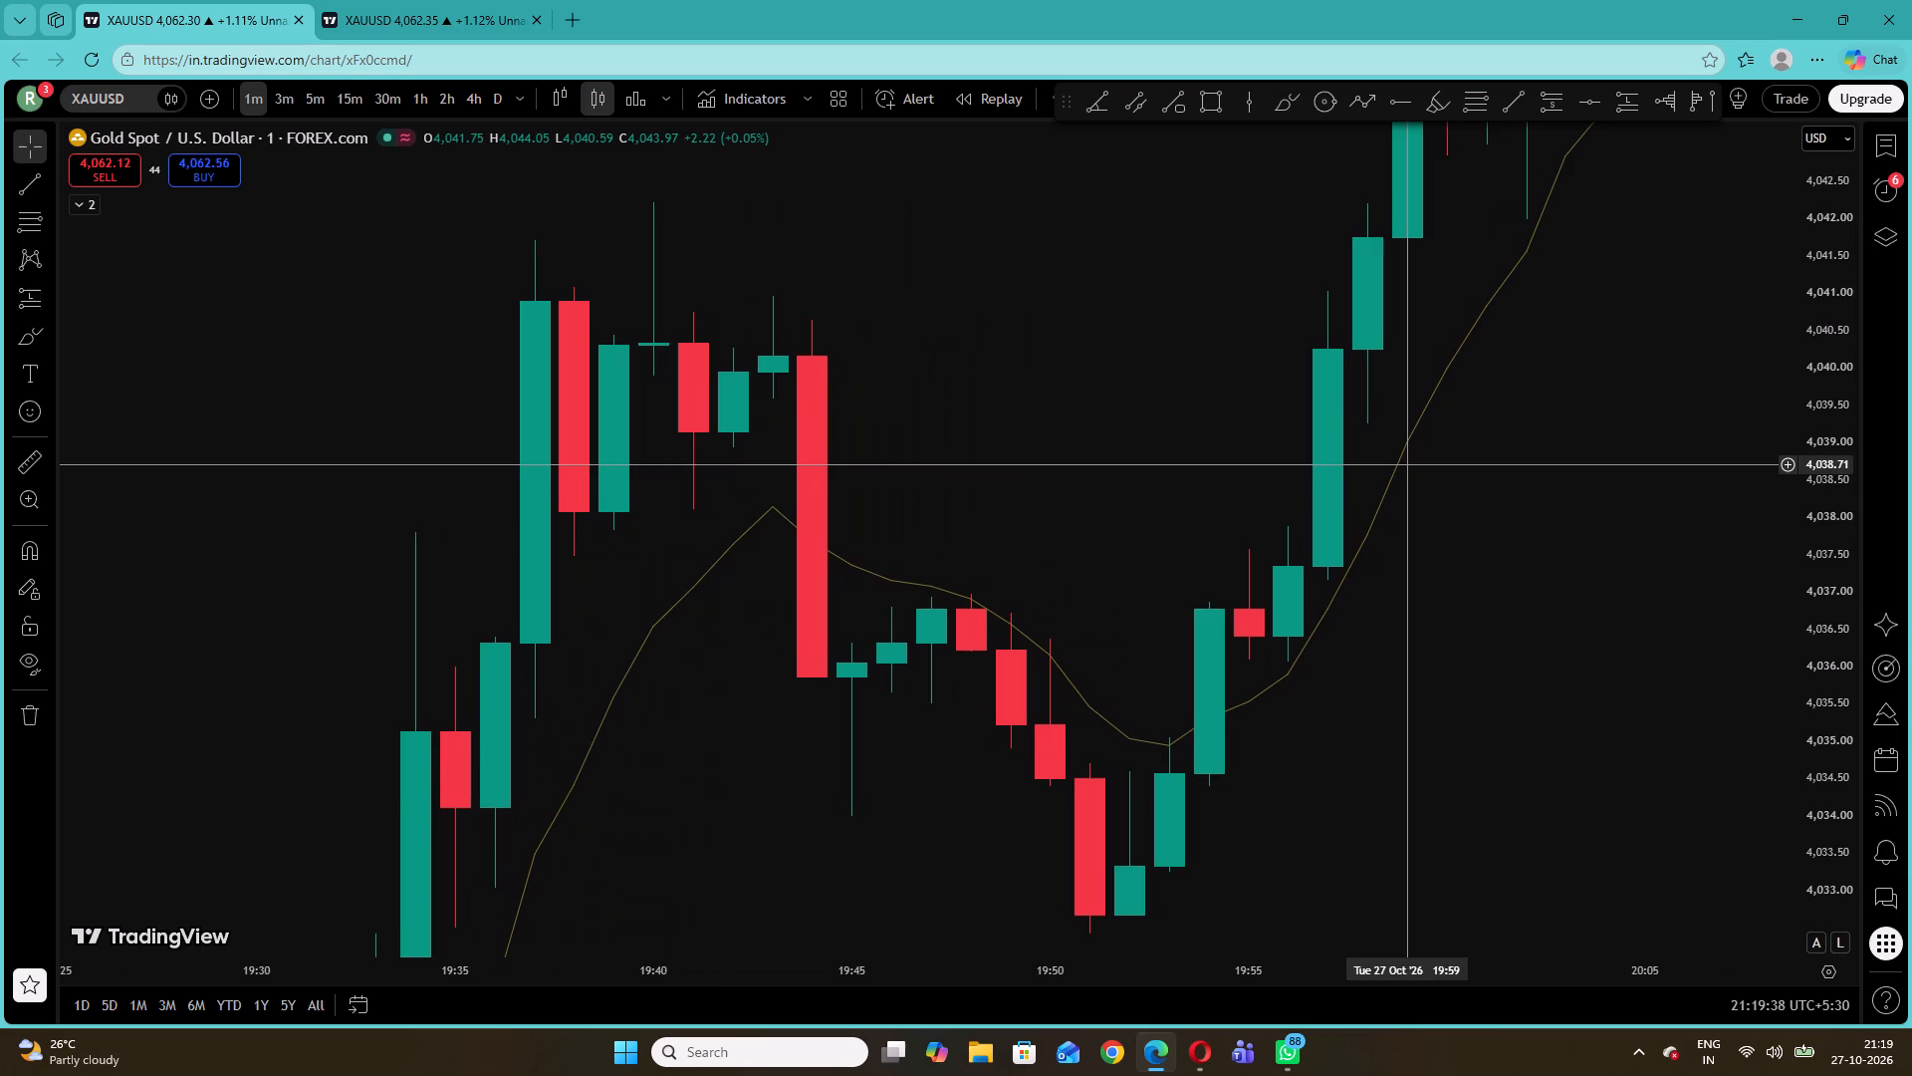
left_click_drag(1847, 710, 1826, 387)
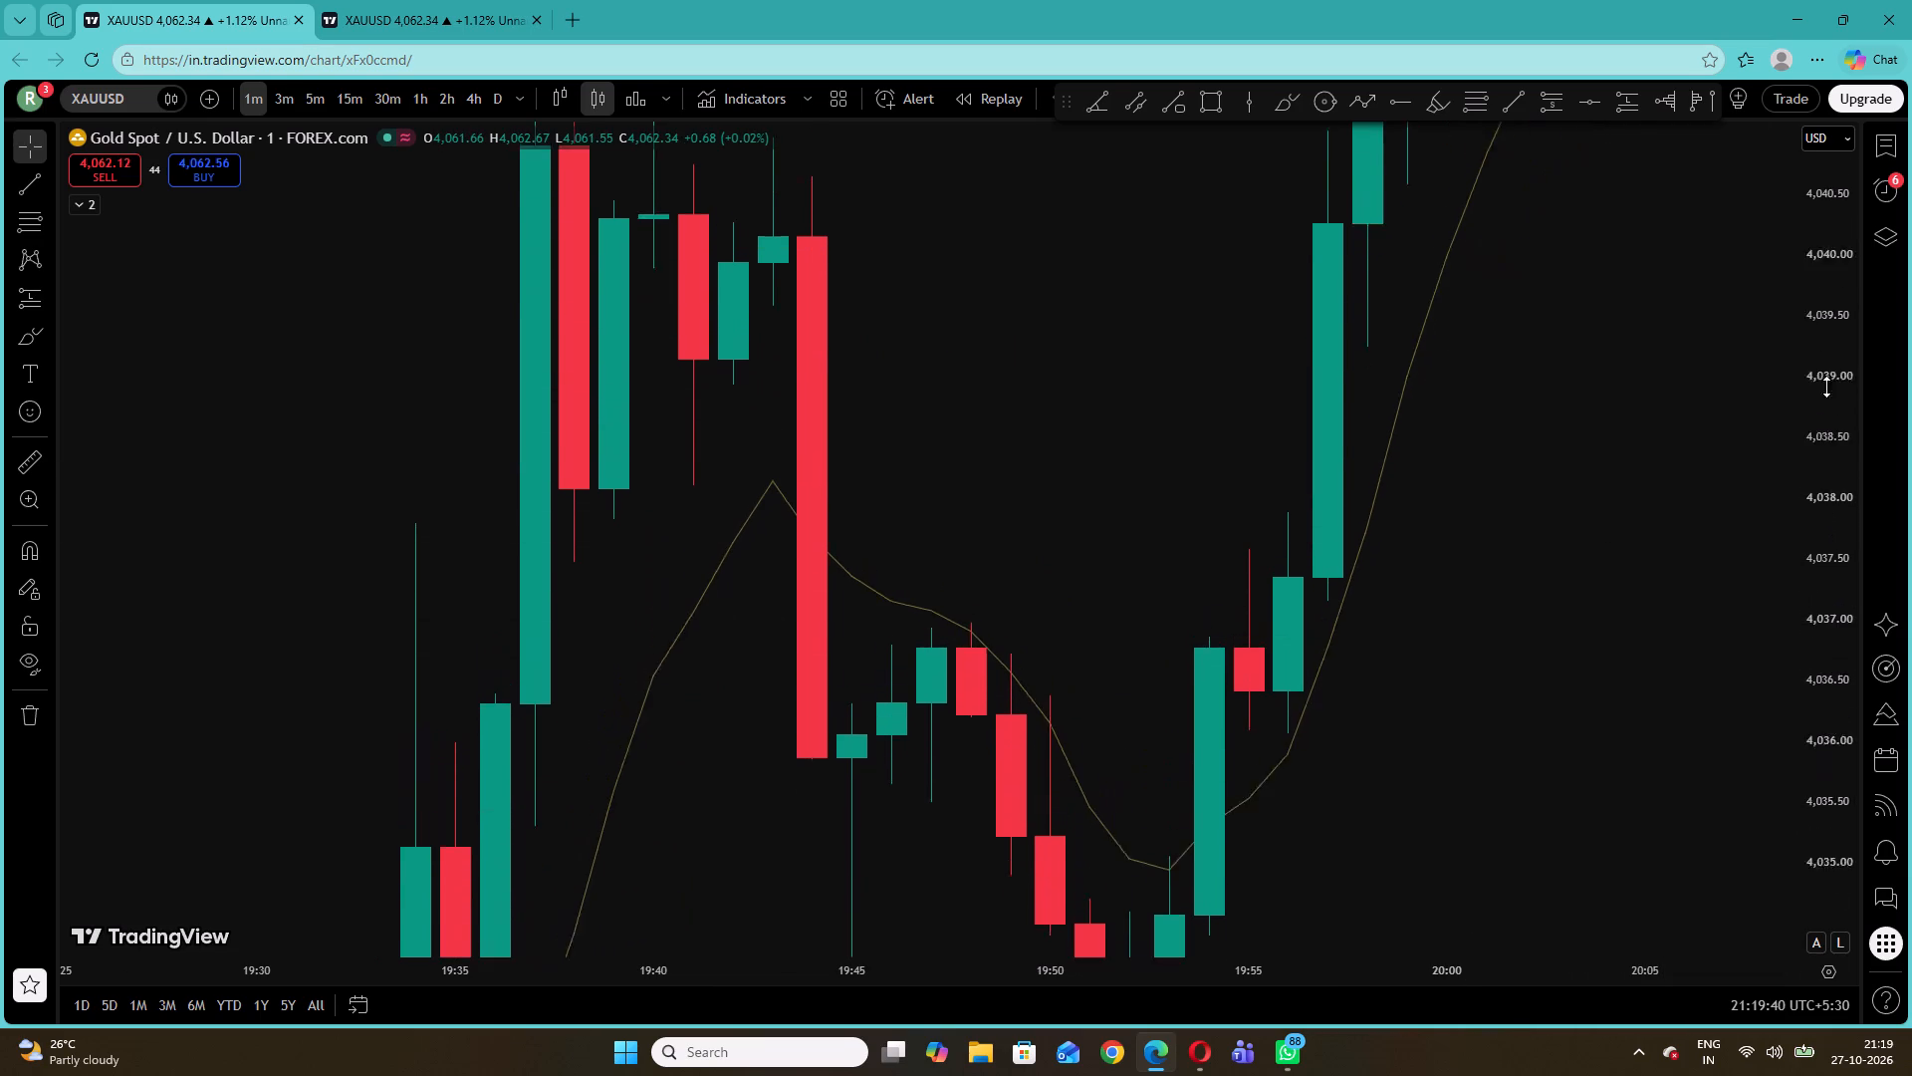
left_click_drag(1826, 387, 1829, 294)
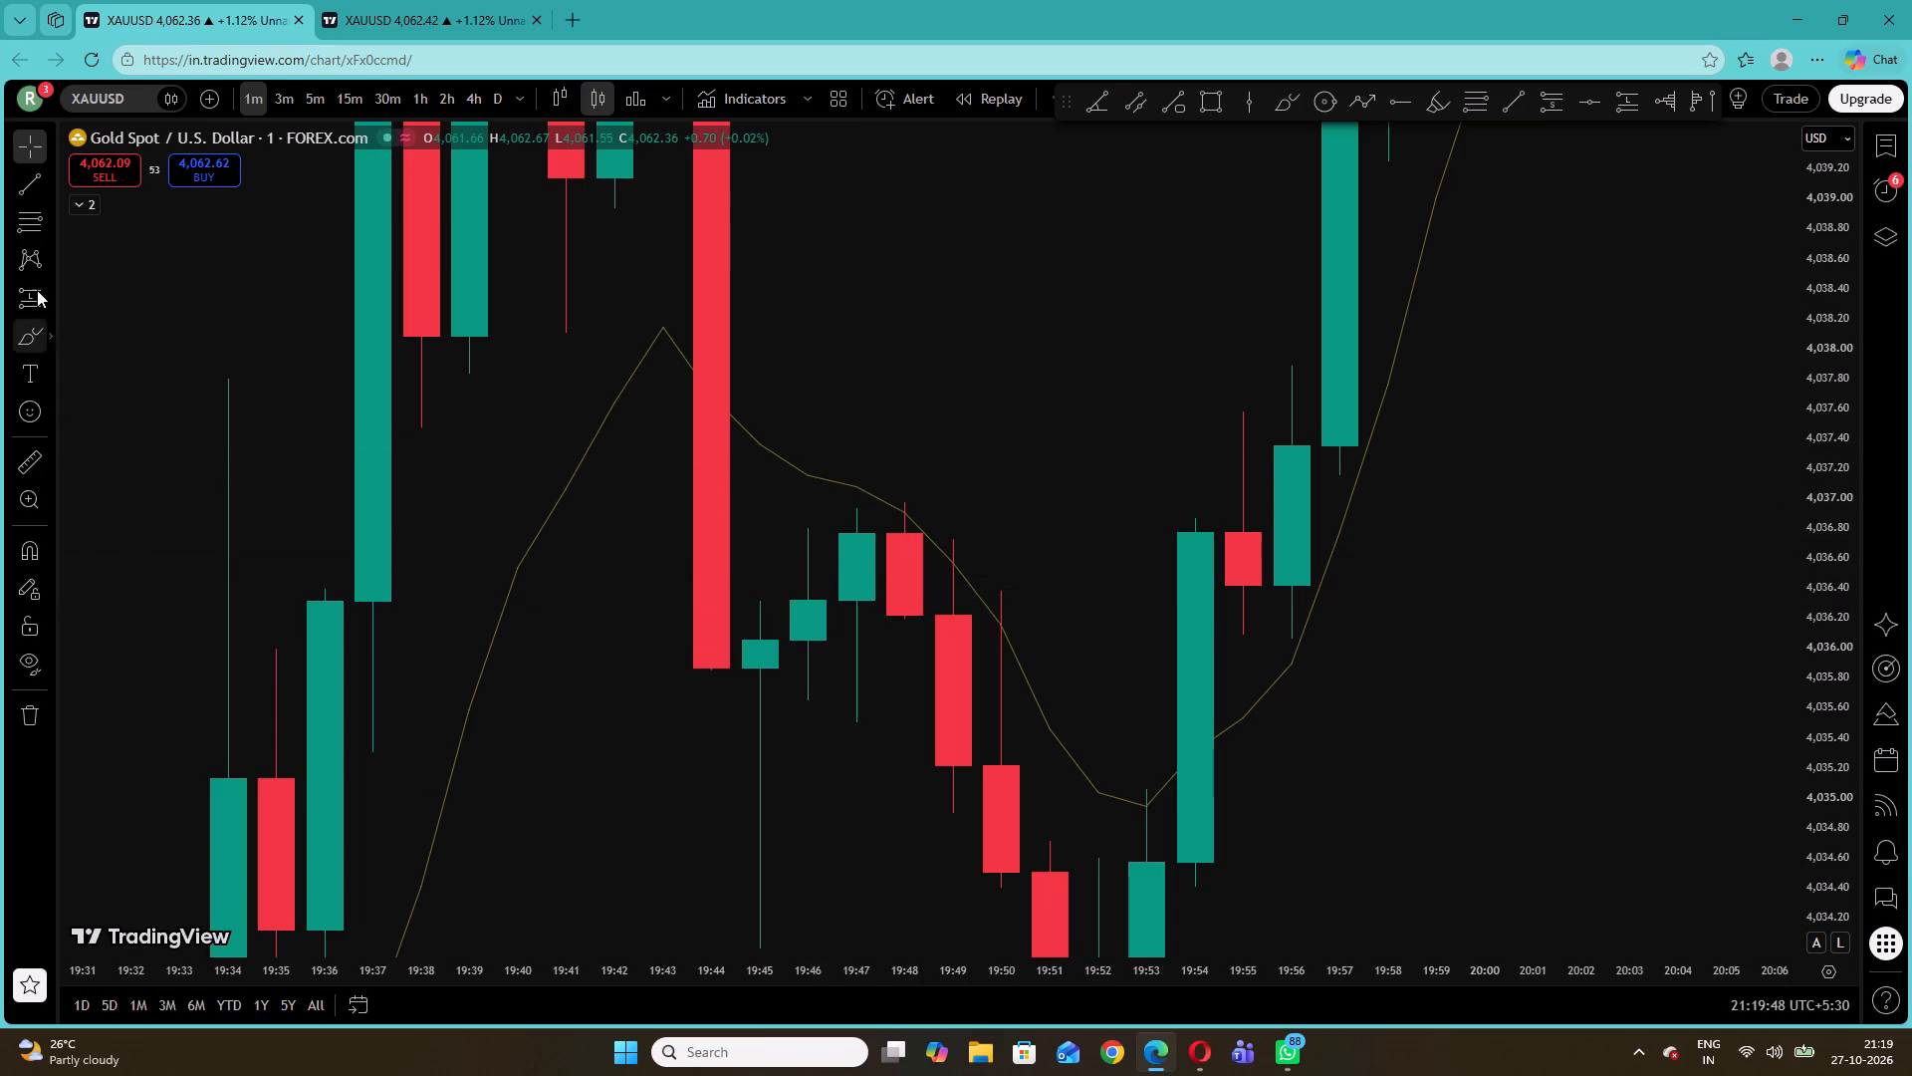
left_click(30, 196)
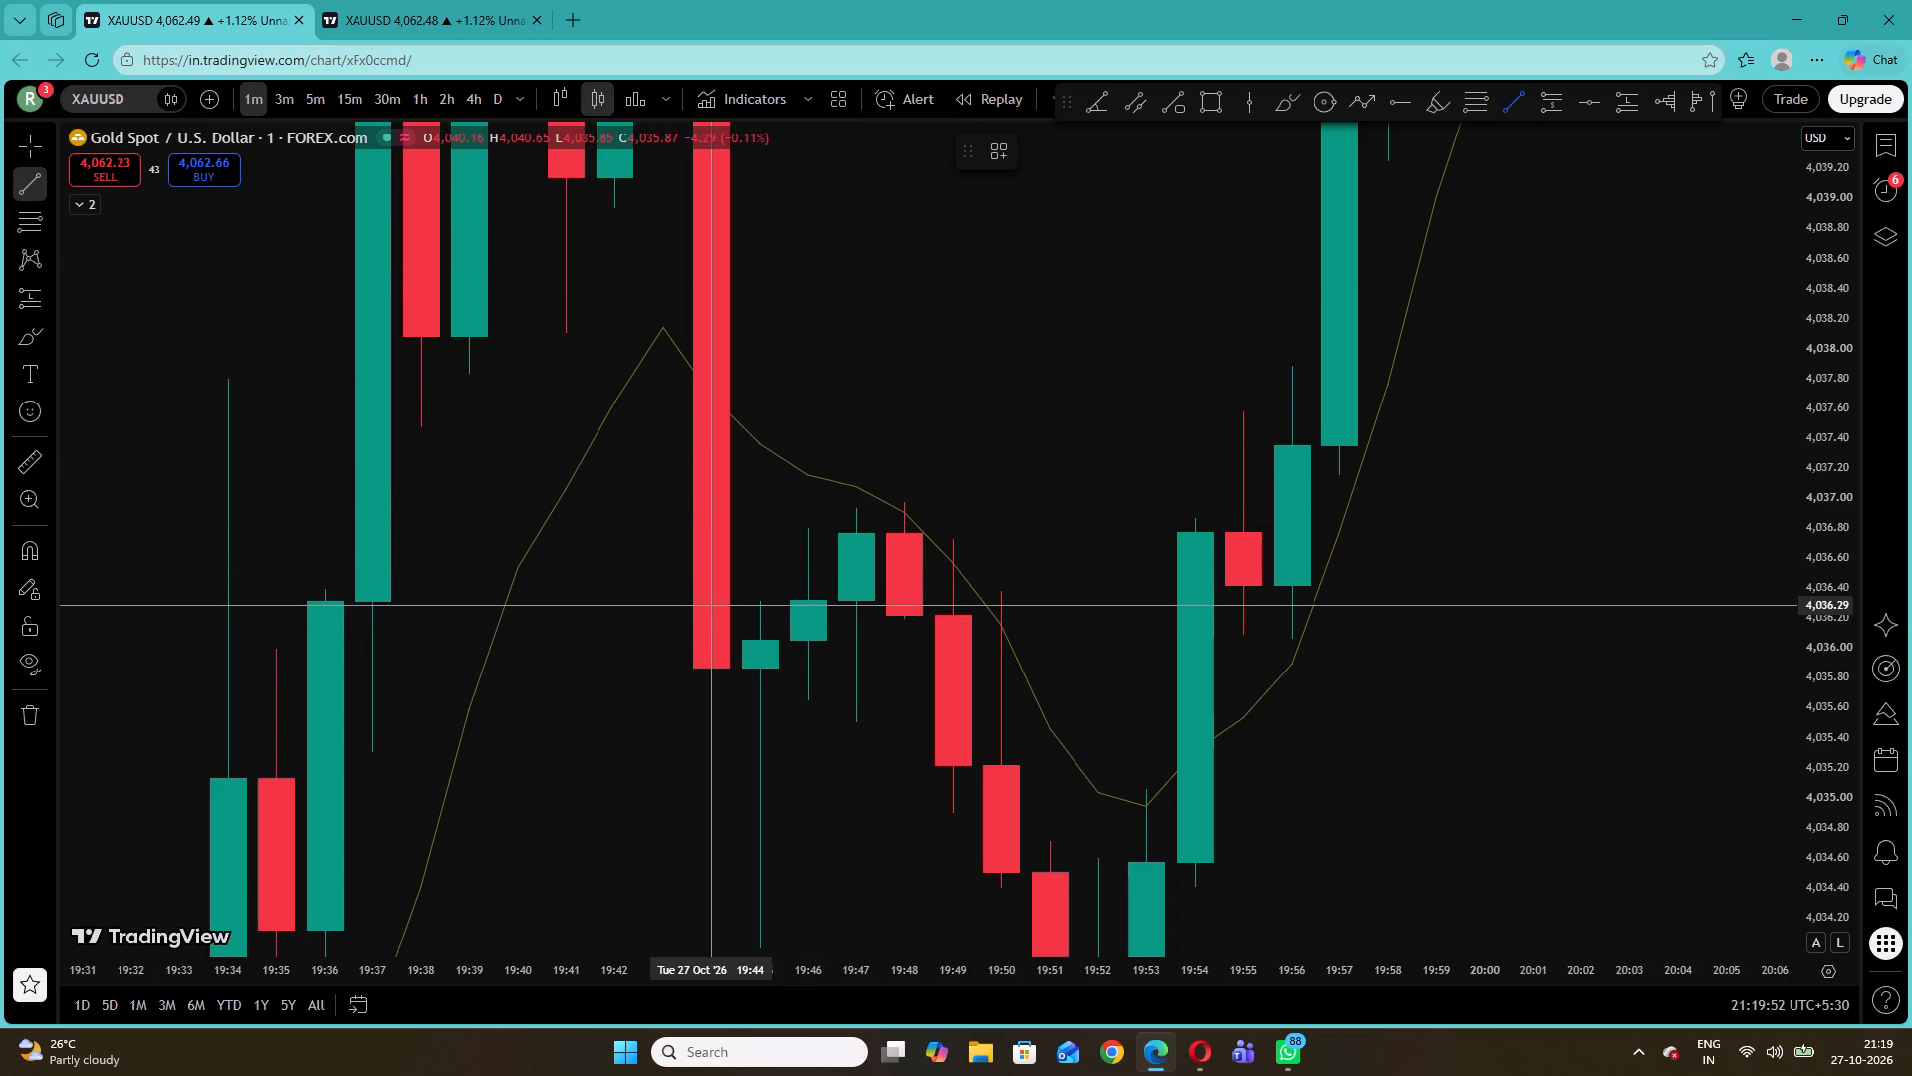
left_click(707, 605)
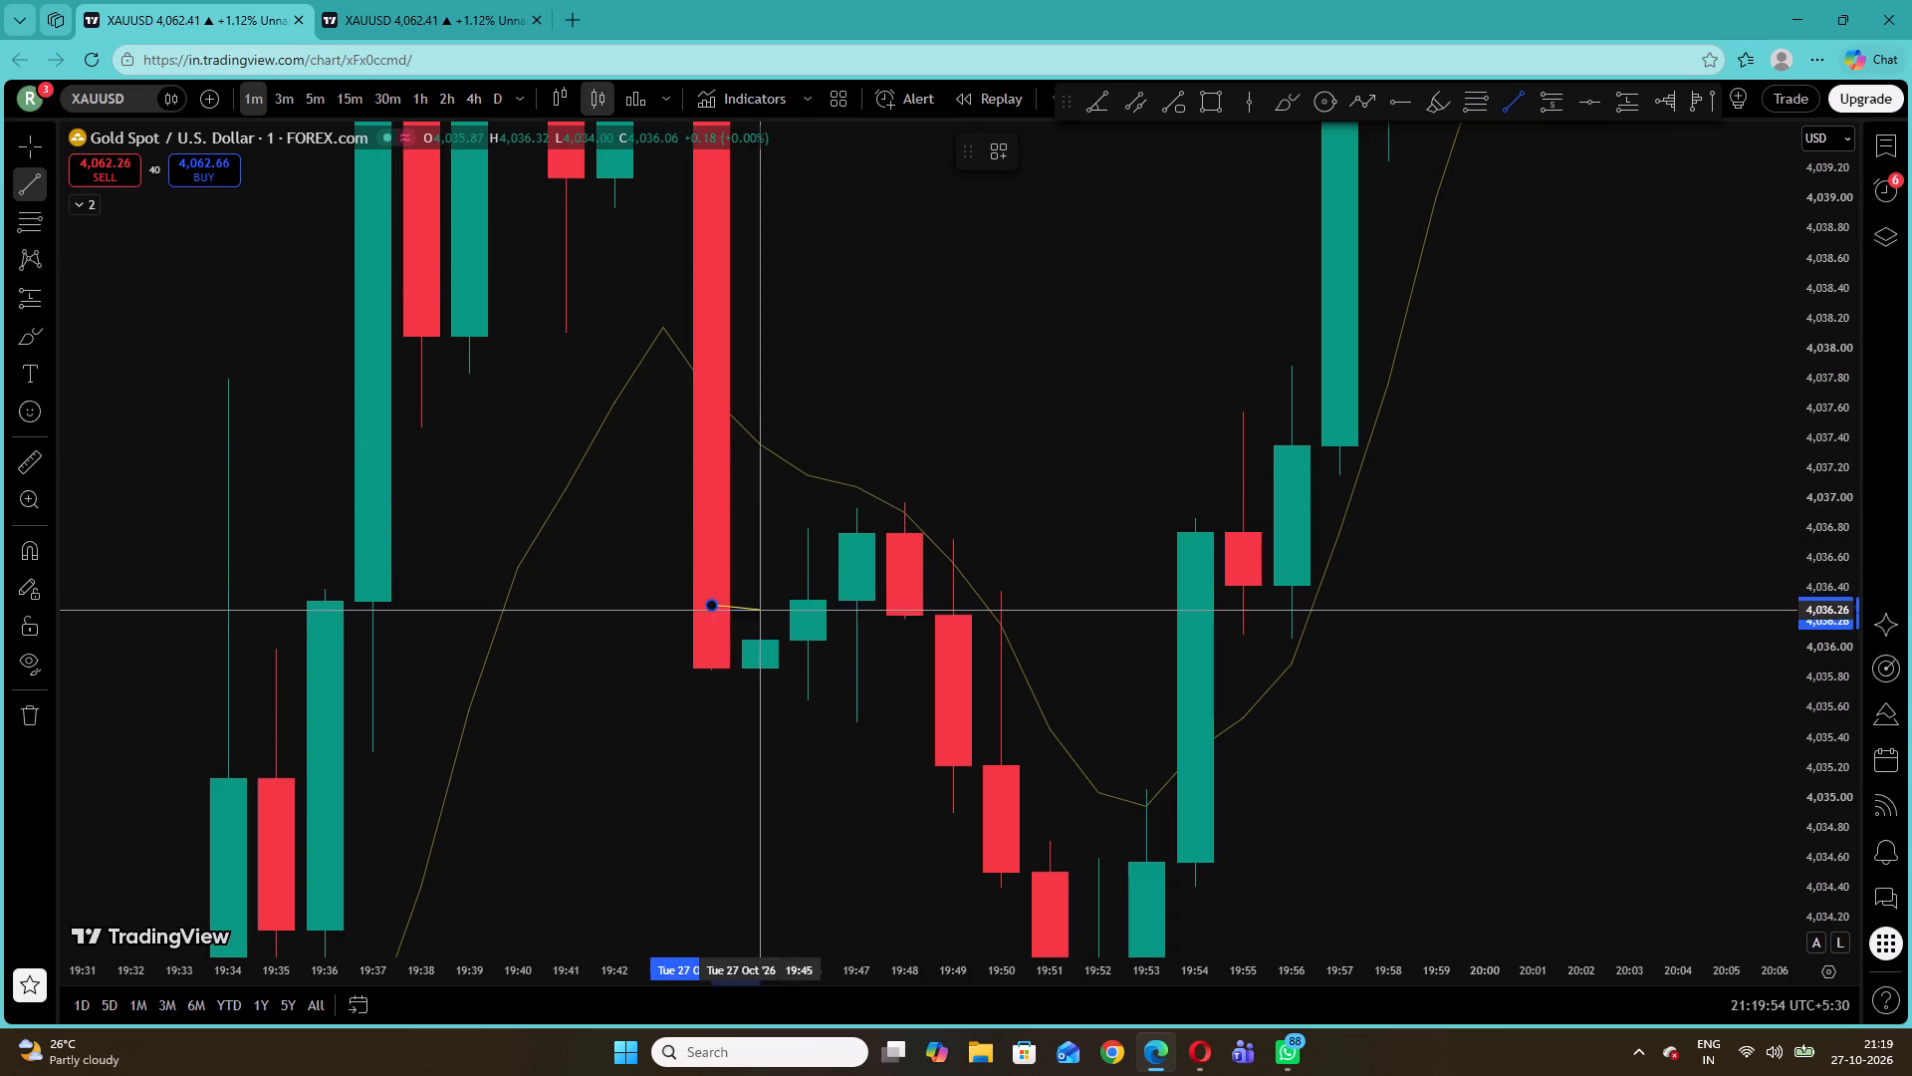
left_click(989, 603)
left_click(1017, 442)
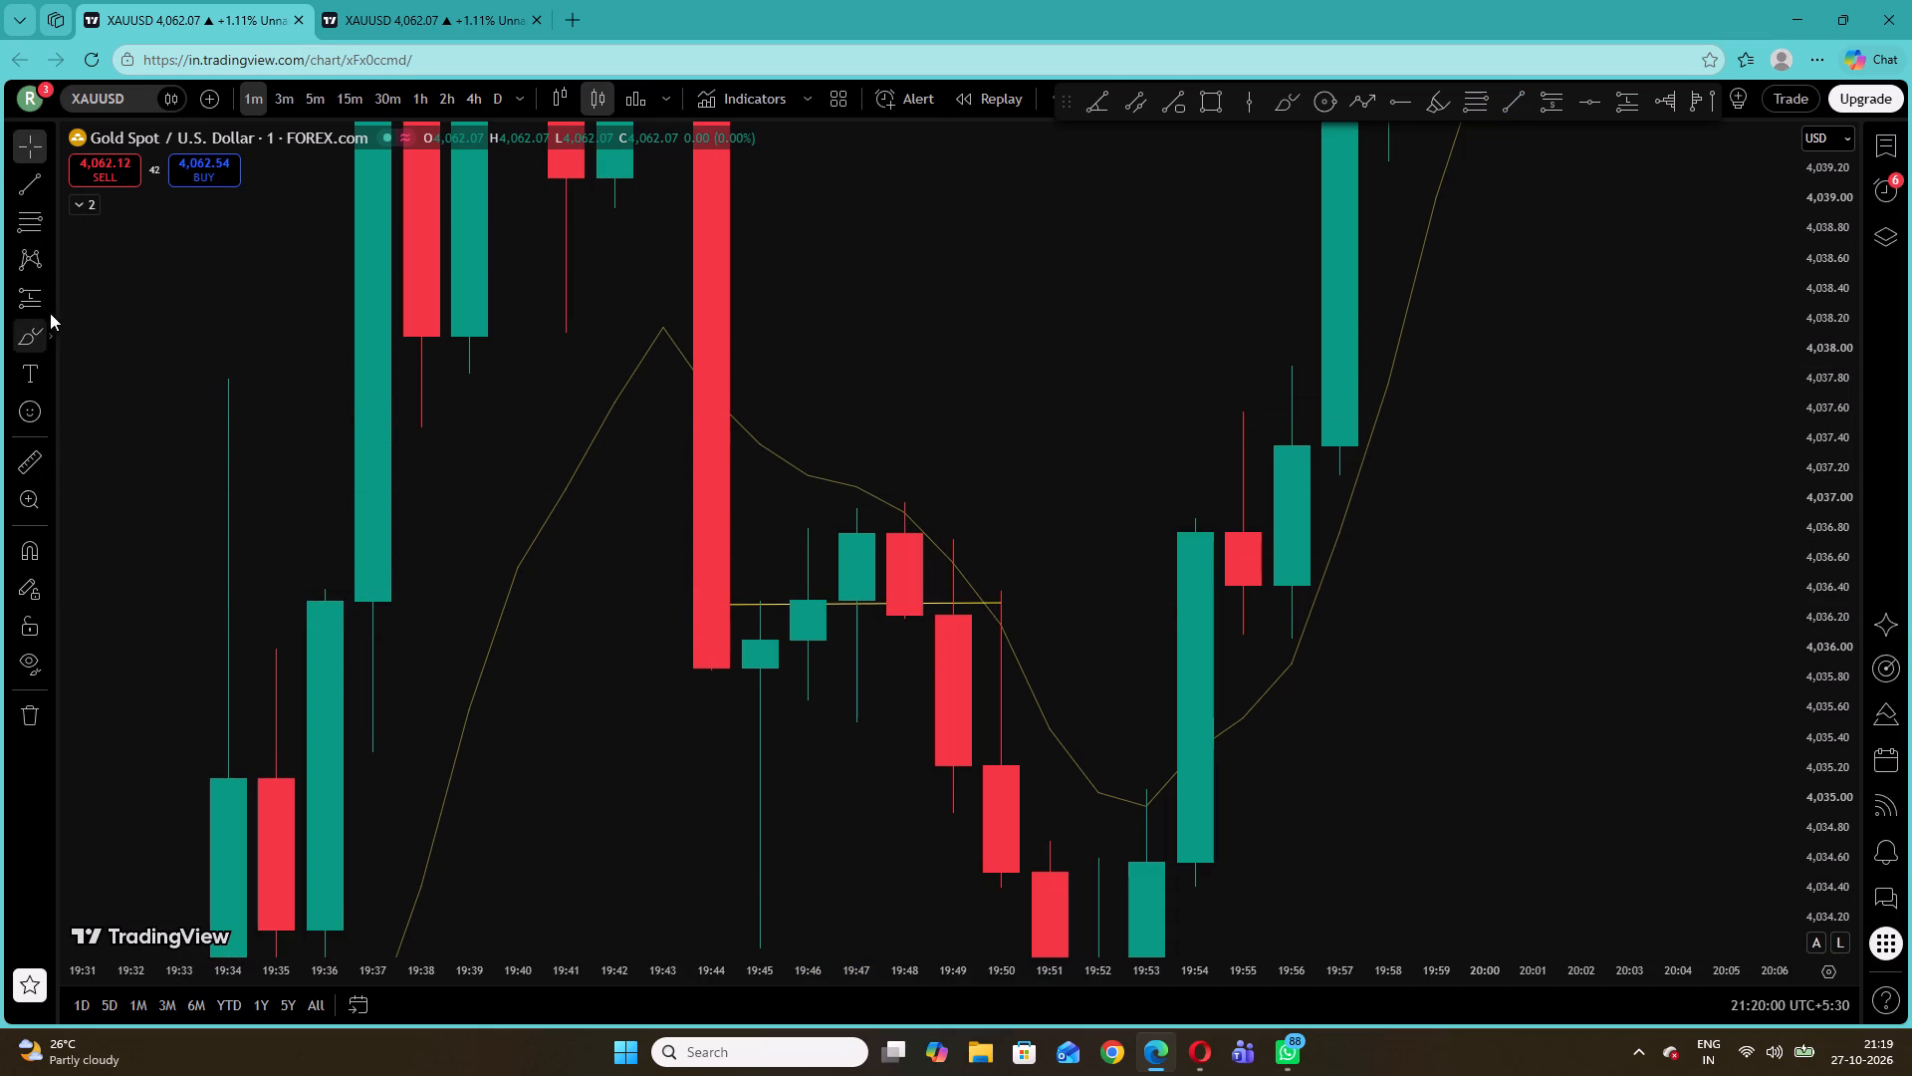
Place a short position at the 19:48 candle with its entry at about 4,036.72.
left_click(51, 281)
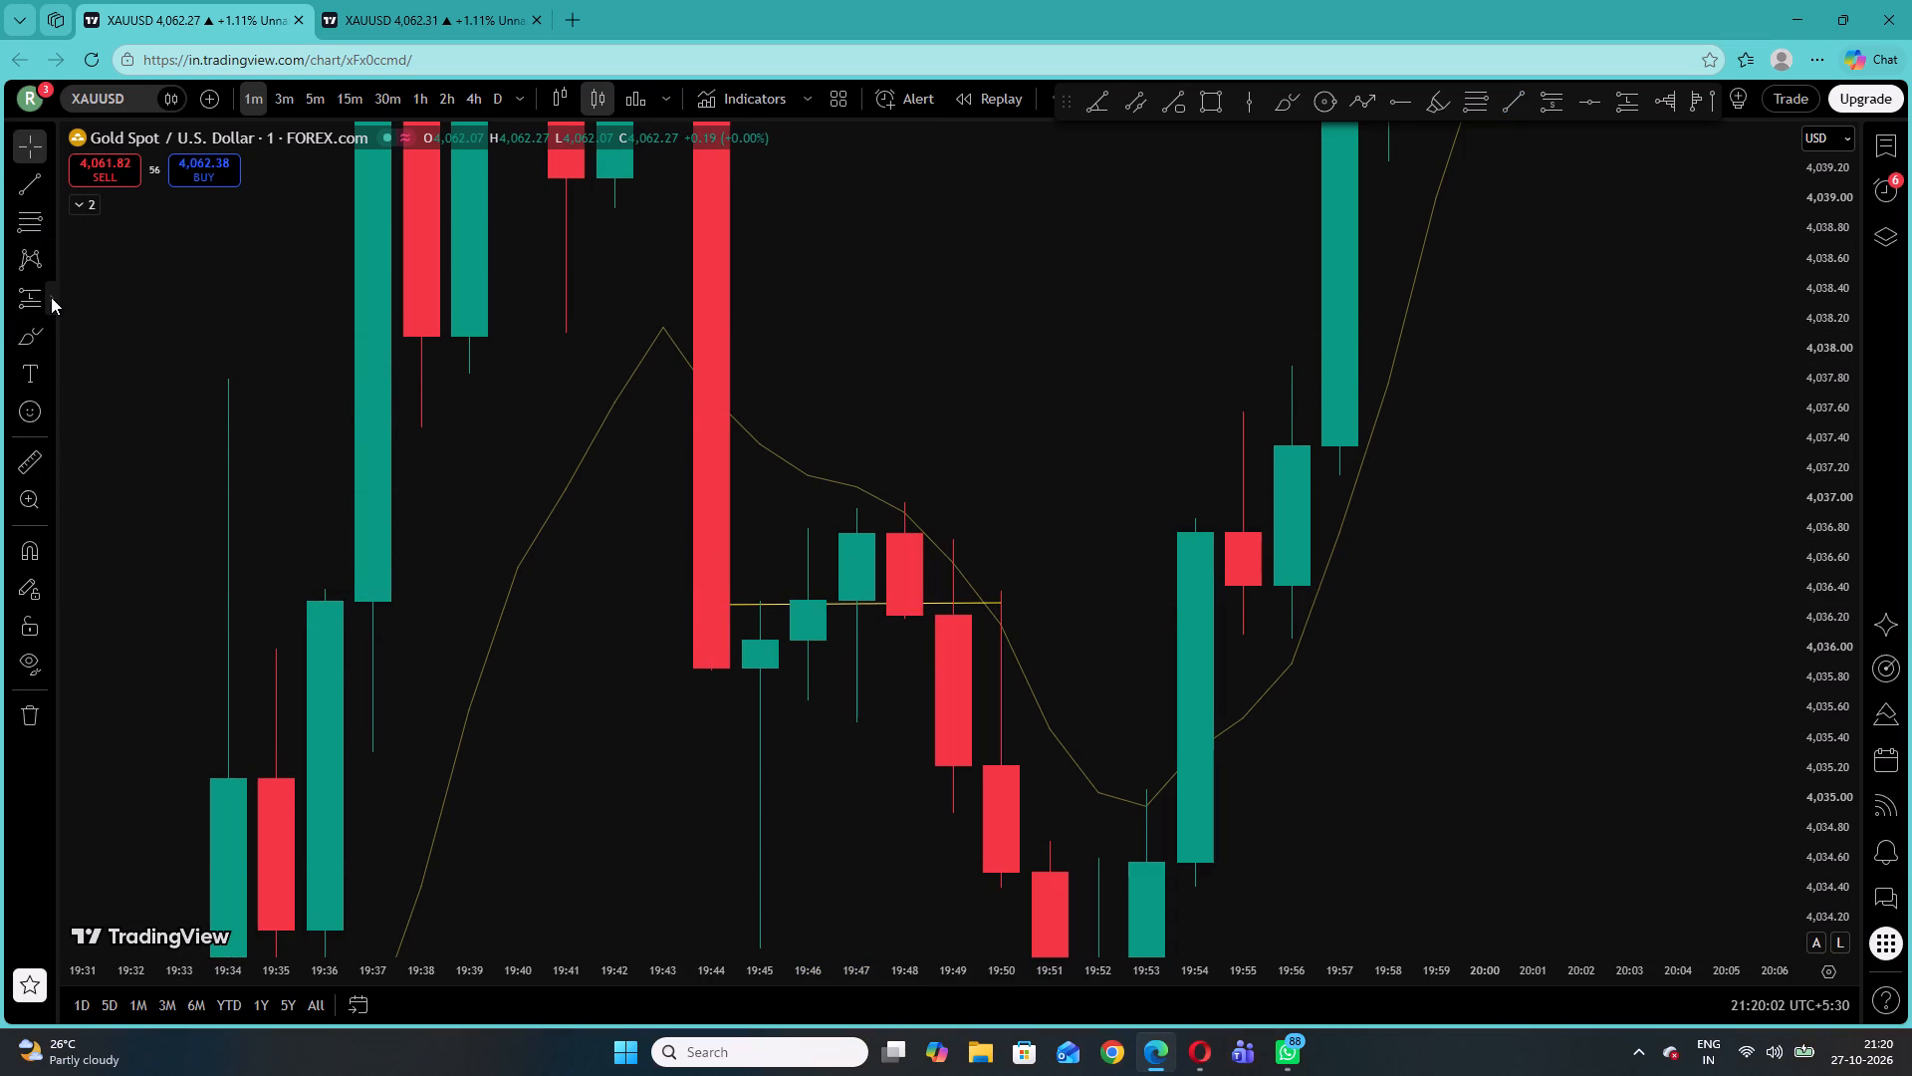
left_click(51, 297)
left_click(135, 357)
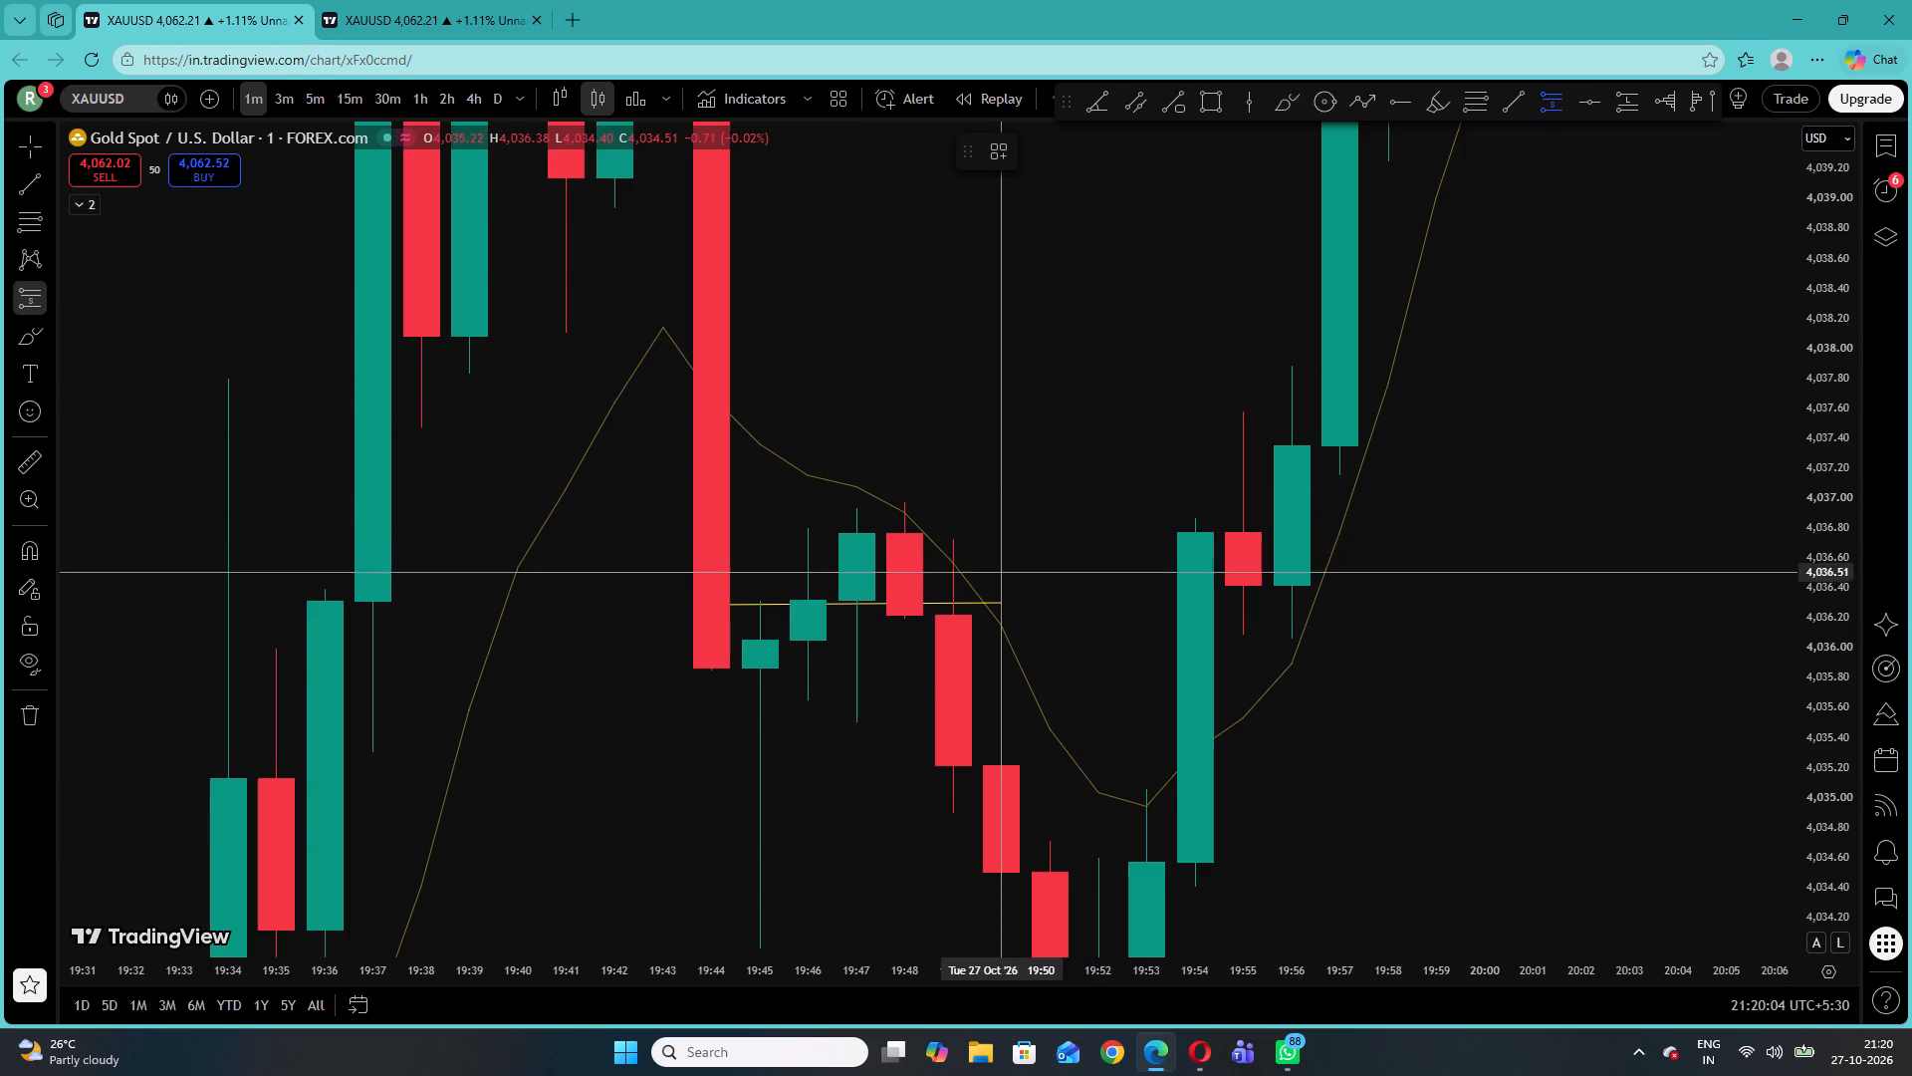
left_click(908, 540)
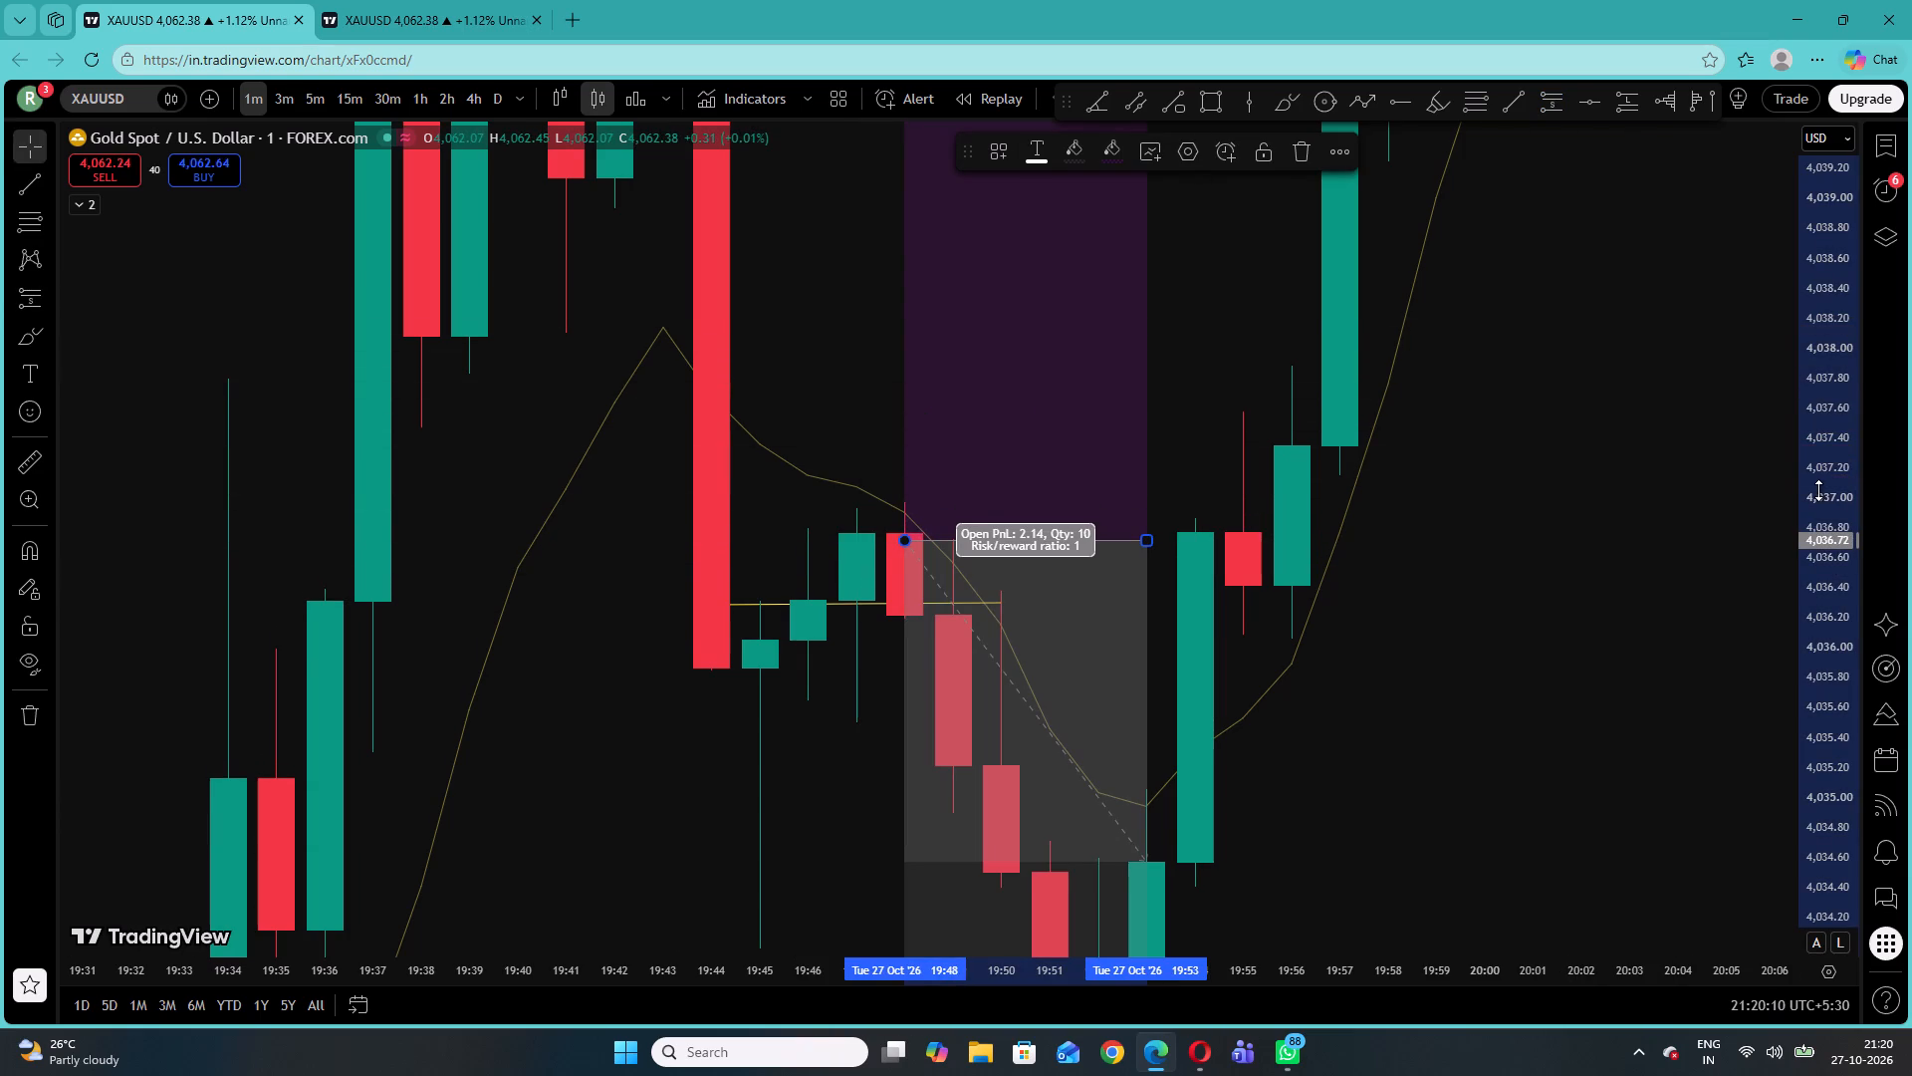
Set the short position's stop level to 4,037.12 and its target level to 4,034.68.
left_click_drag(1818, 488, 1798, 809)
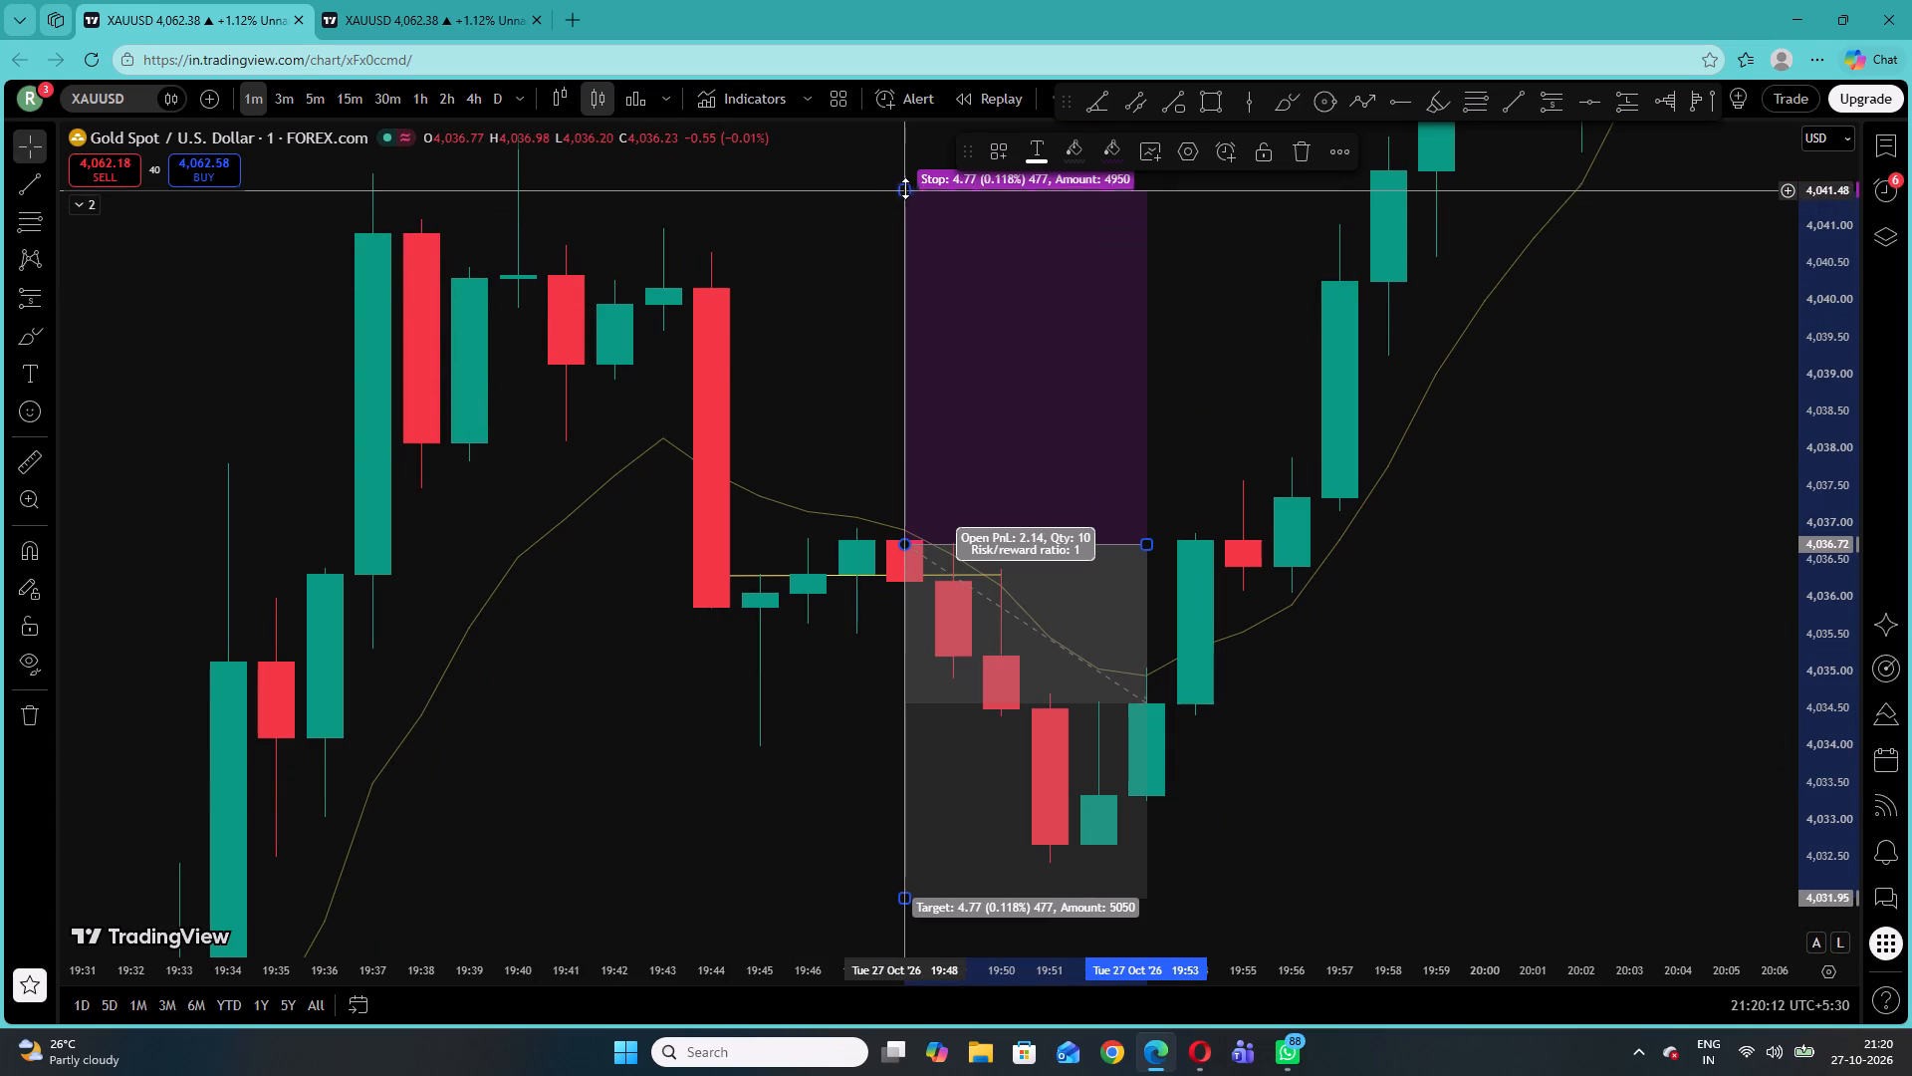
left_click_drag(905, 188, 873, 514)
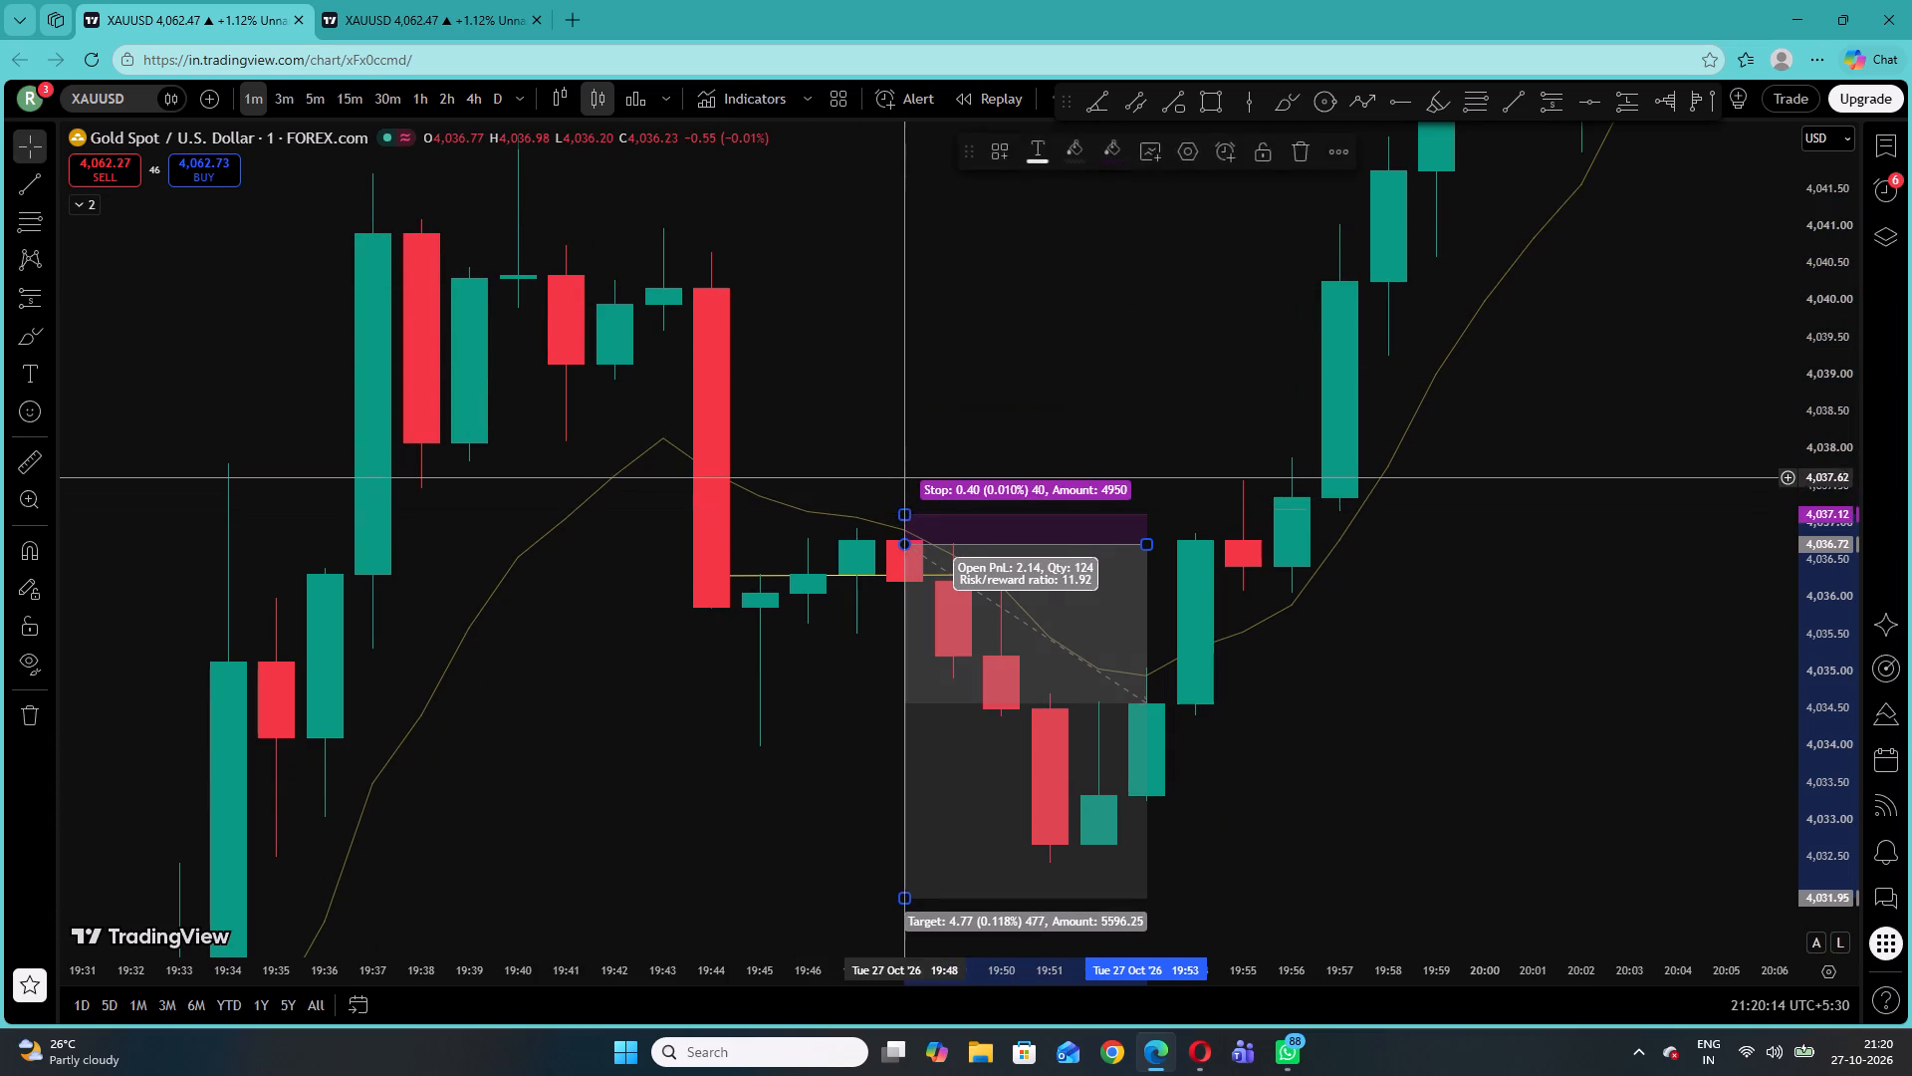
left_click(893, 474)
left_click(905, 901)
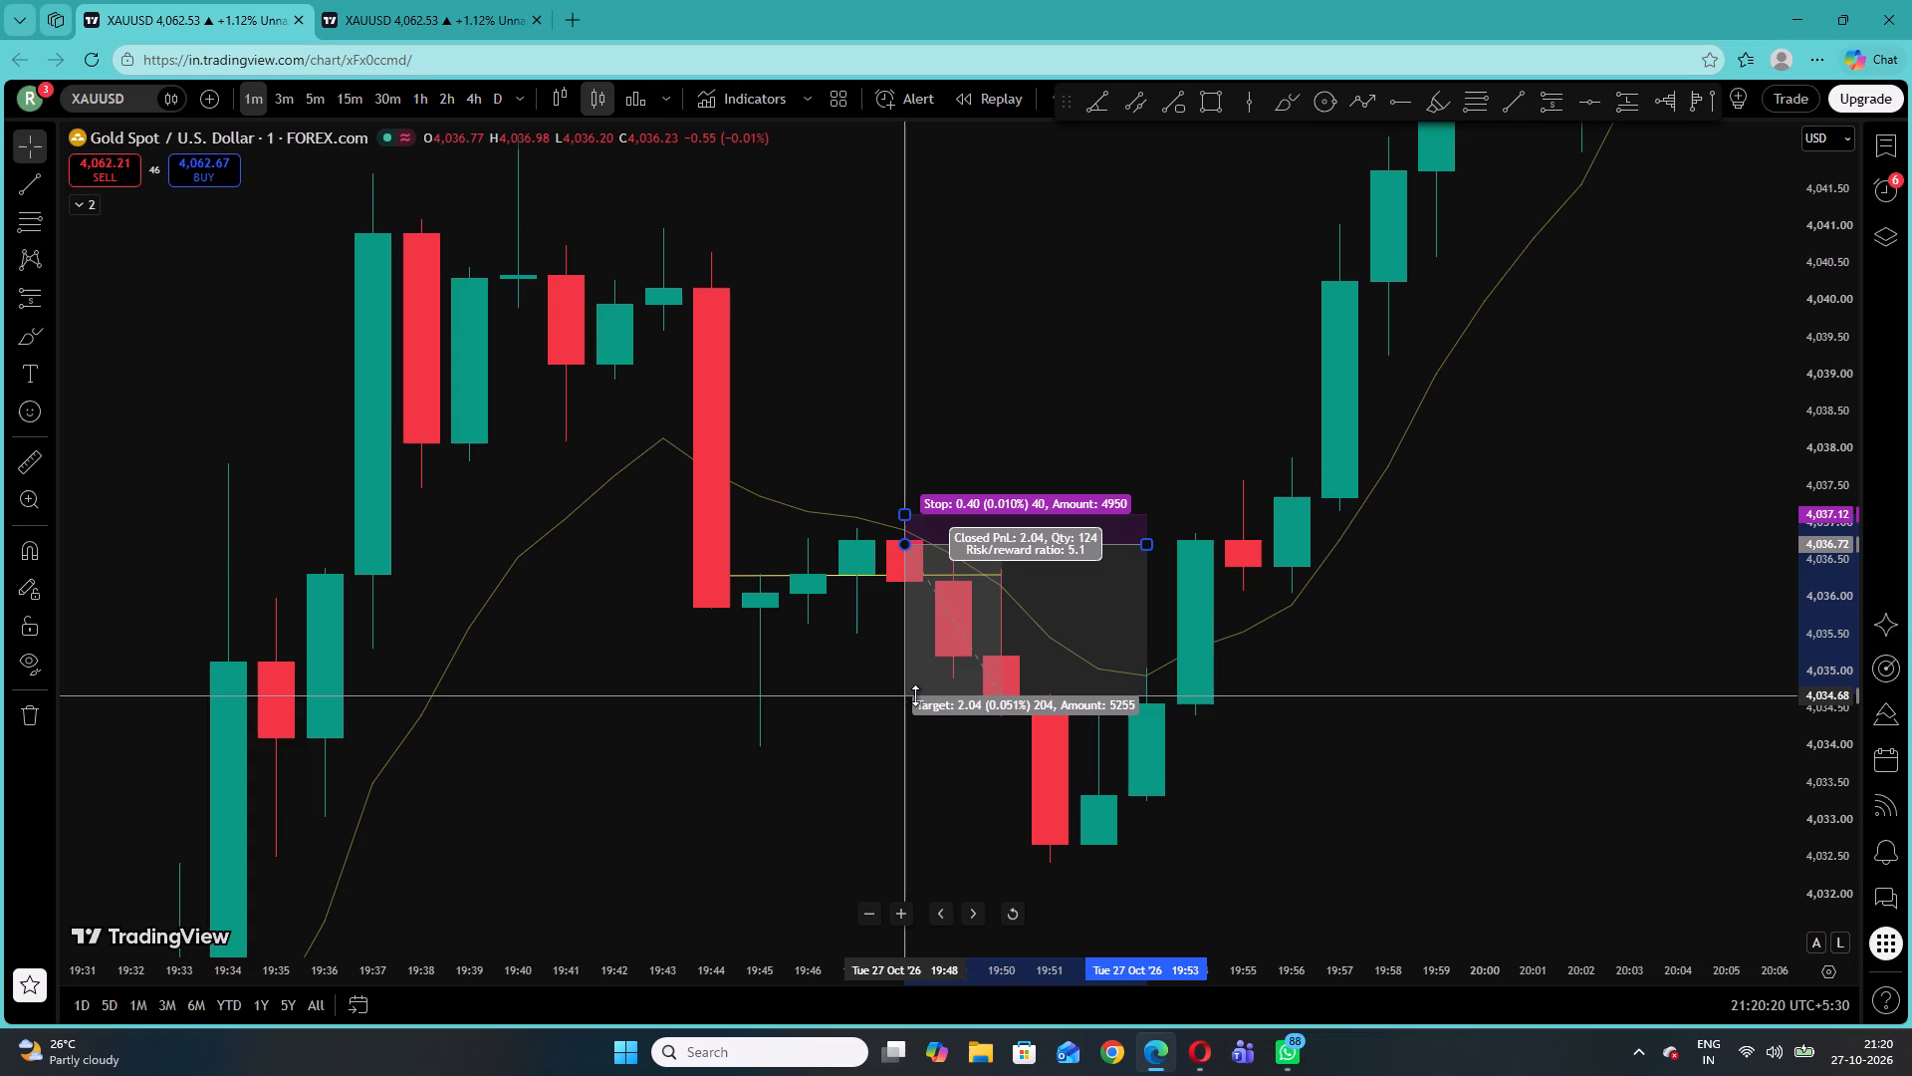
left_click(1661, 762)
Examine the 1-minute price action around the 19:48 short position and the preceding move back to about 19:03.
left_click_drag(1848, 793, 1807, 370)
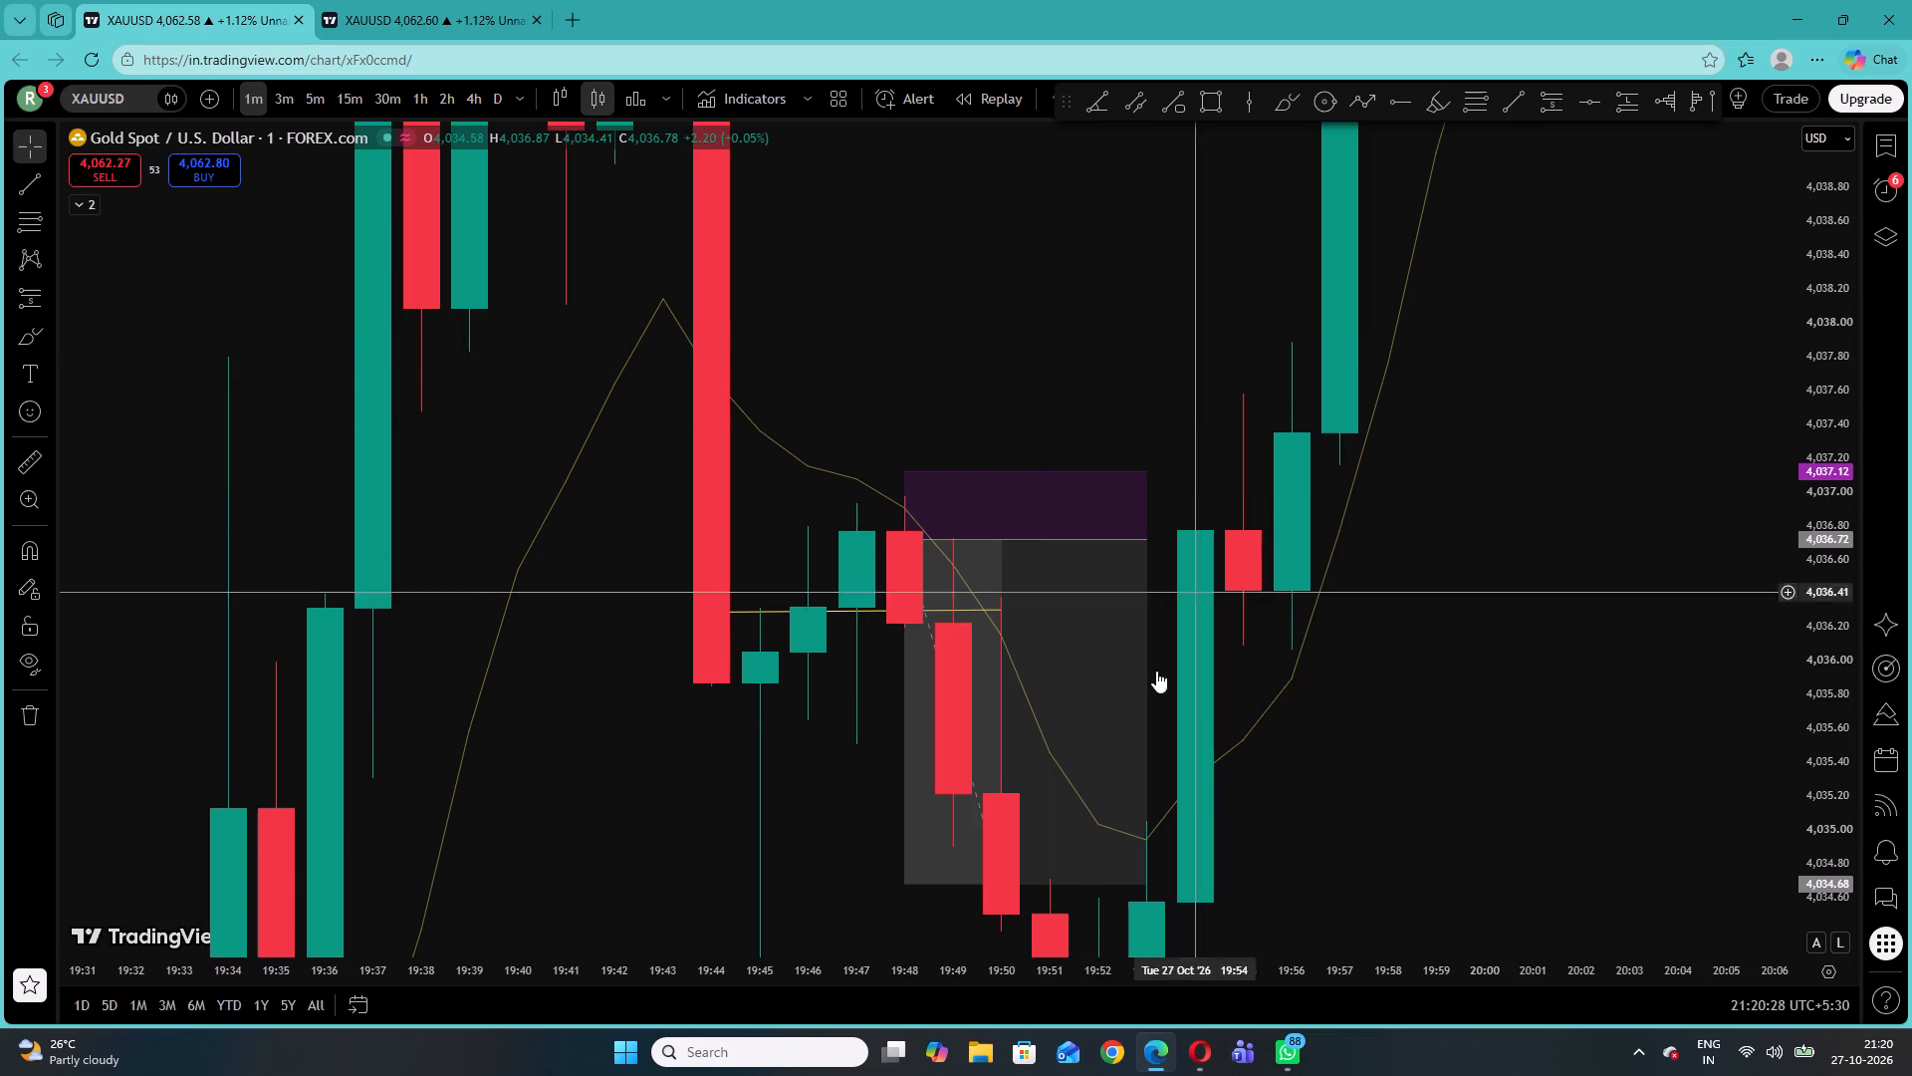
left_click_drag(1832, 595, 1833, 723)
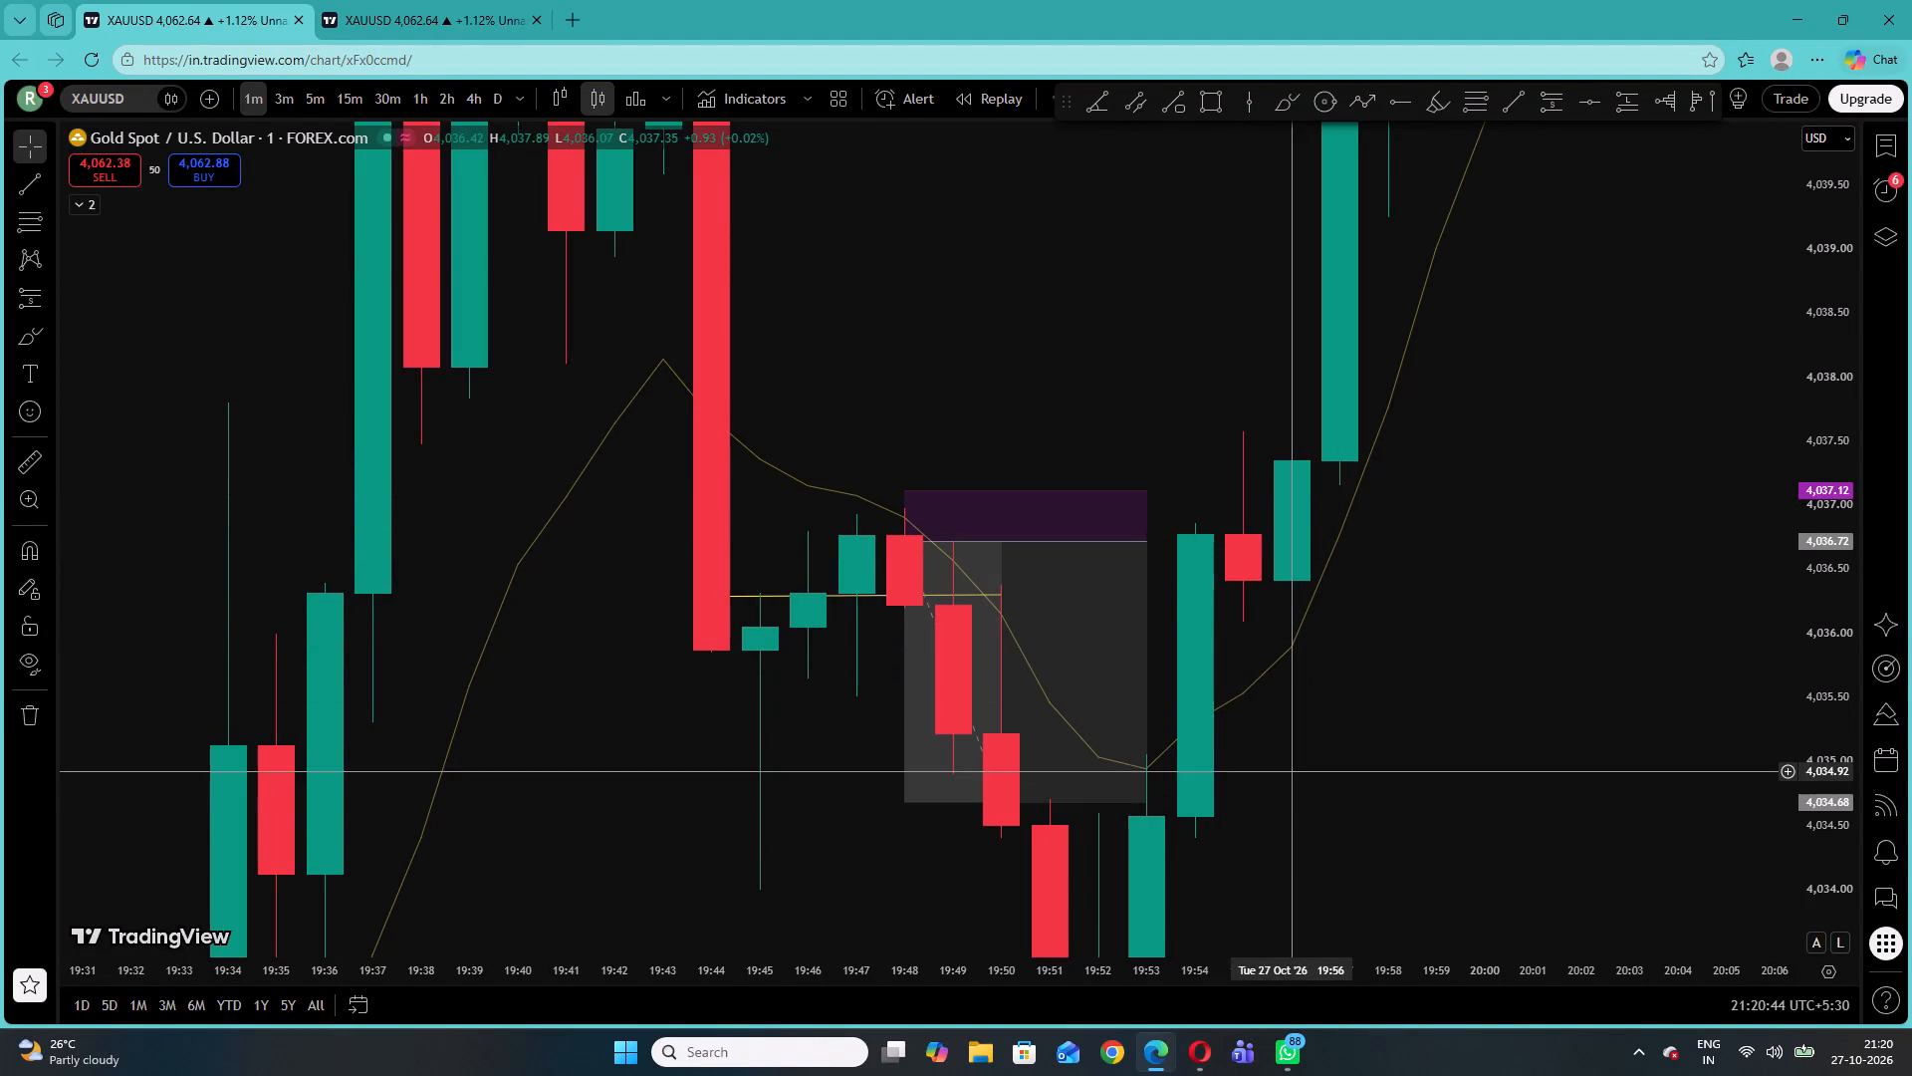
left_click_drag(1826, 790, 1791, 239)
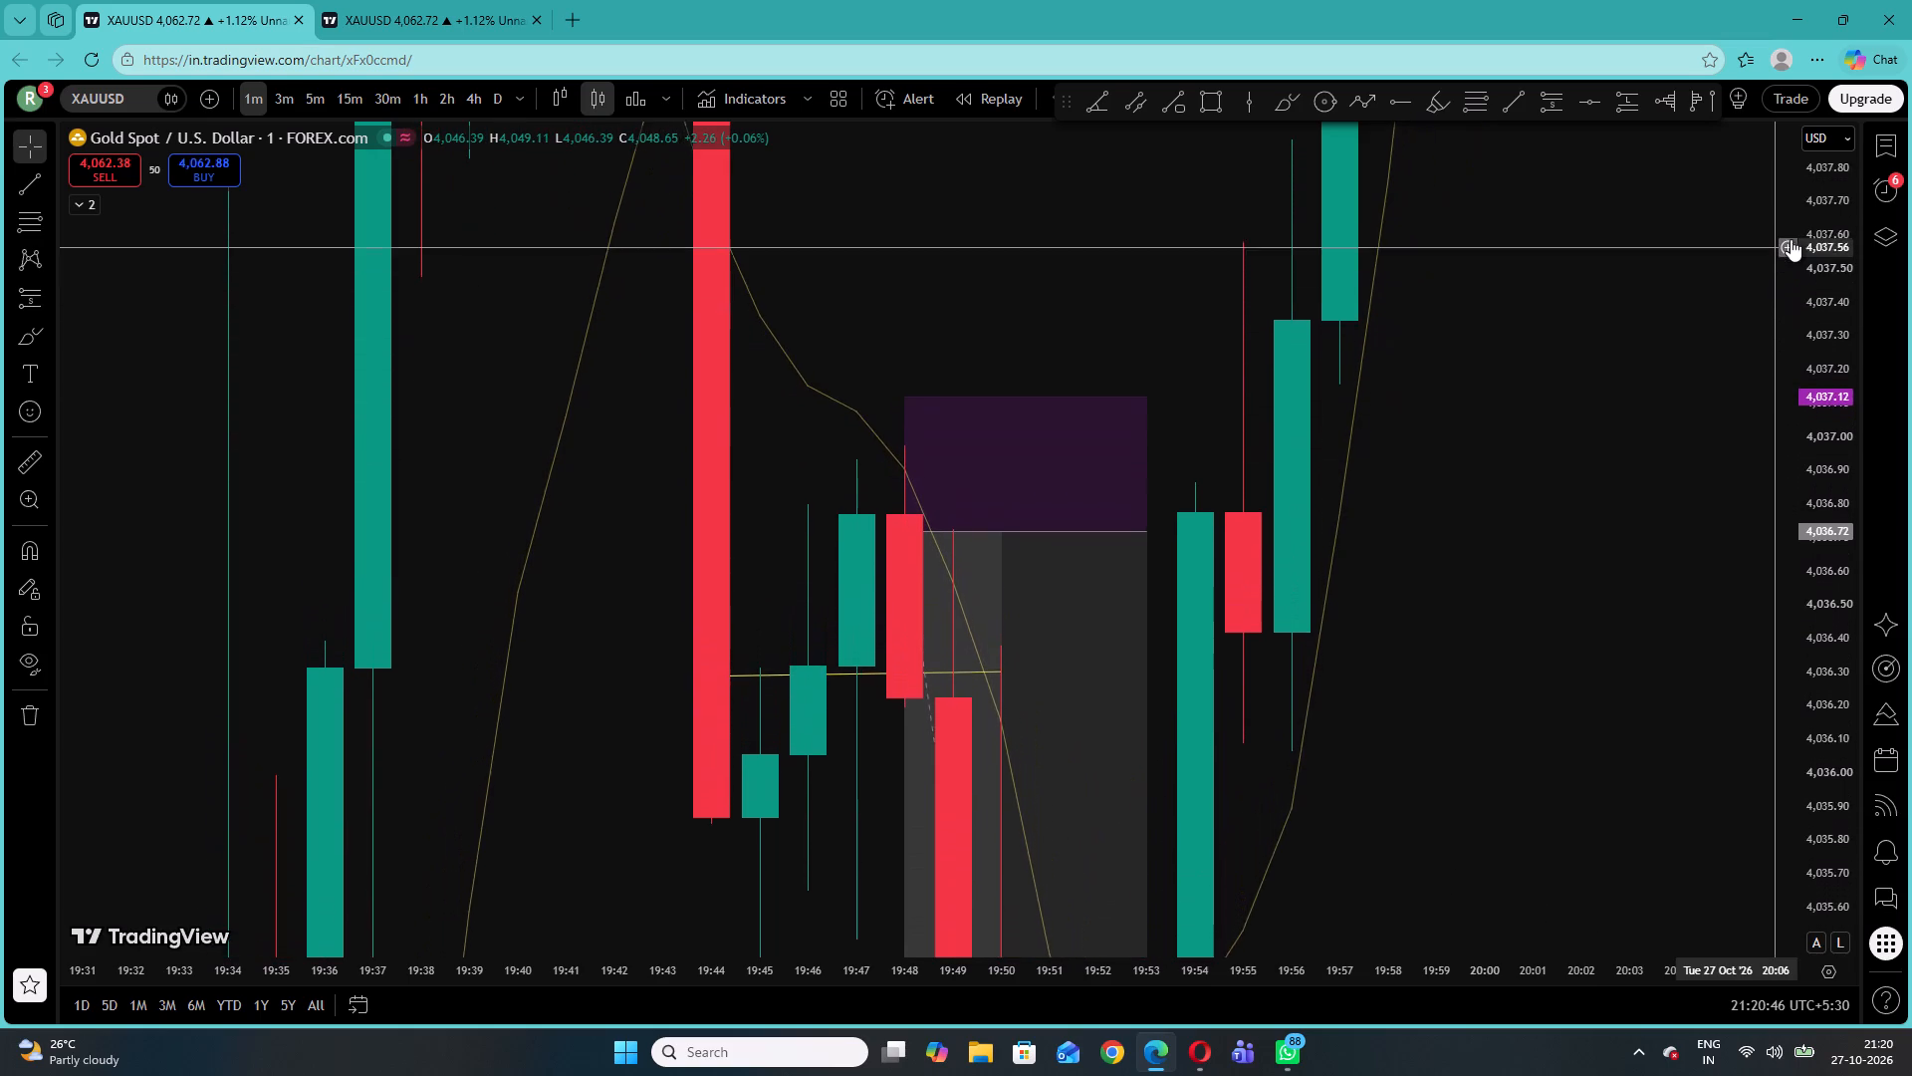
left_click_drag(1791, 239, 1761, 806)
left_click_drag(1337, 791, 1494, 498)
left_click_drag(1849, 527, 1783, 775)
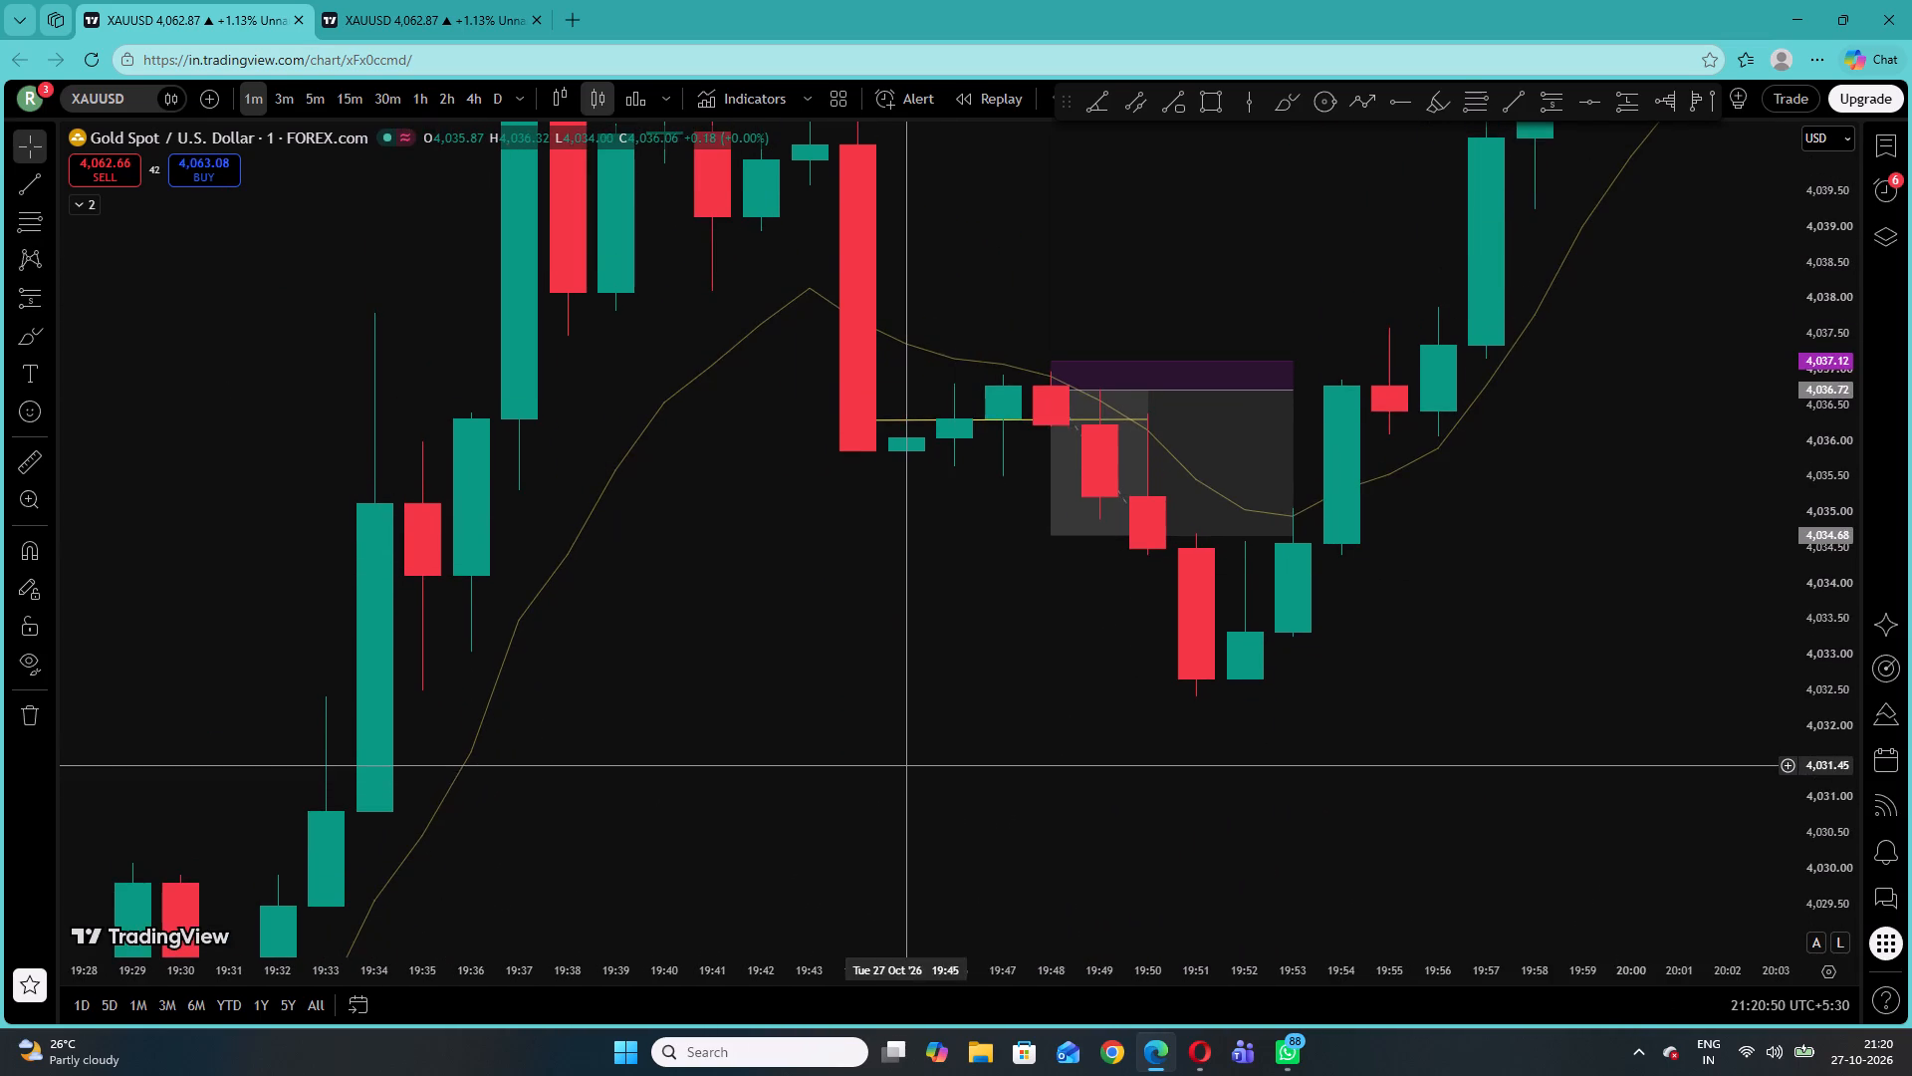
left_click_drag(899, 765, 1367, 656)
left_click_drag(847, 751, 1074, 507)
left_click(1063, 646)
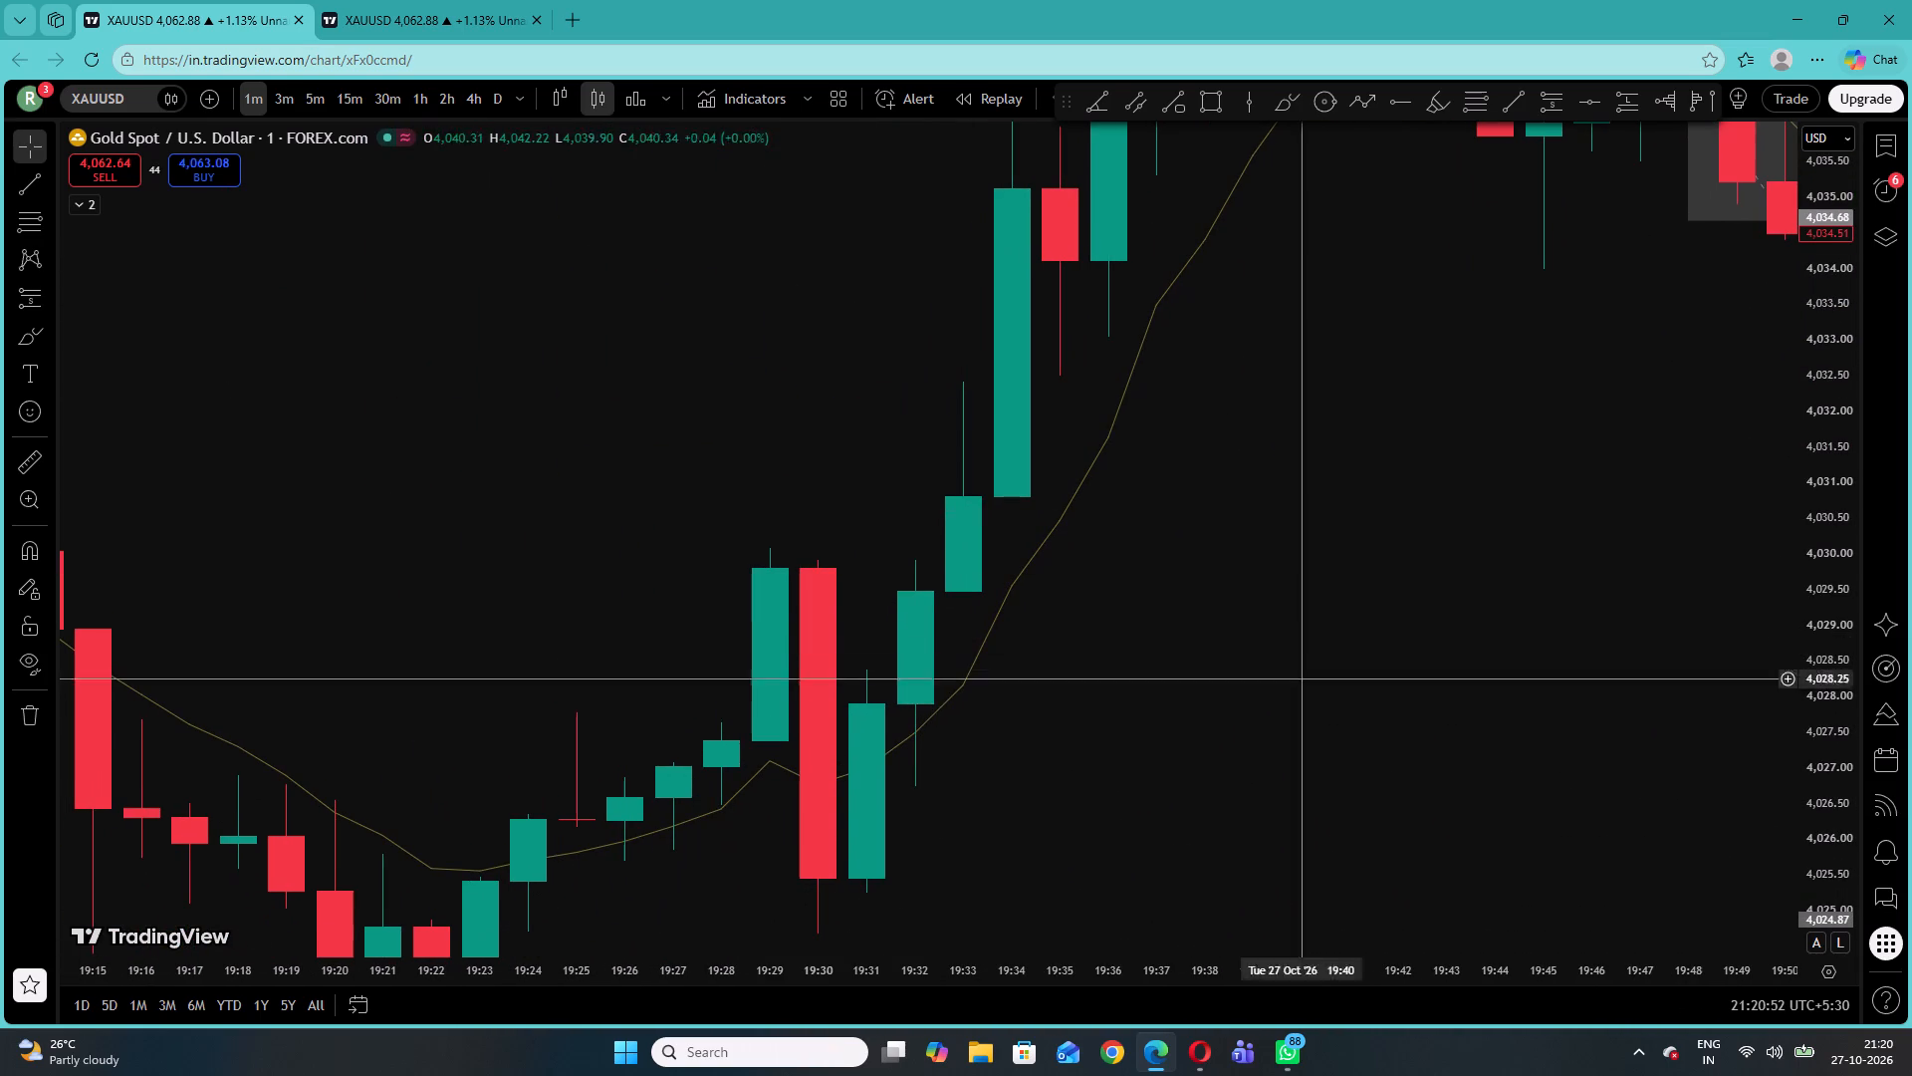
left_click_drag(1812, 776, 1816, 754)
left_click_drag(1033, 749, 1258, 633)
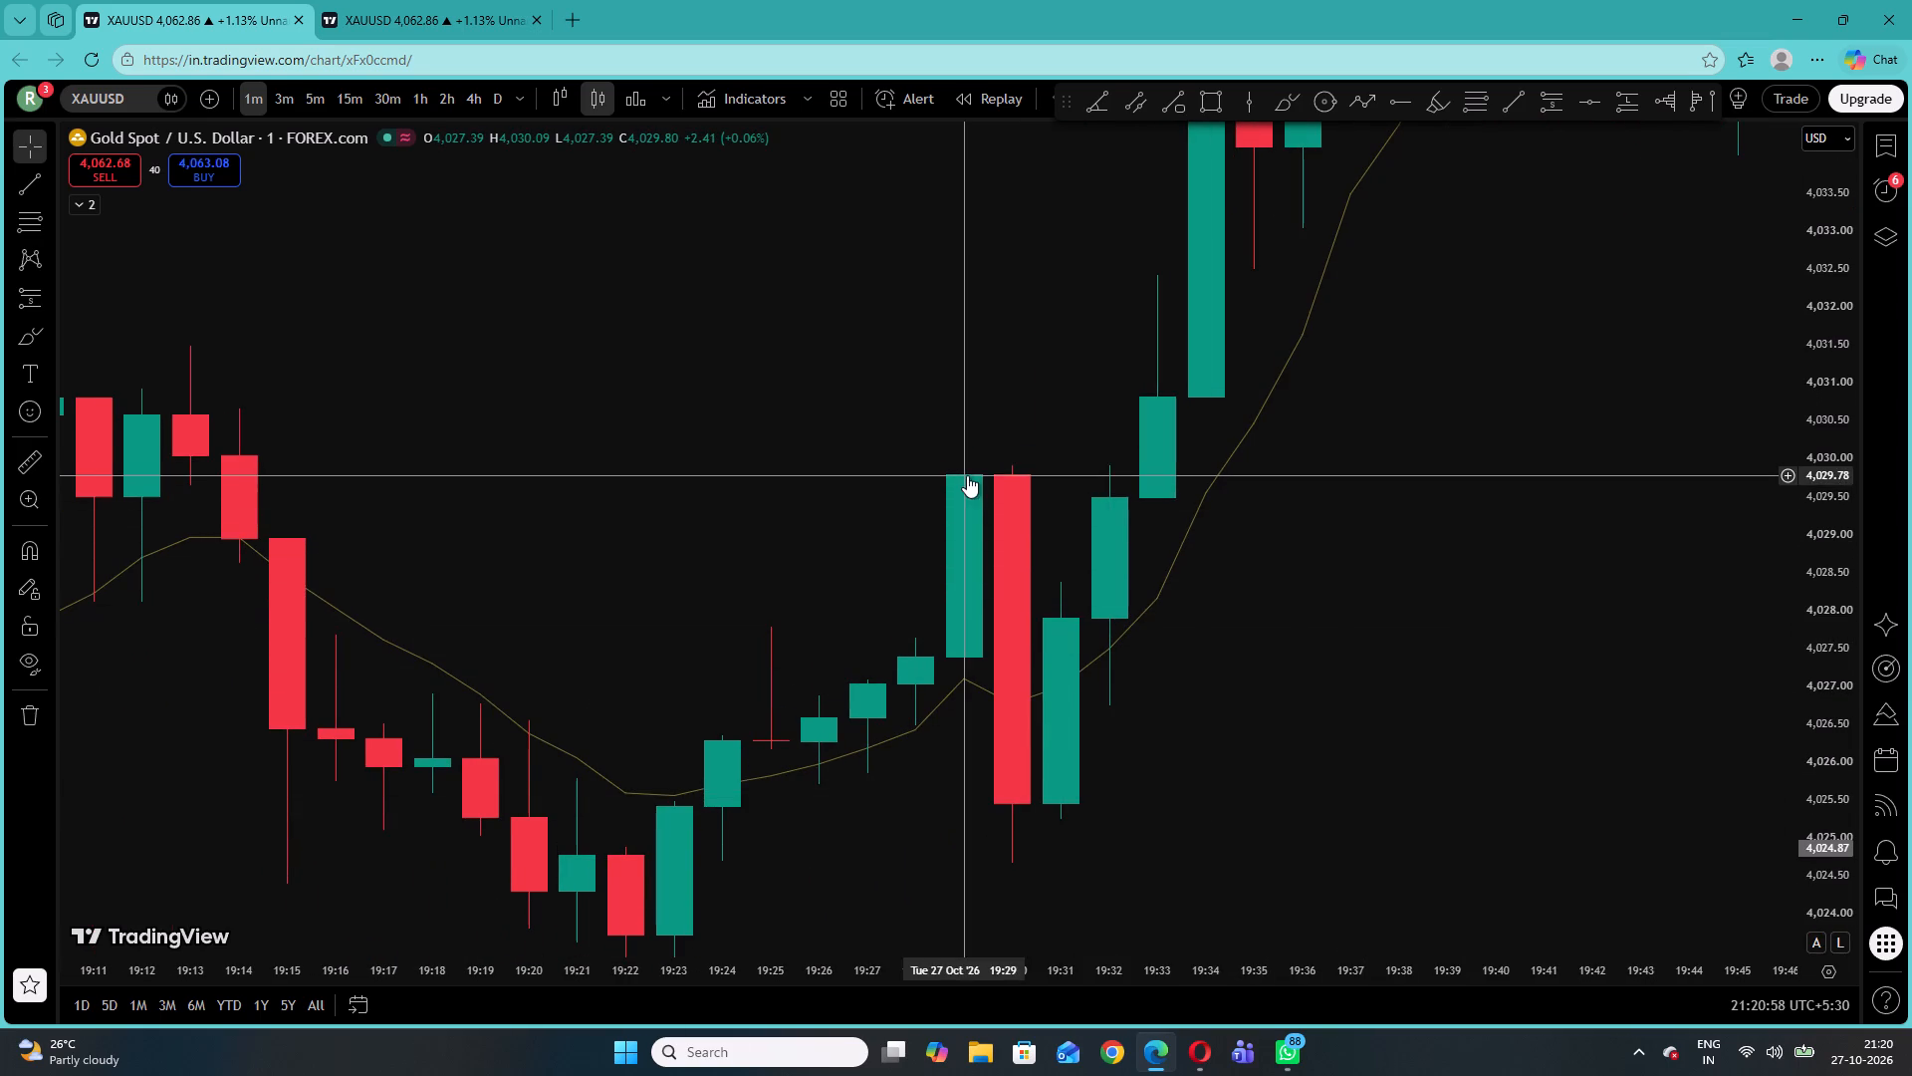
left_click_drag(968, 475, 1347, 416)
left_click(929, 470)
left_click_drag(1041, 618, 1041, 590)
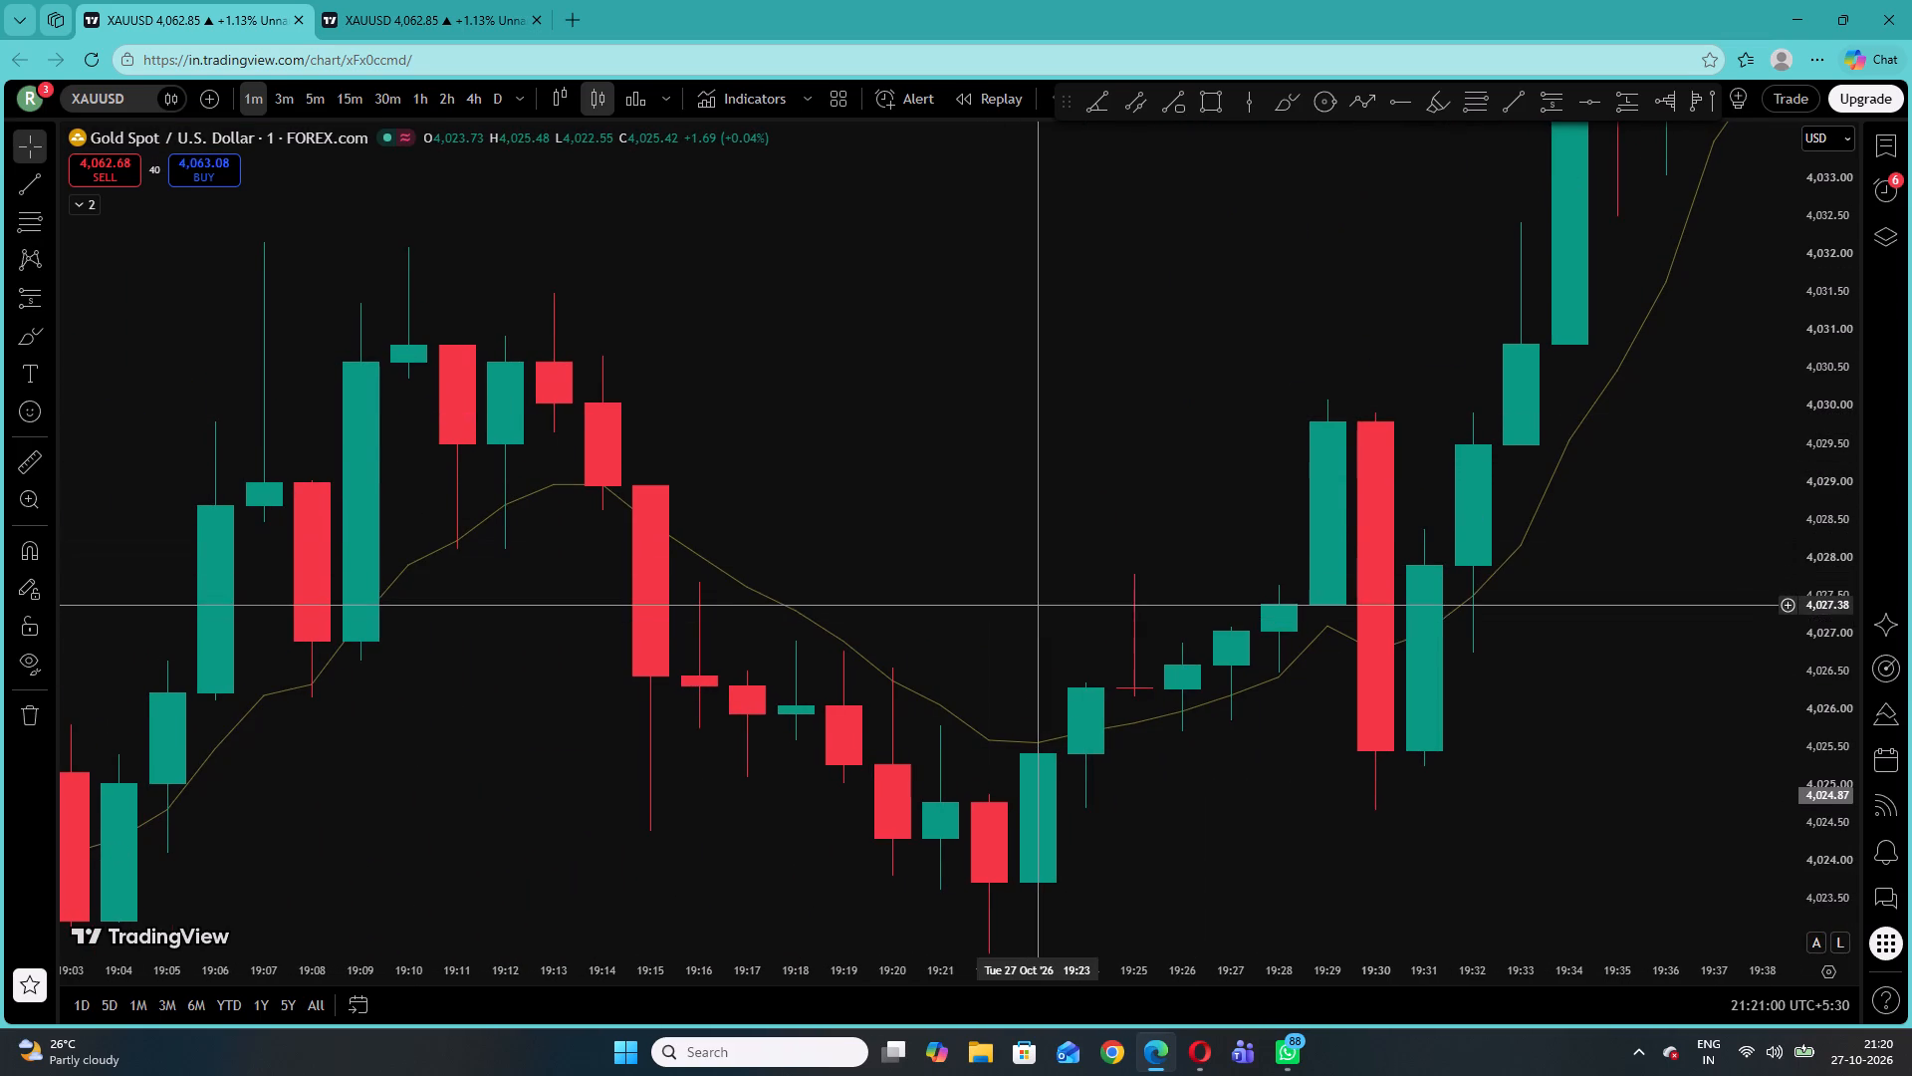
left_click_drag(1041, 590, 1041, 587)
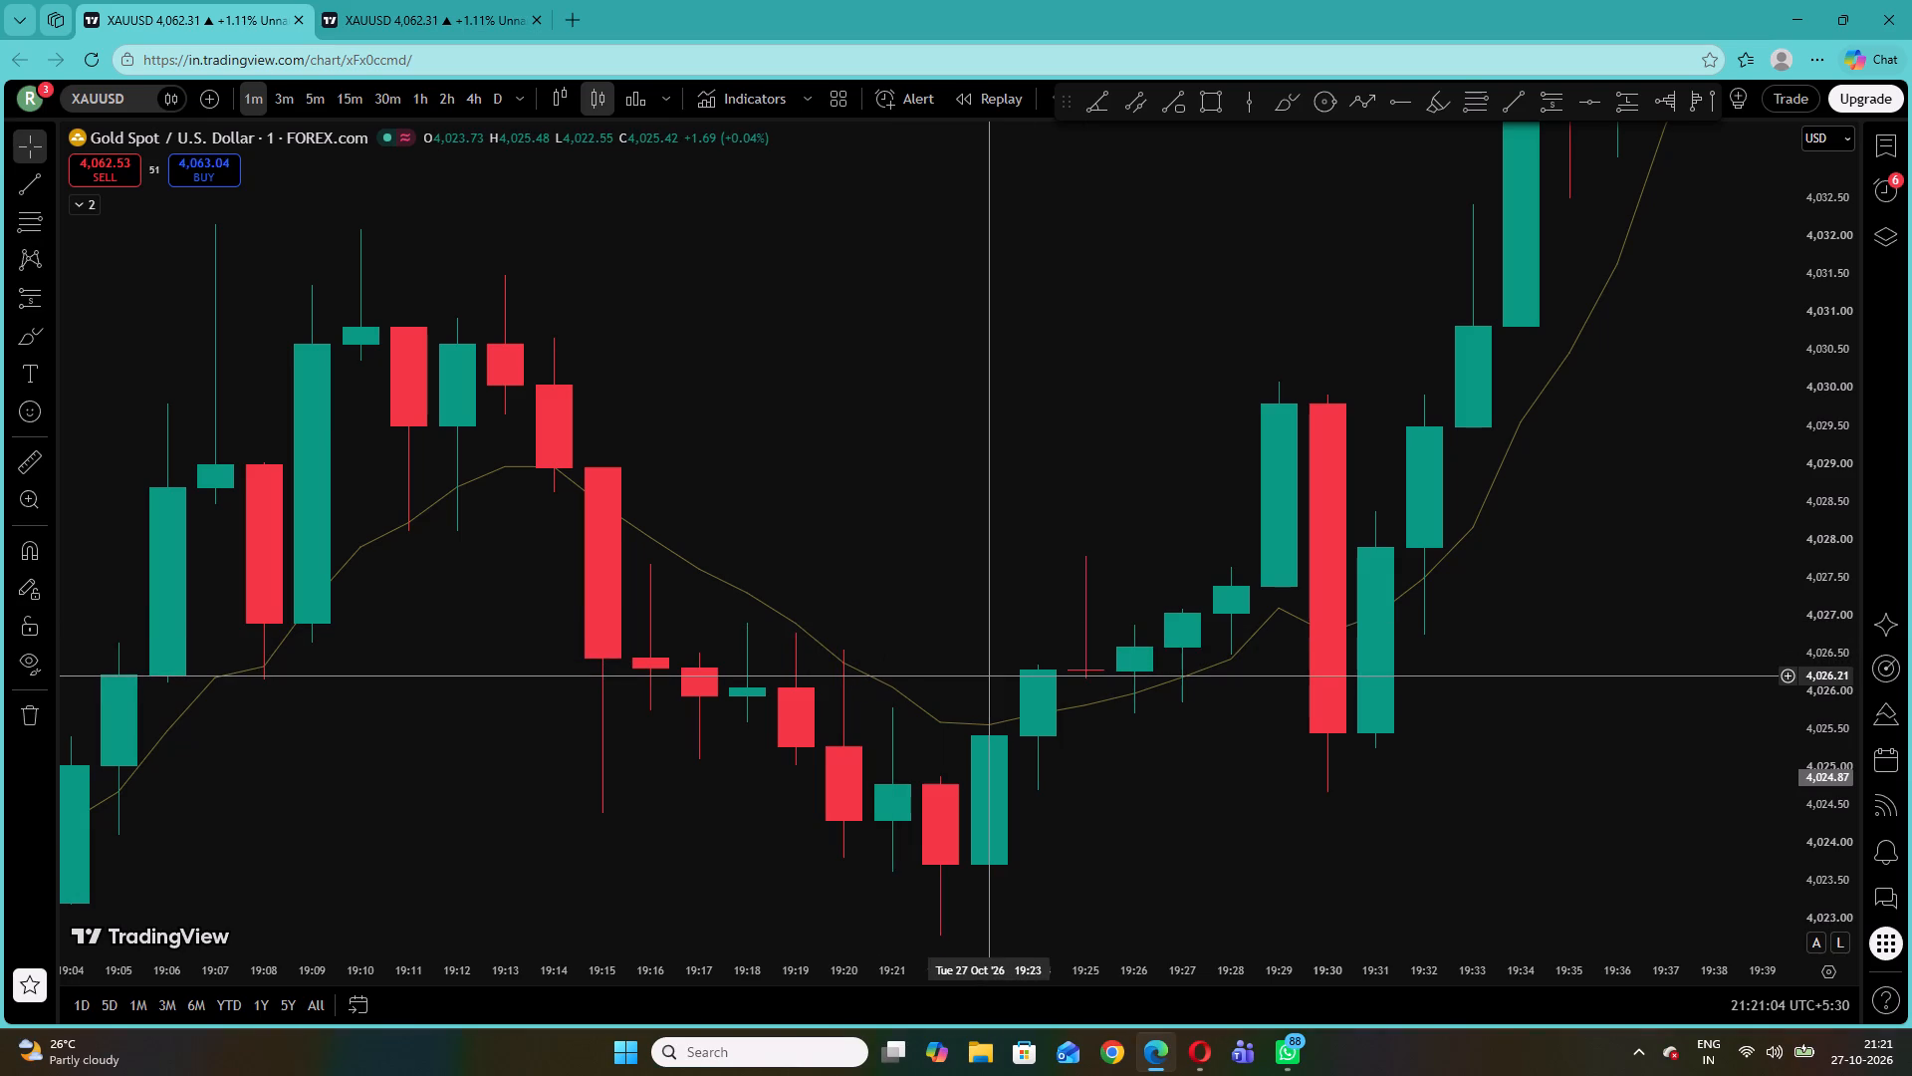
Examine the earlier 1-minute price action from about 19:05 back to 17:10, including the long position starting at 18:15 and its trend line.
left_click_drag(890, 628, 1275, 411)
left_click_drag(811, 658, 1455, 581)
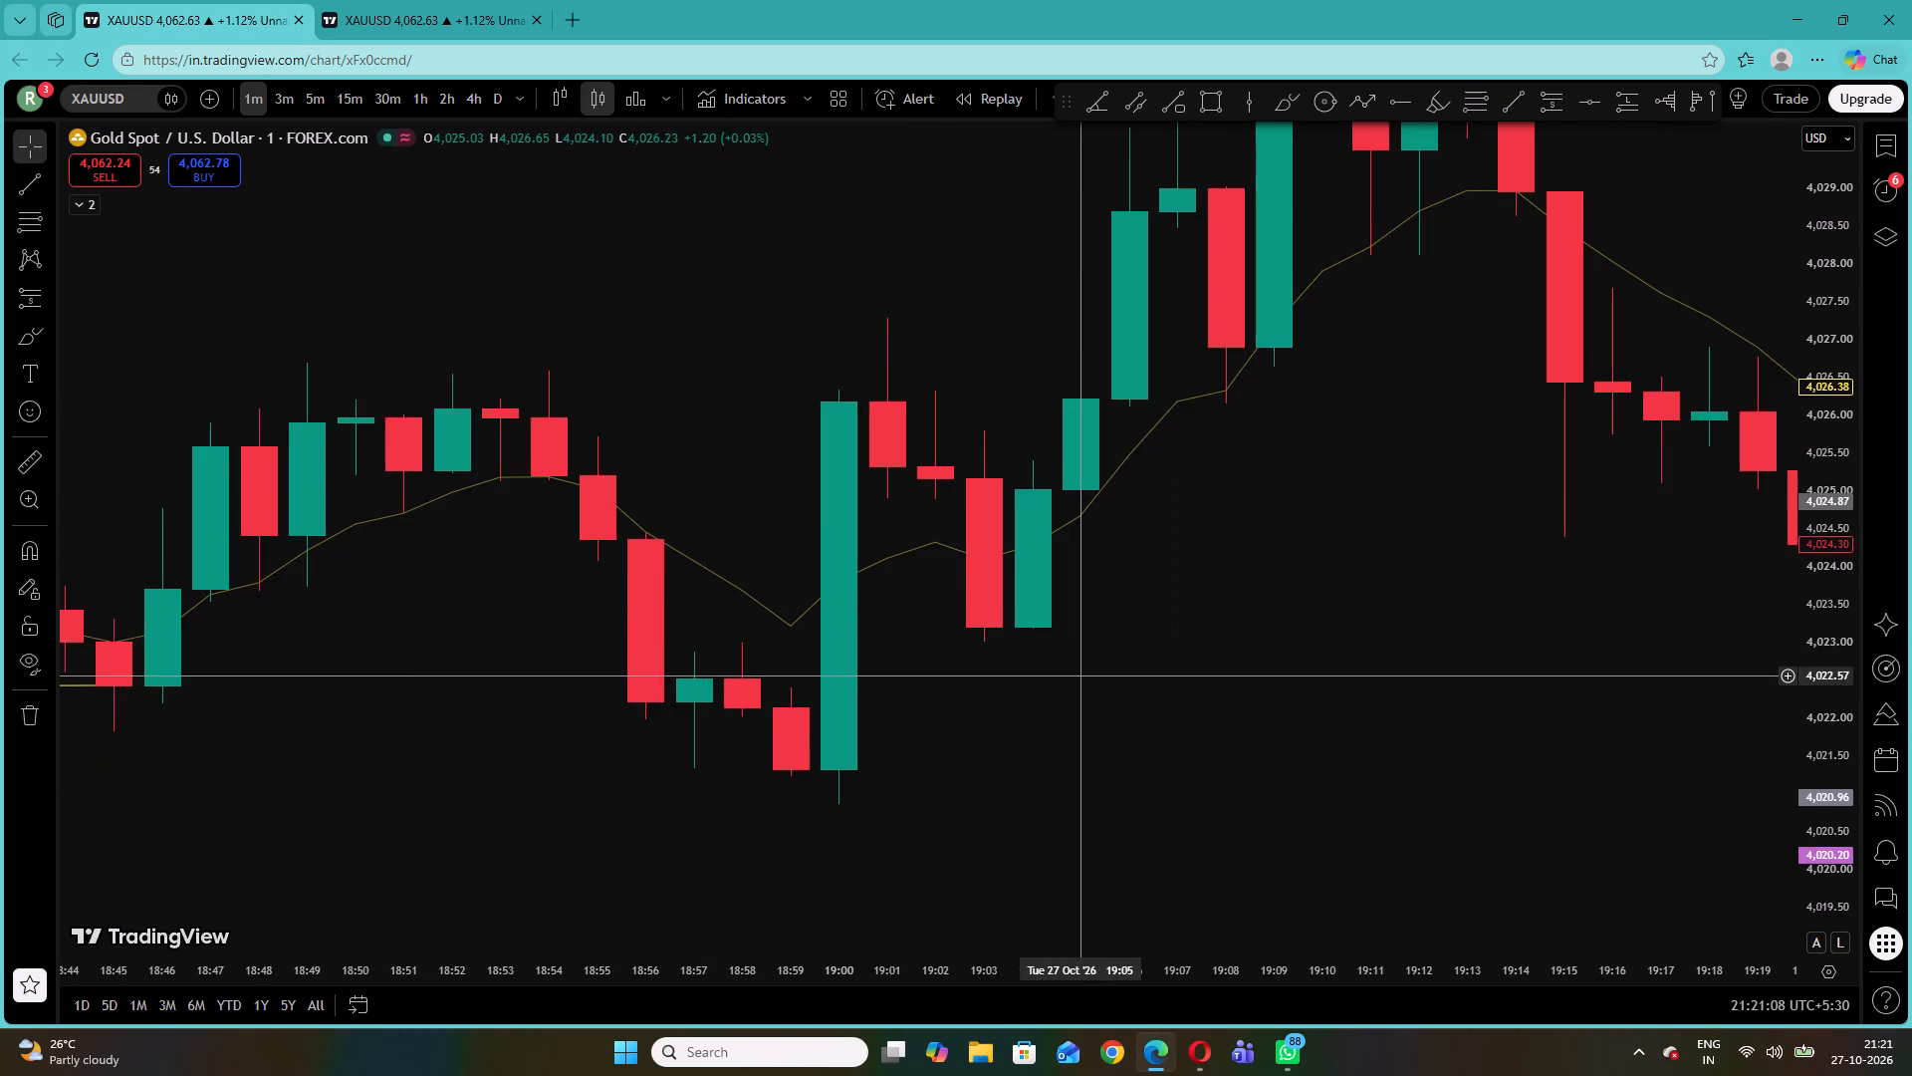
left_click_drag(1089, 675, 1449, 609)
left_click_drag(1058, 702, 1268, 711)
left_click(1032, 716)
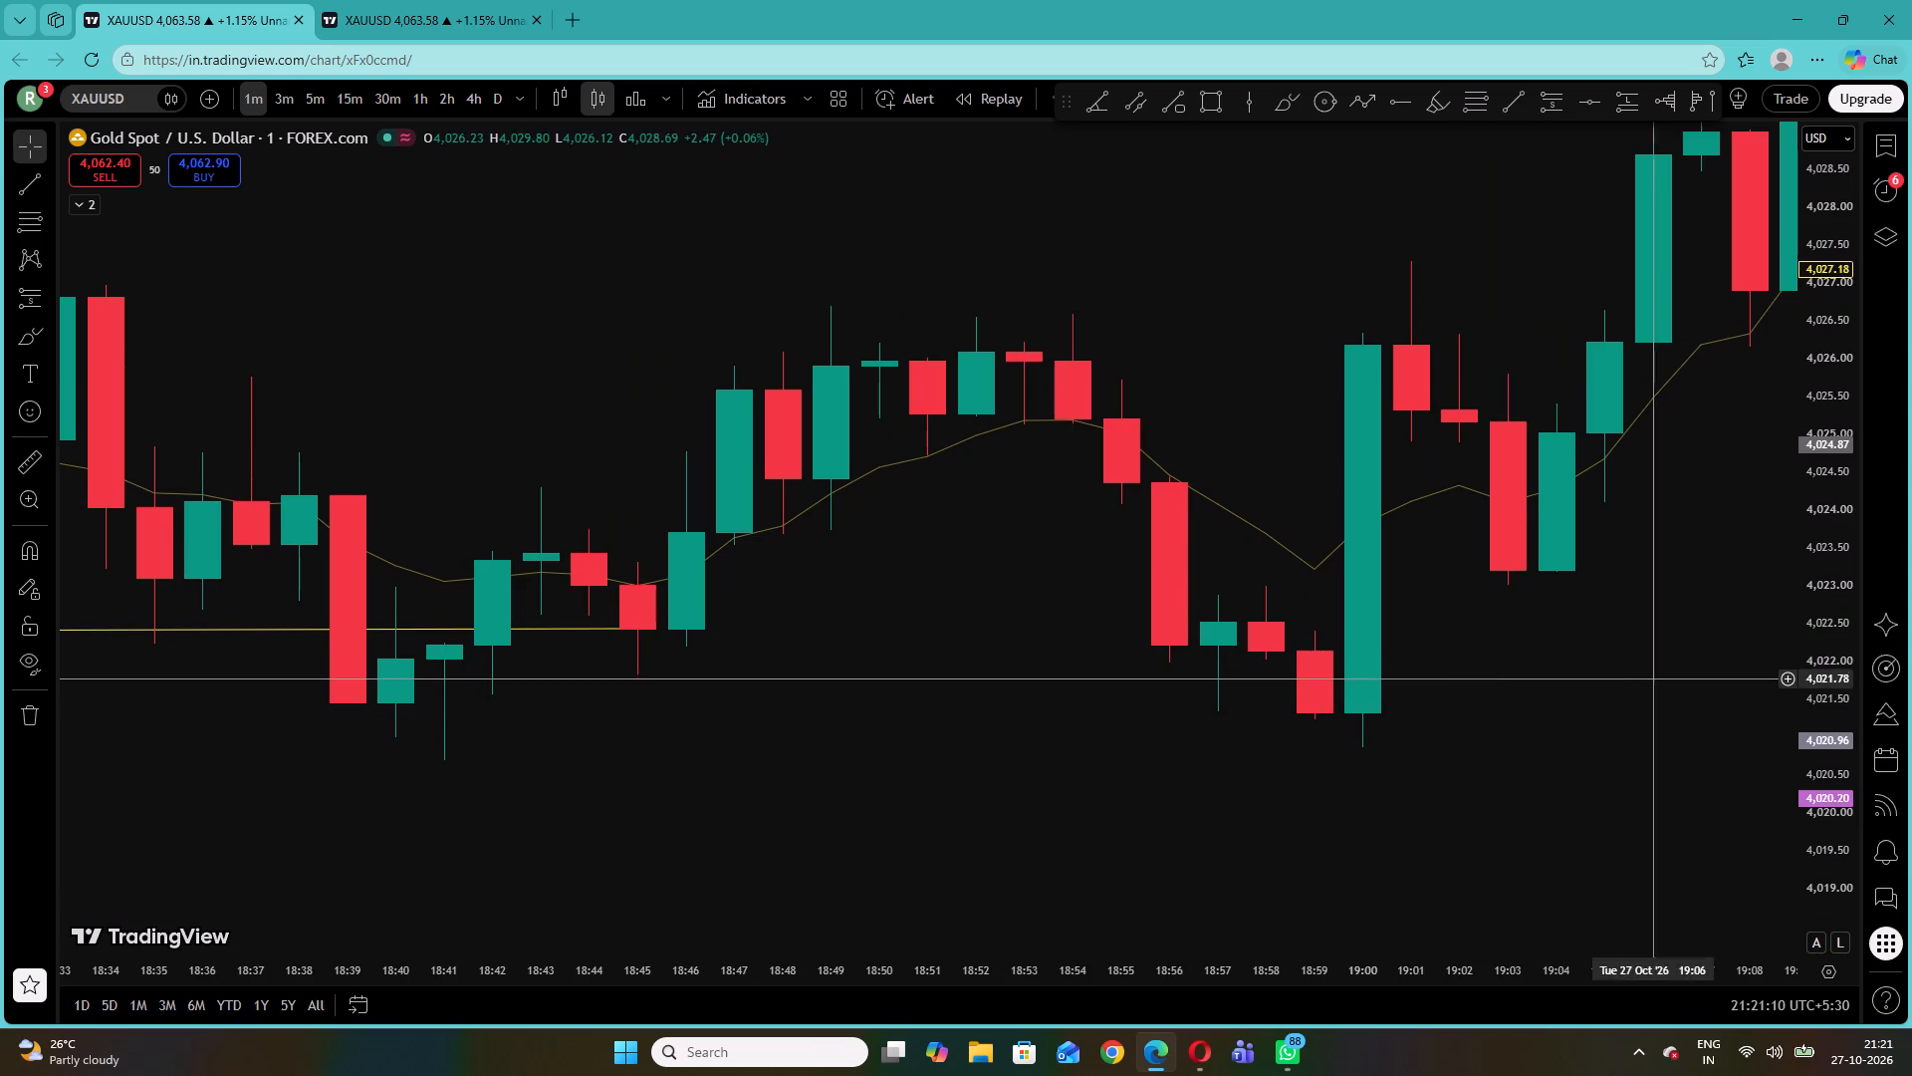
left_click_drag(1824, 738, 1808, 503)
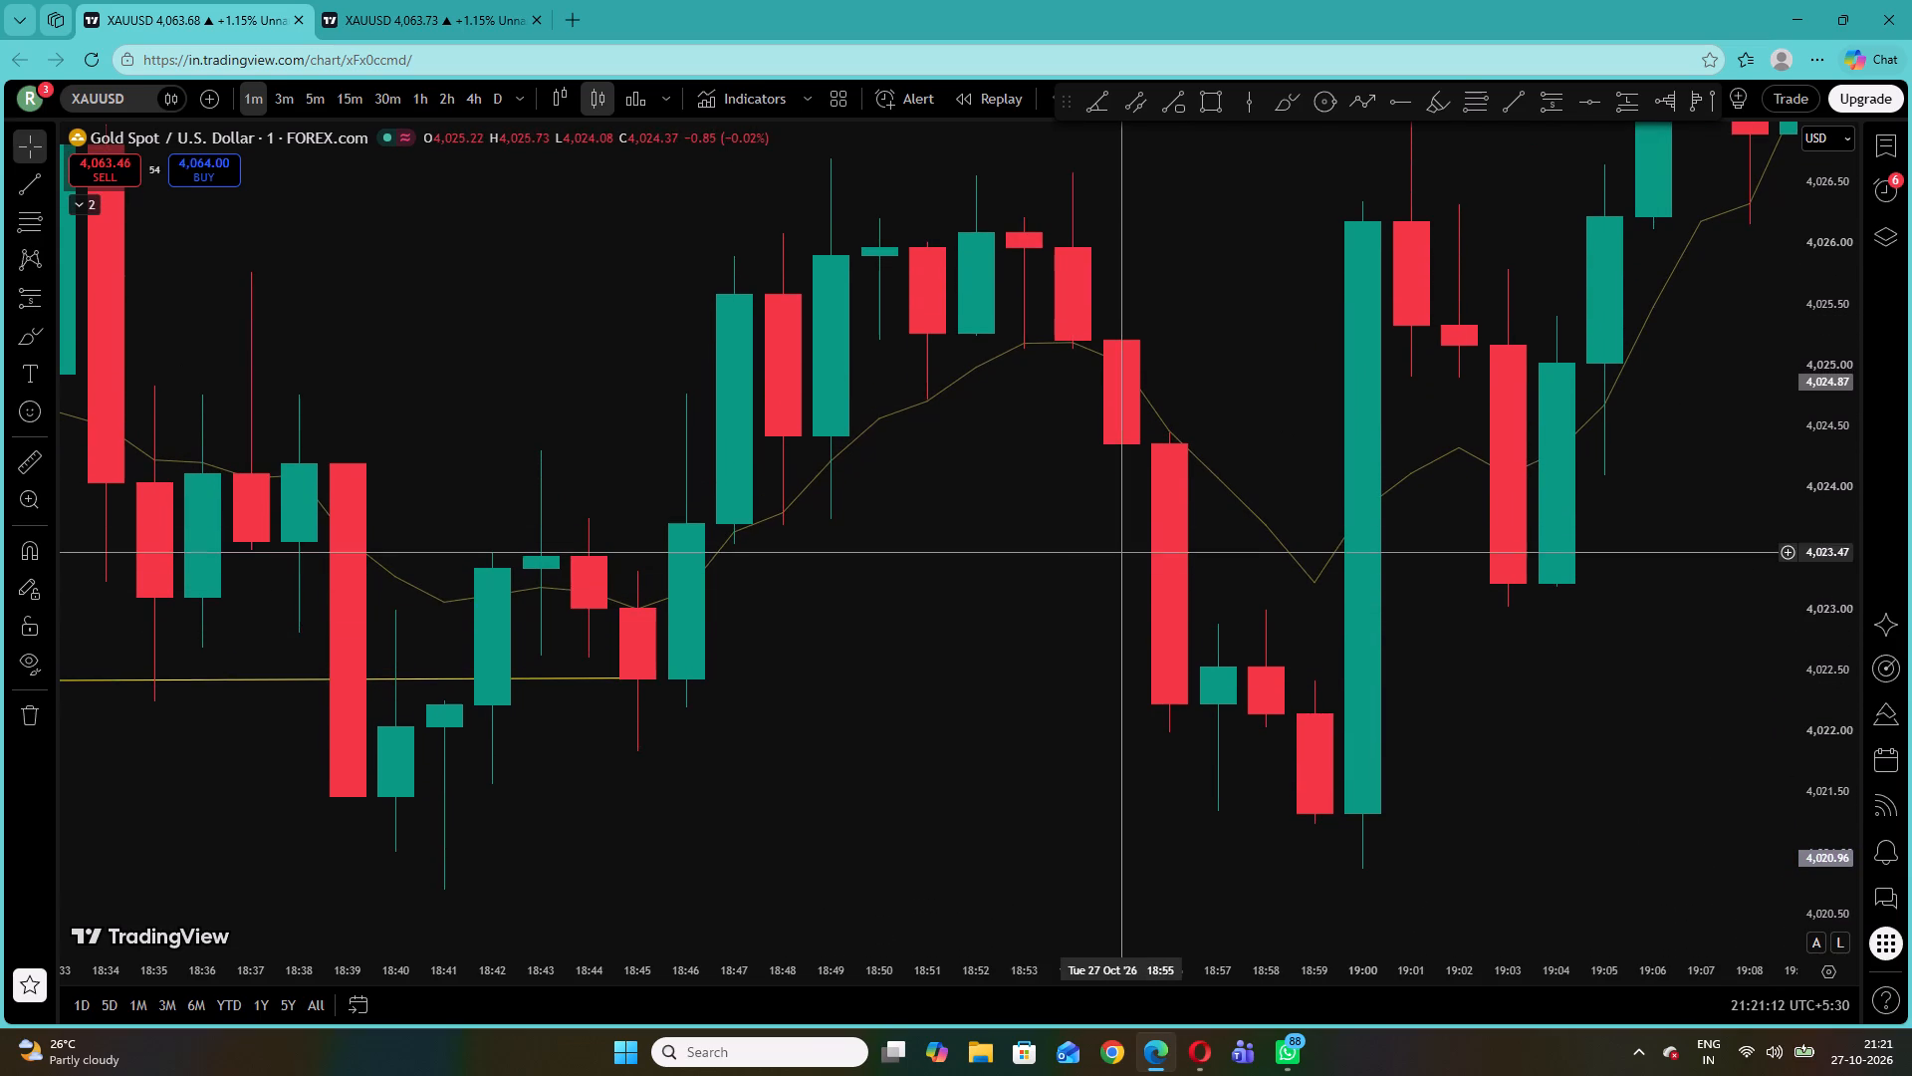
left_click_drag(966, 706, 1249, 707)
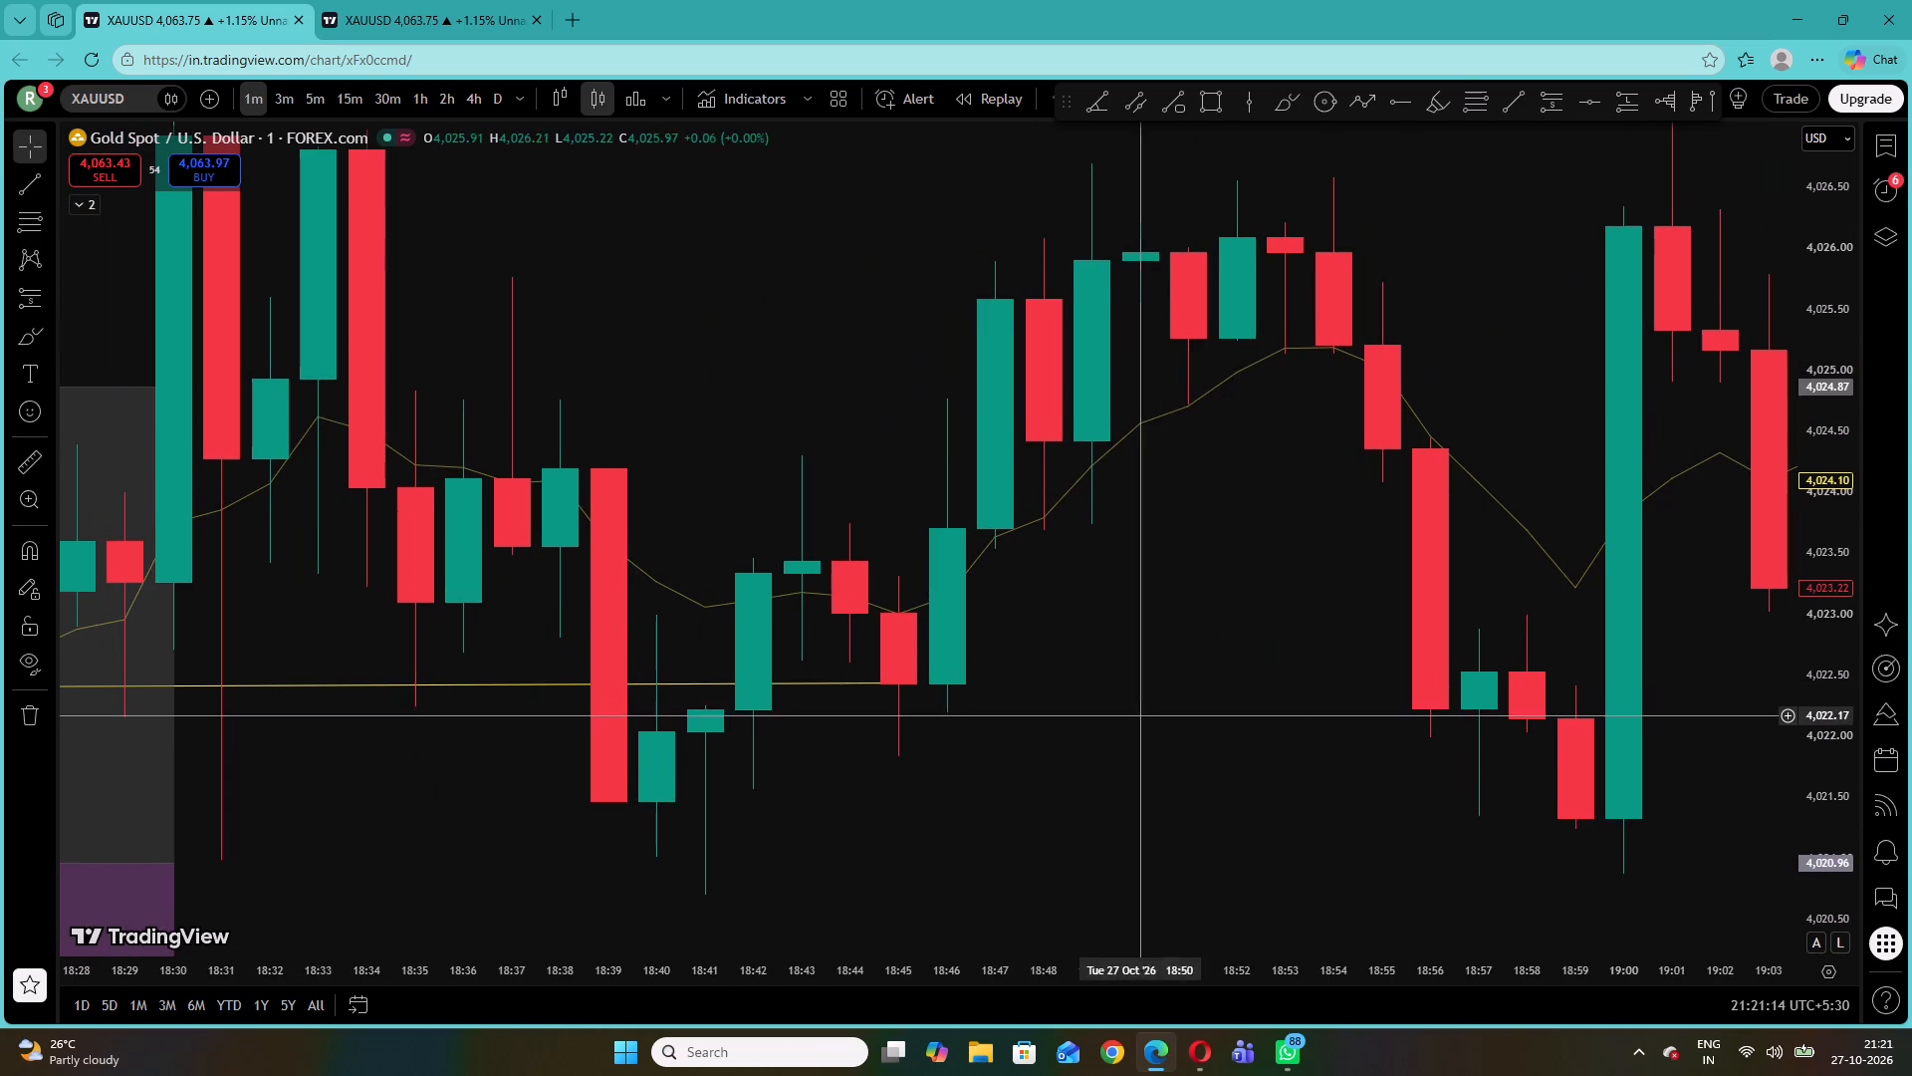
left_click_drag(1051, 710, 1374, 737)
left_click_drag(938, 761, 1494, 767)
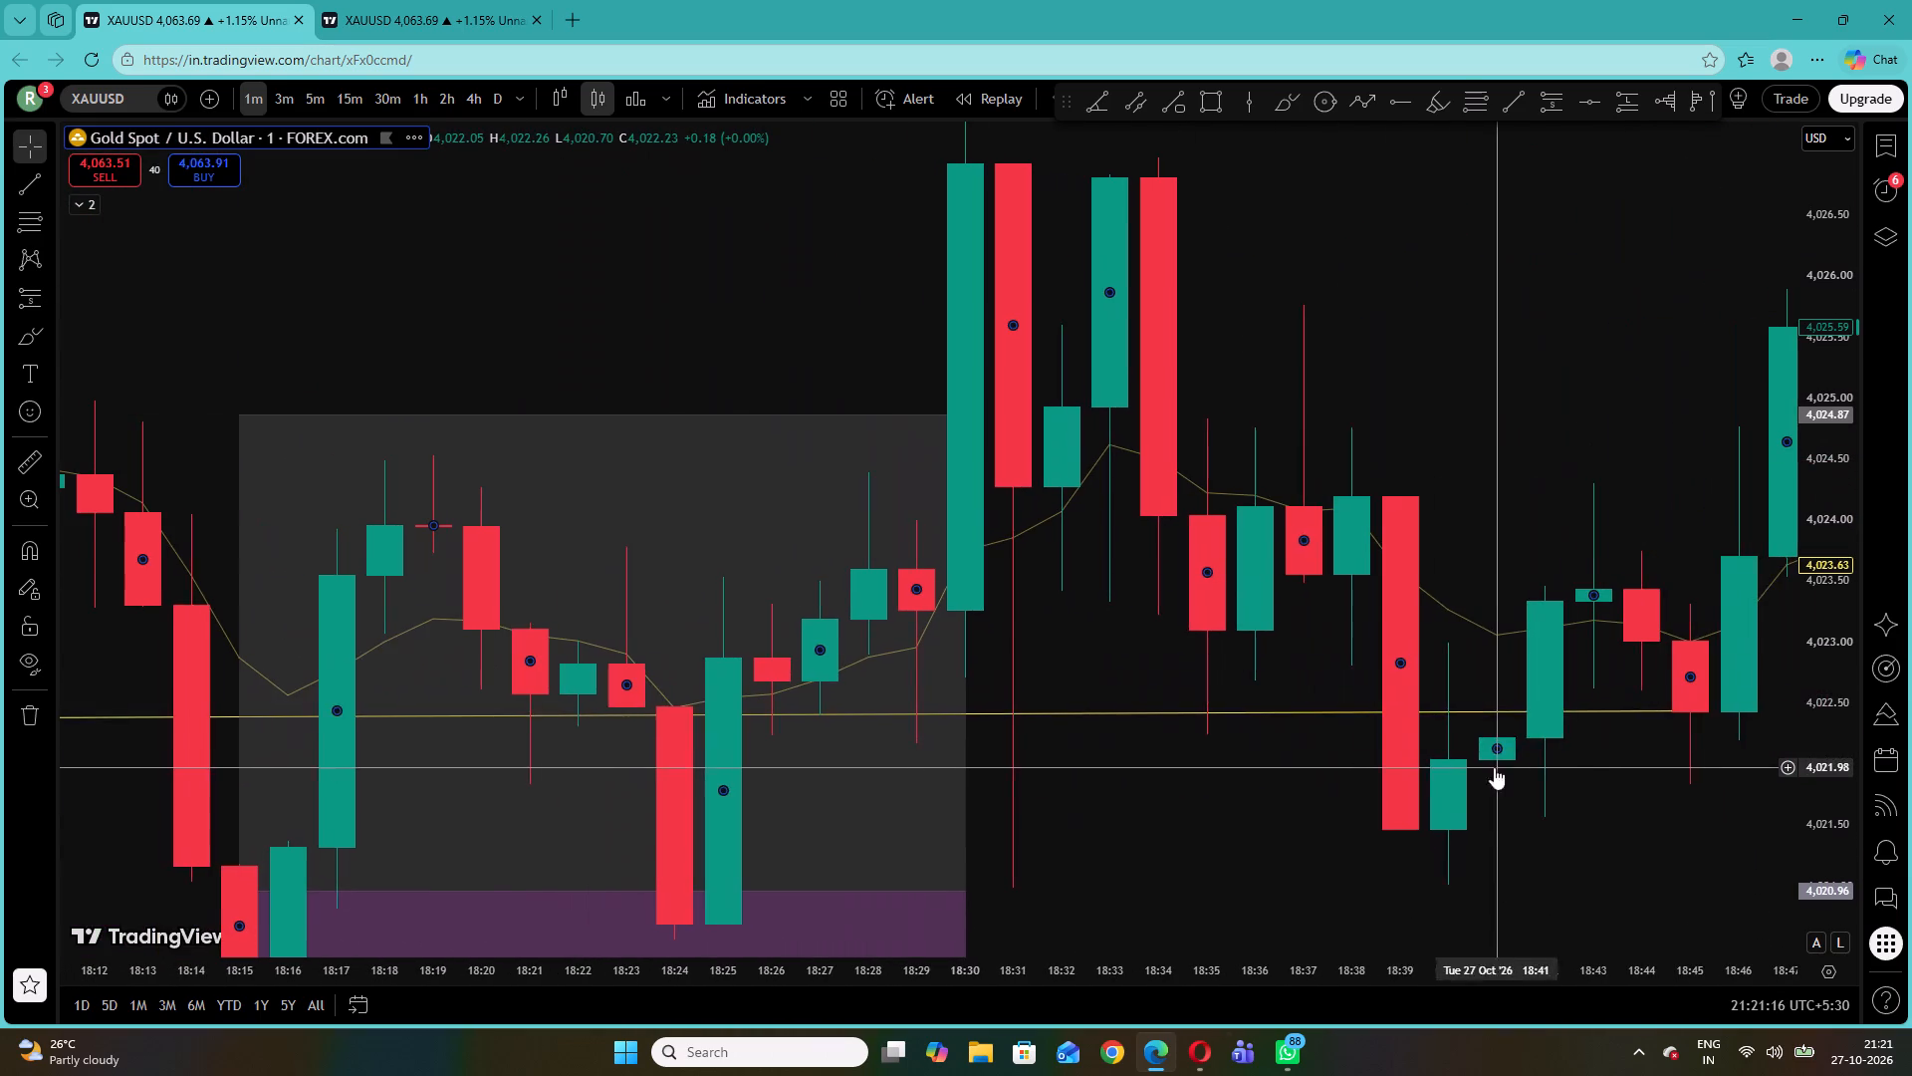
left_click(1201, 702)
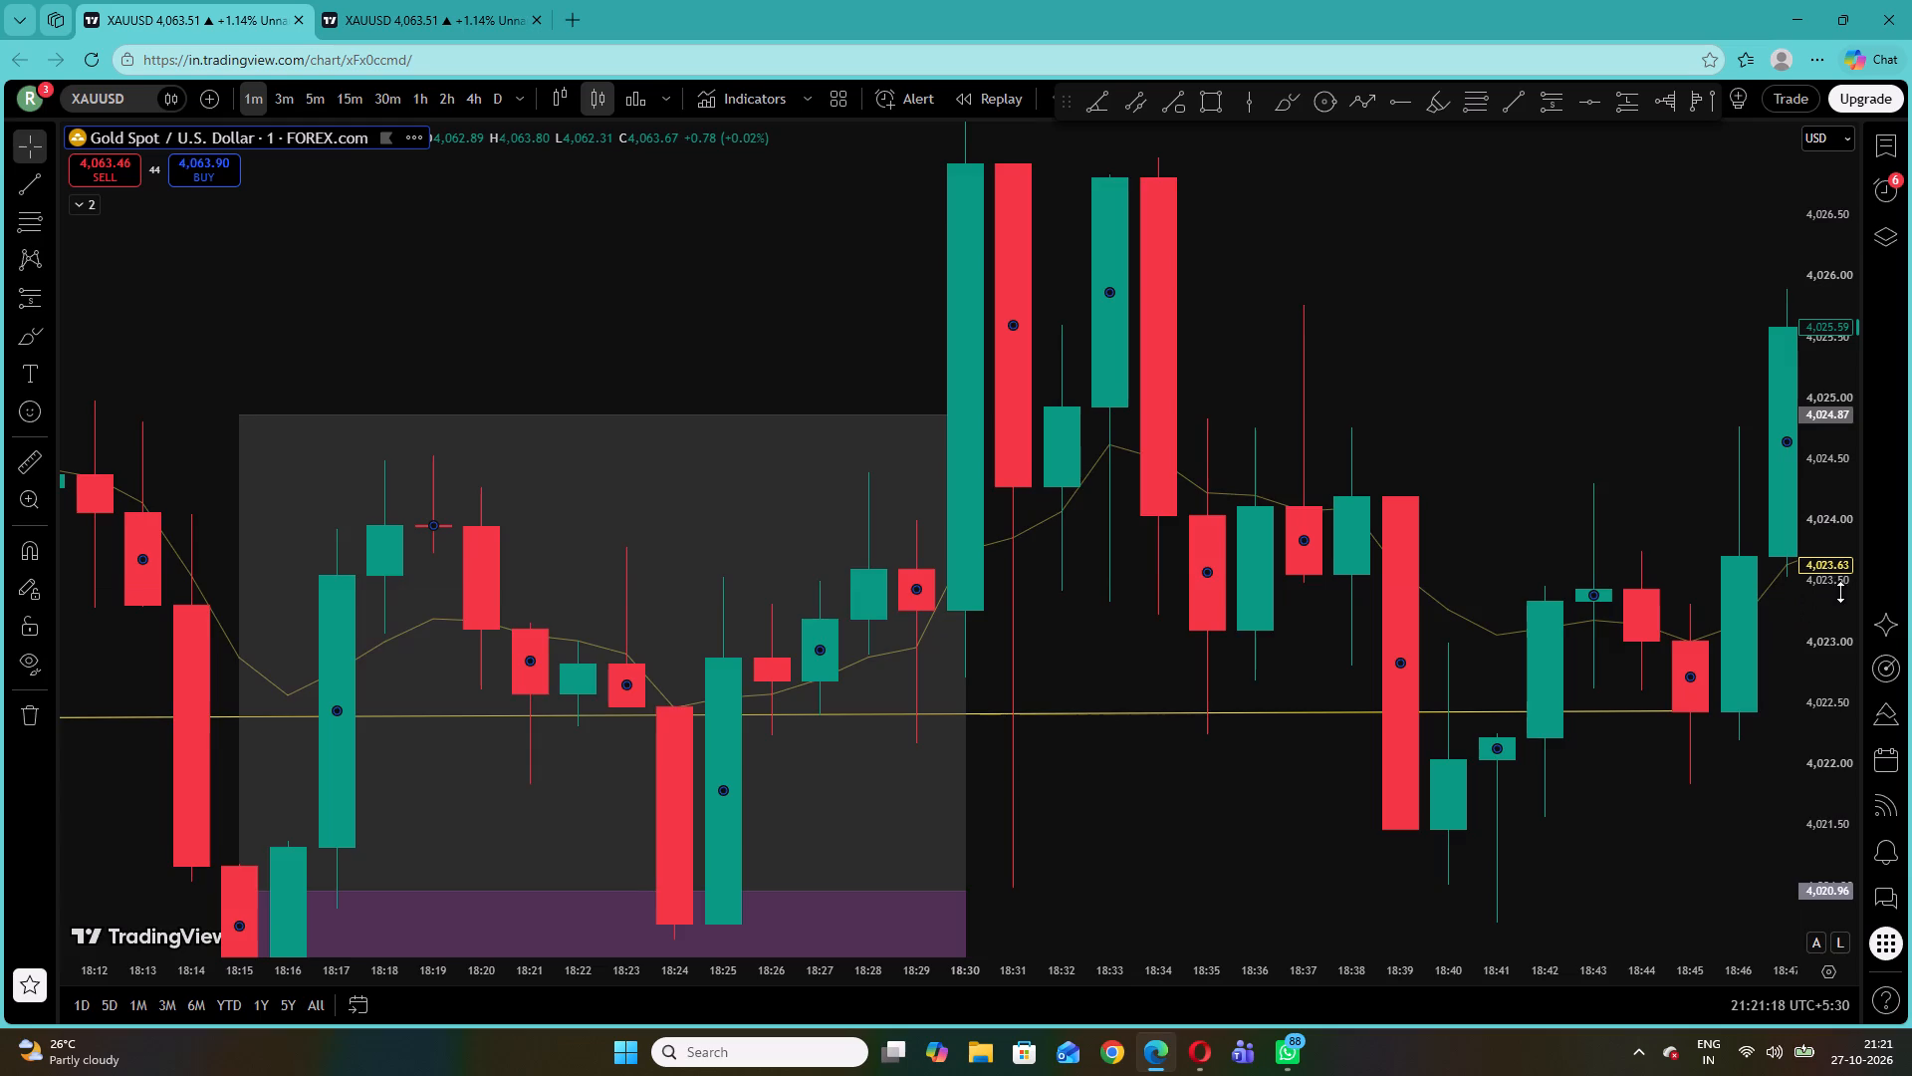
left_click_drag(1841, 589, 1808, 884)
left_click_drag(1527, 436, 636, 397)
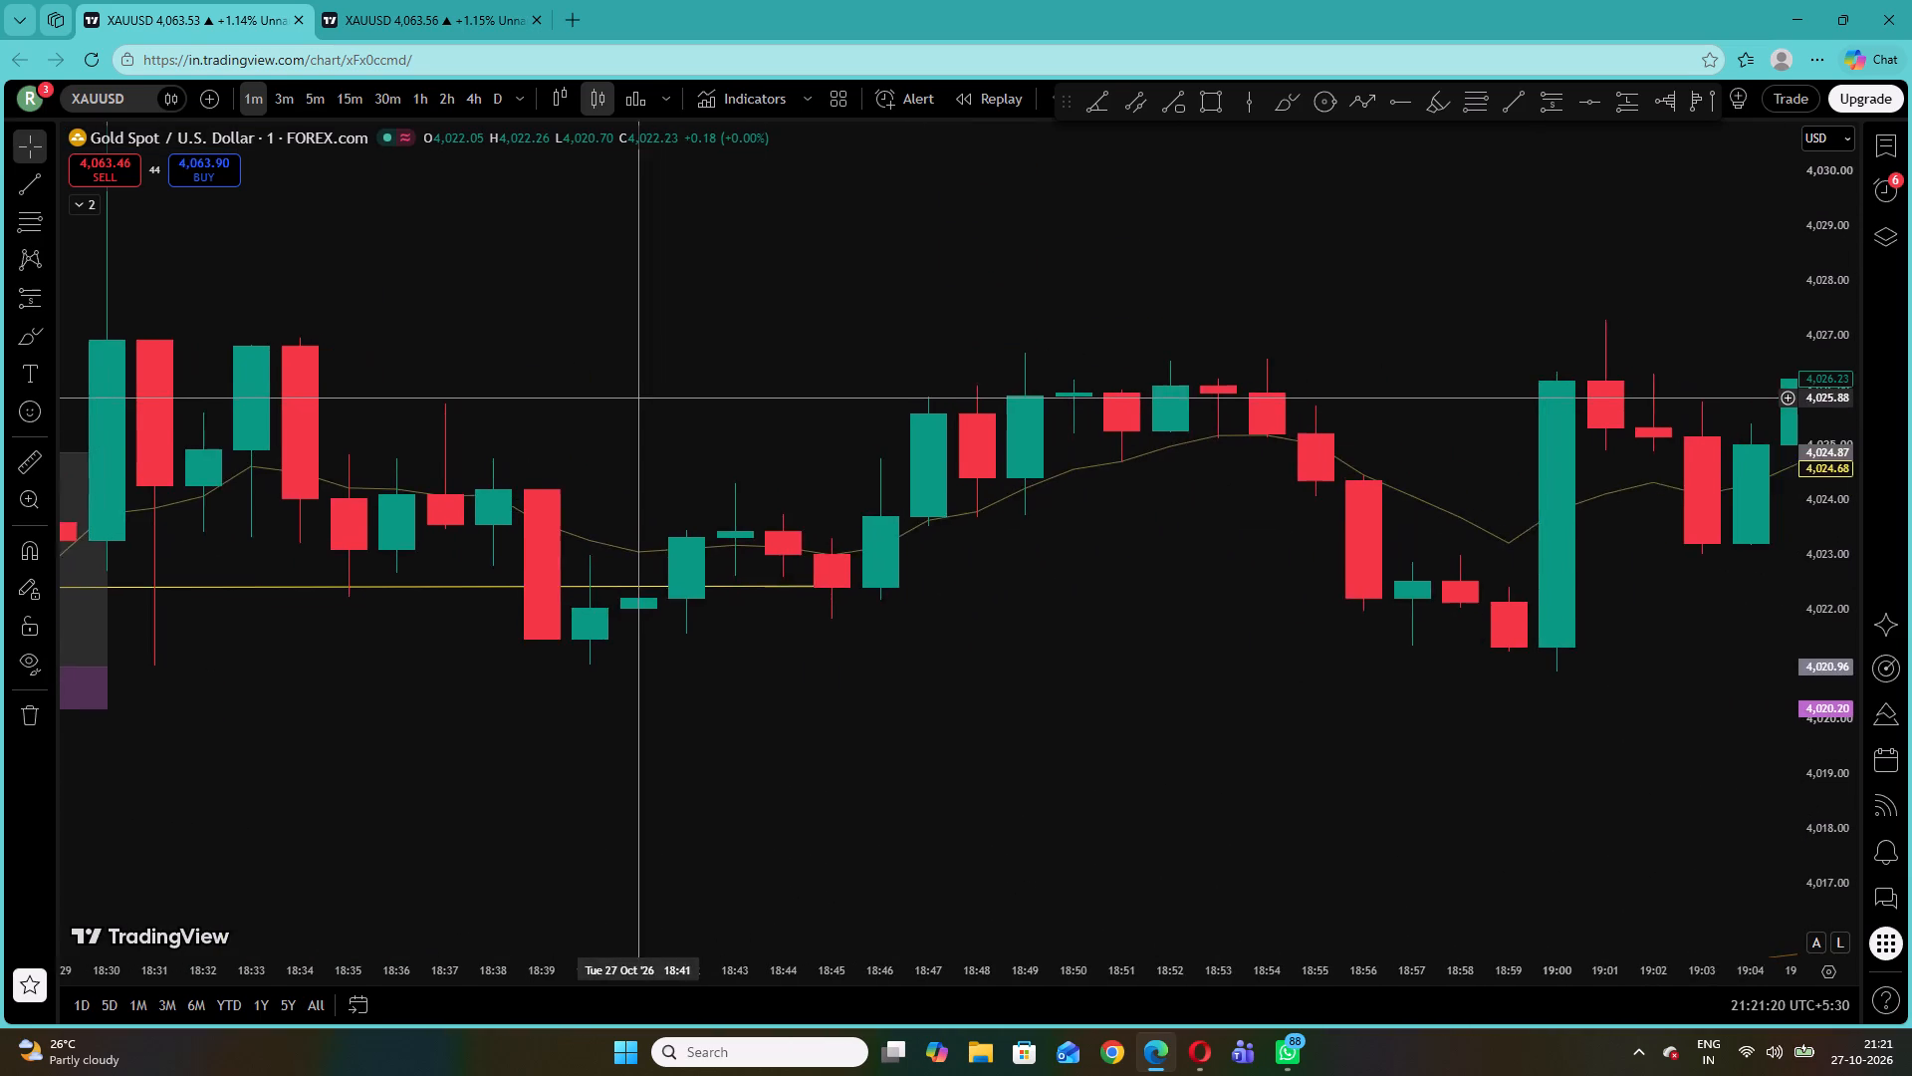
left_click_drag(636, 397, 741, 366)
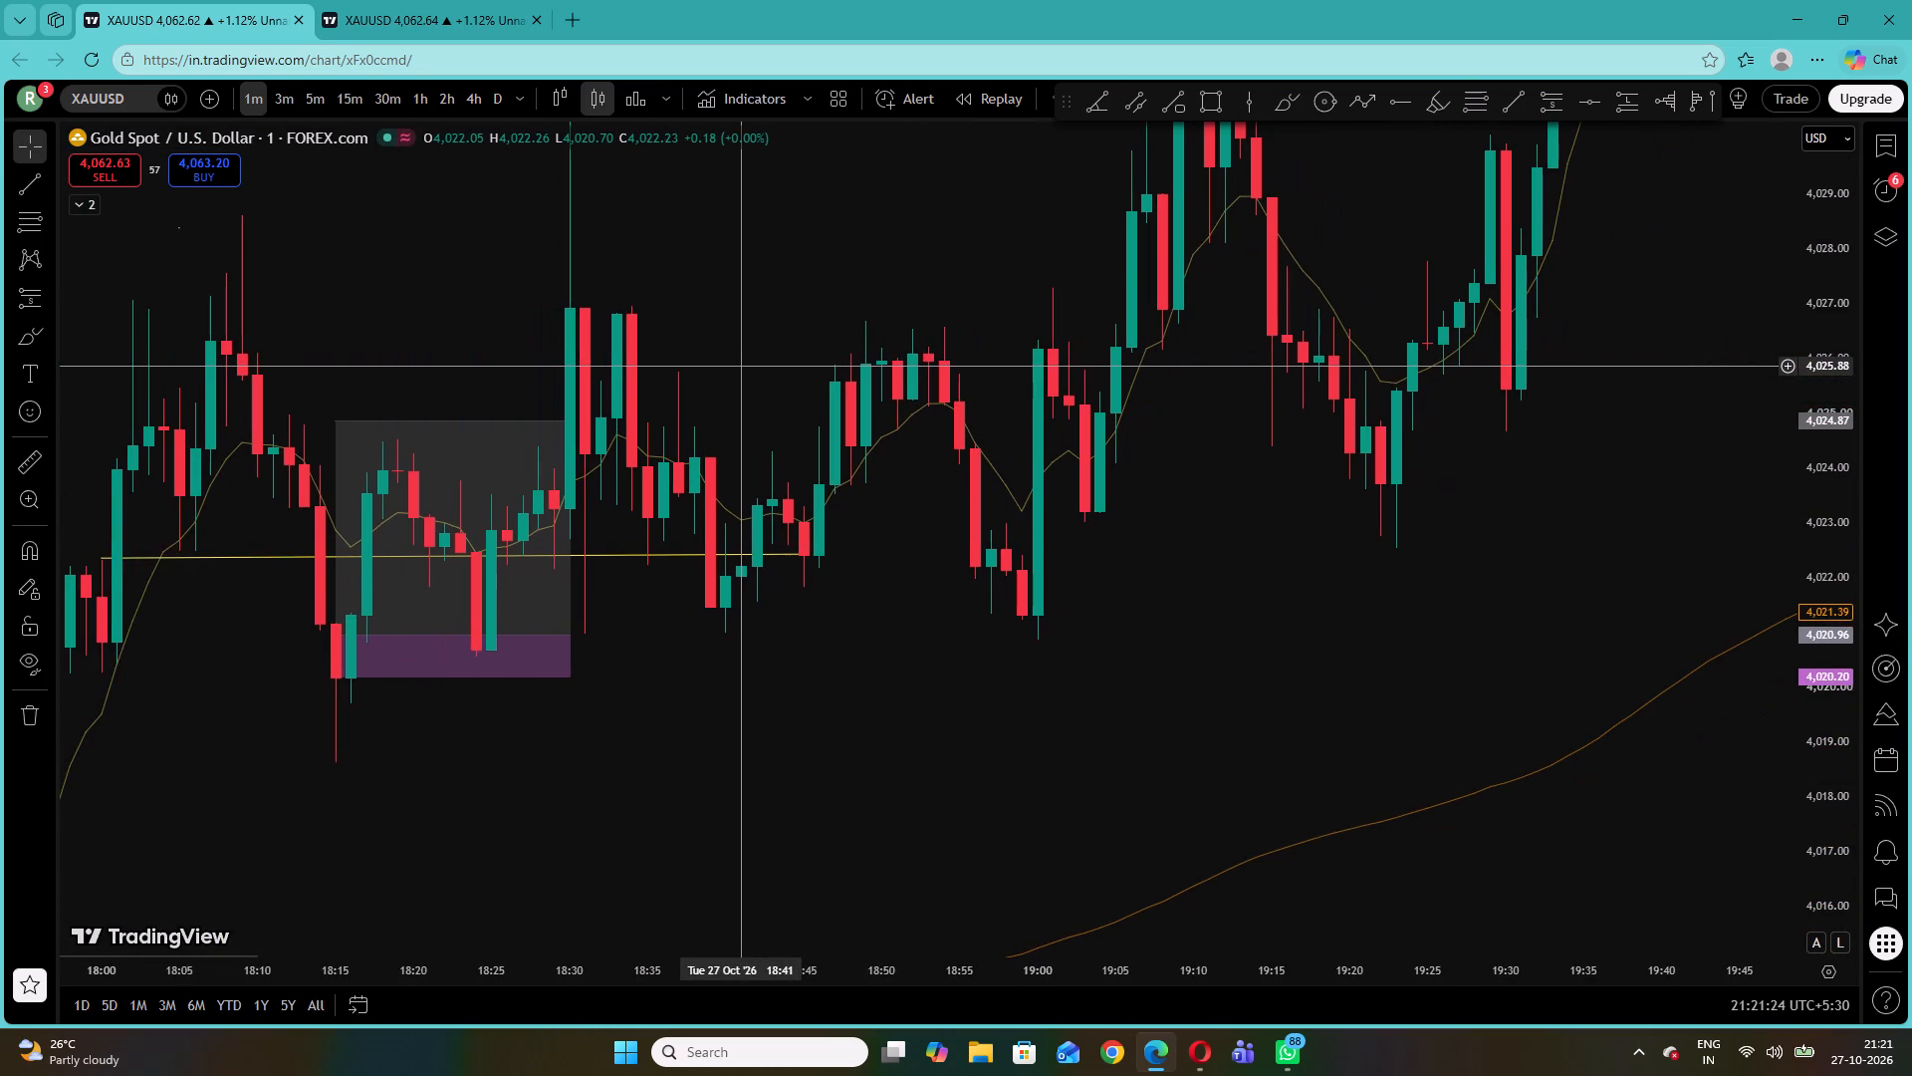
left_click(776, 344)
left_click_drag(815, 343, 1006, 400)
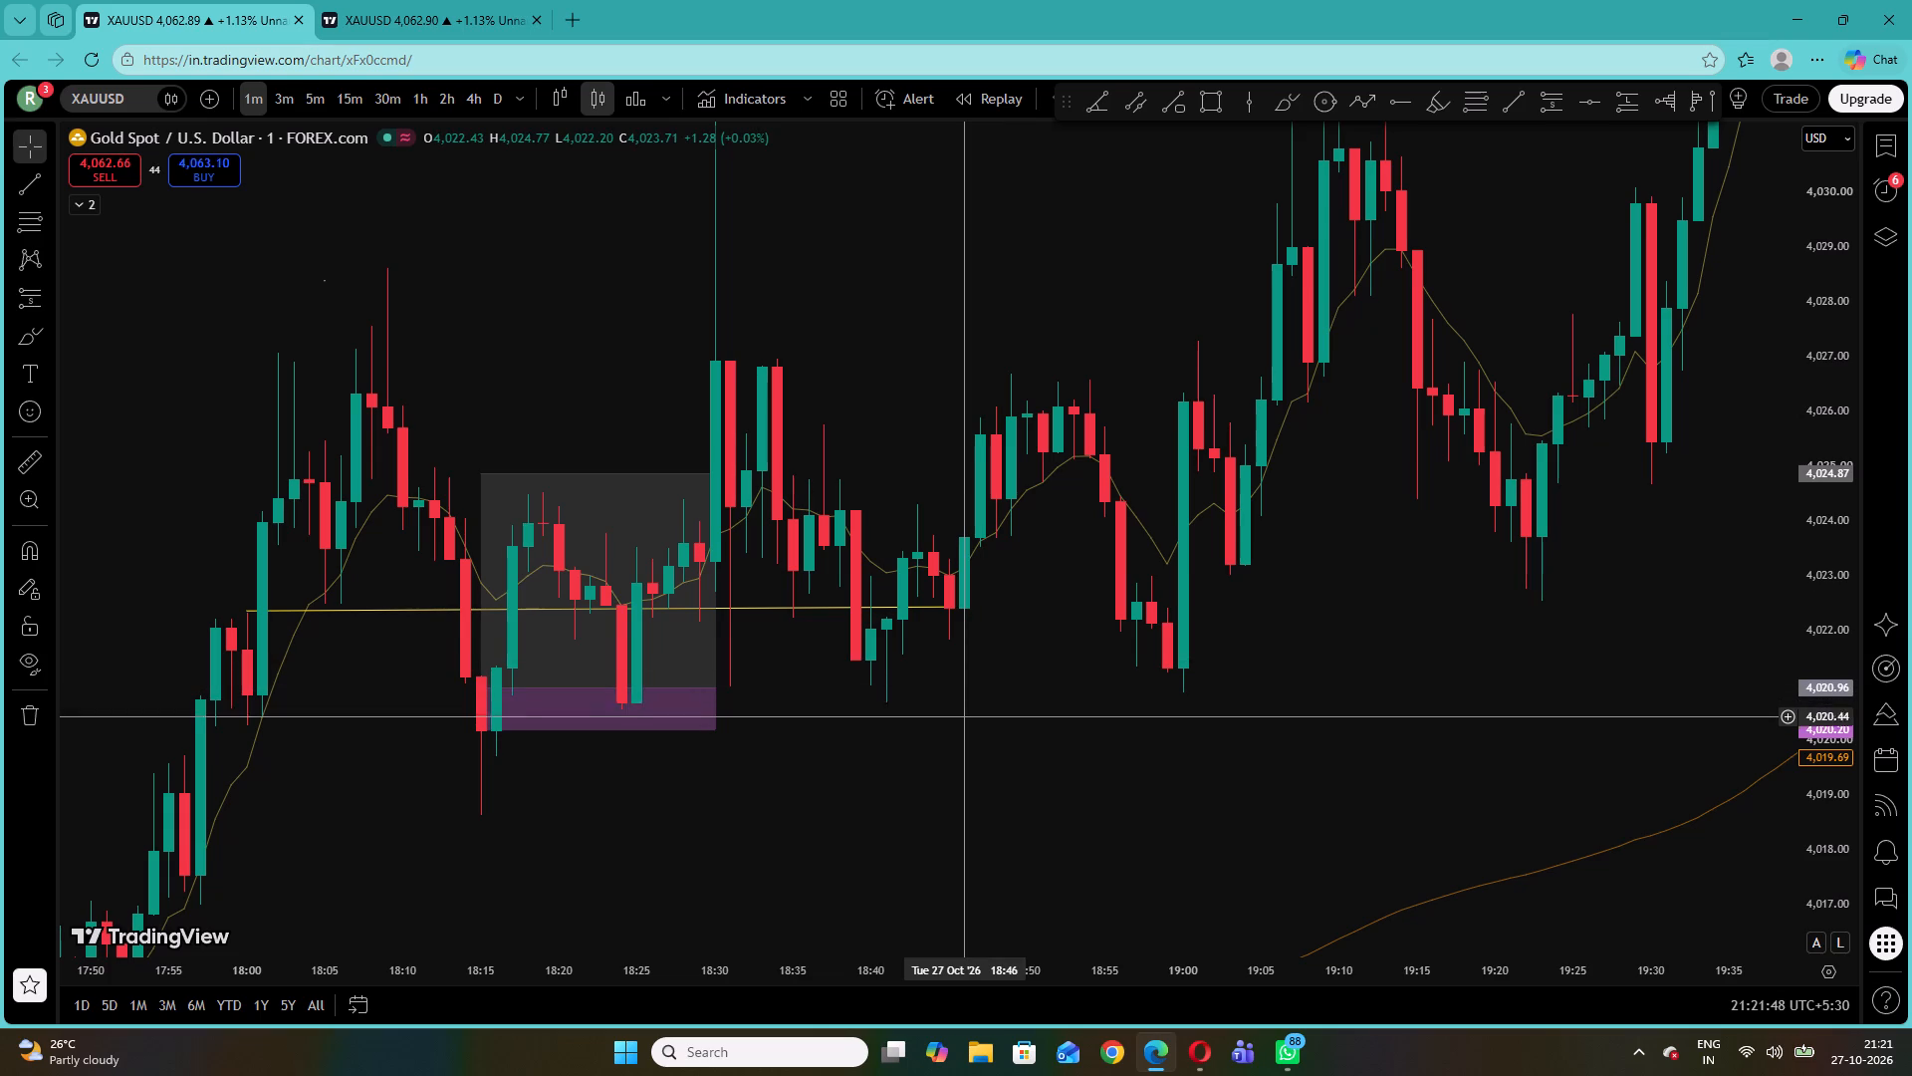
left_click_drag(809, 748, 1202, 502)
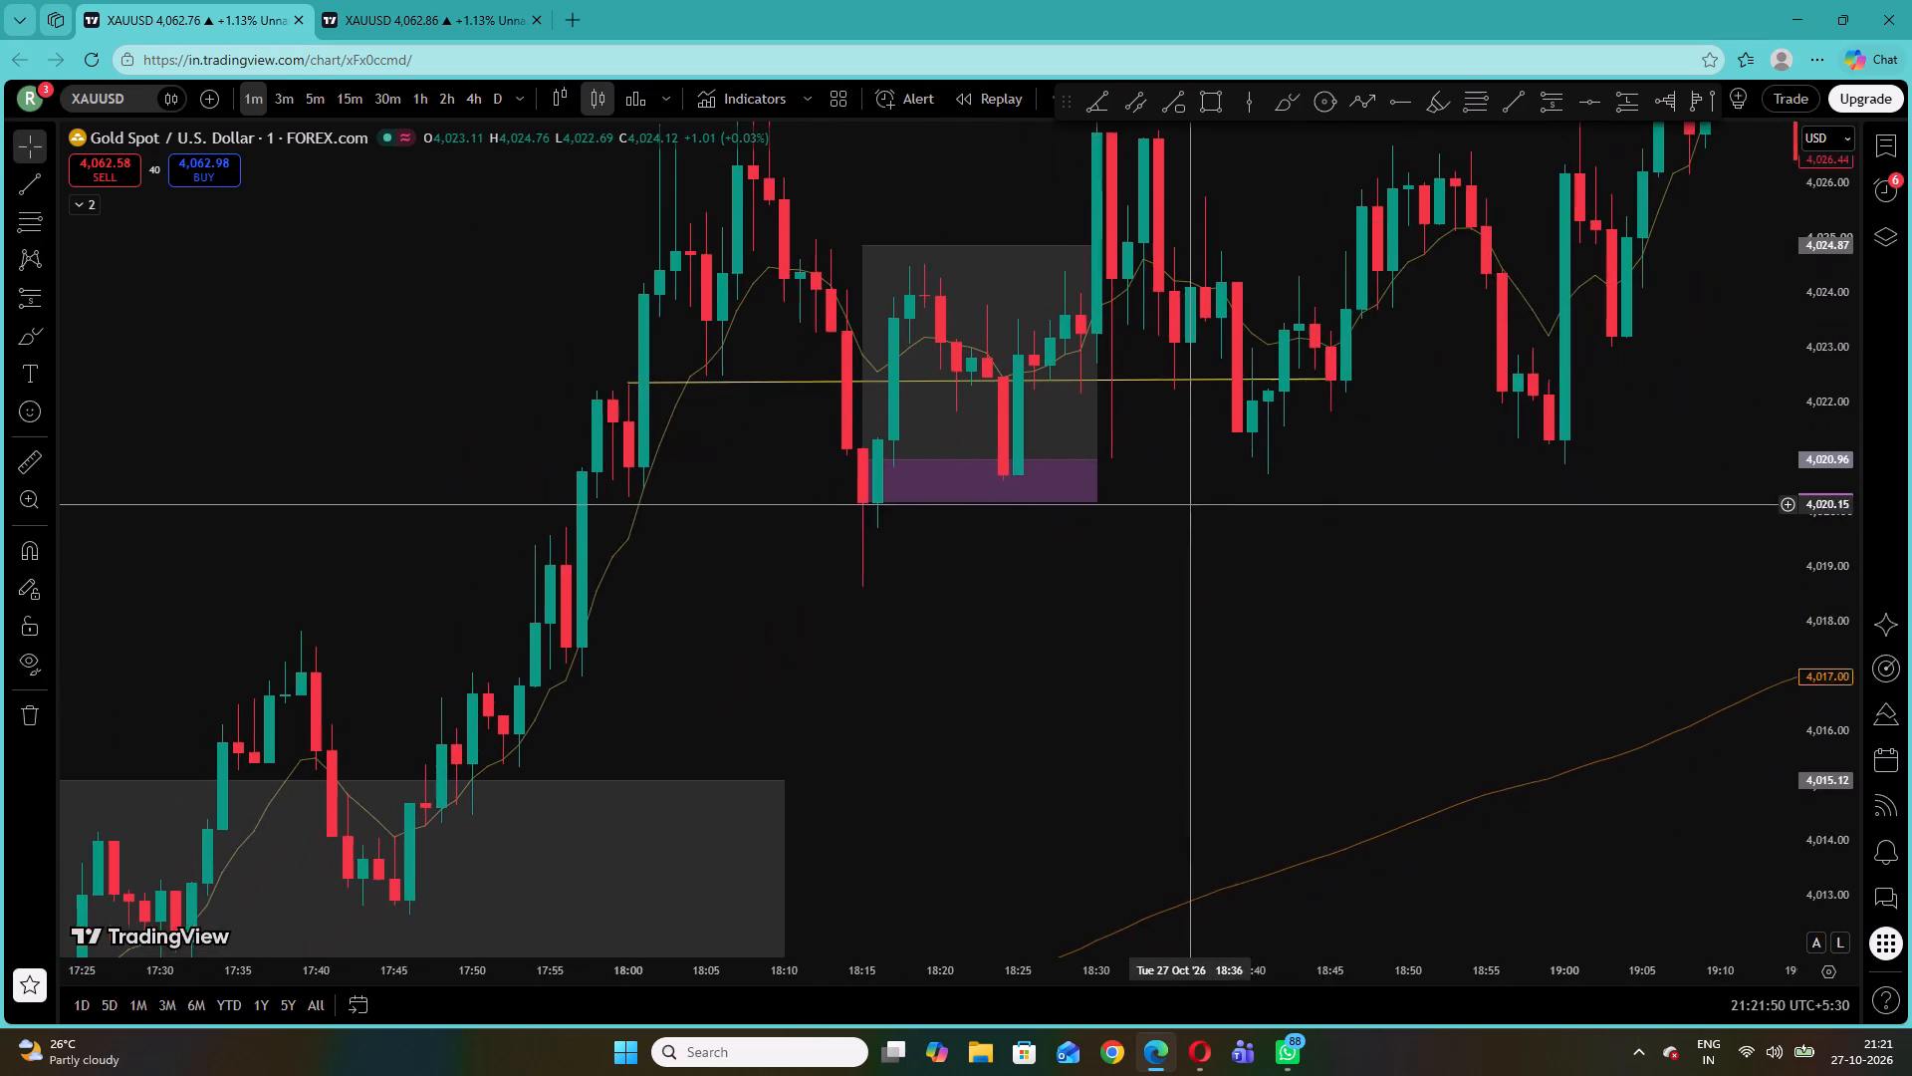
left_click_drag(1202, 502, 1204, 500)
left_click_drag(1050, 674, 1332, 477)
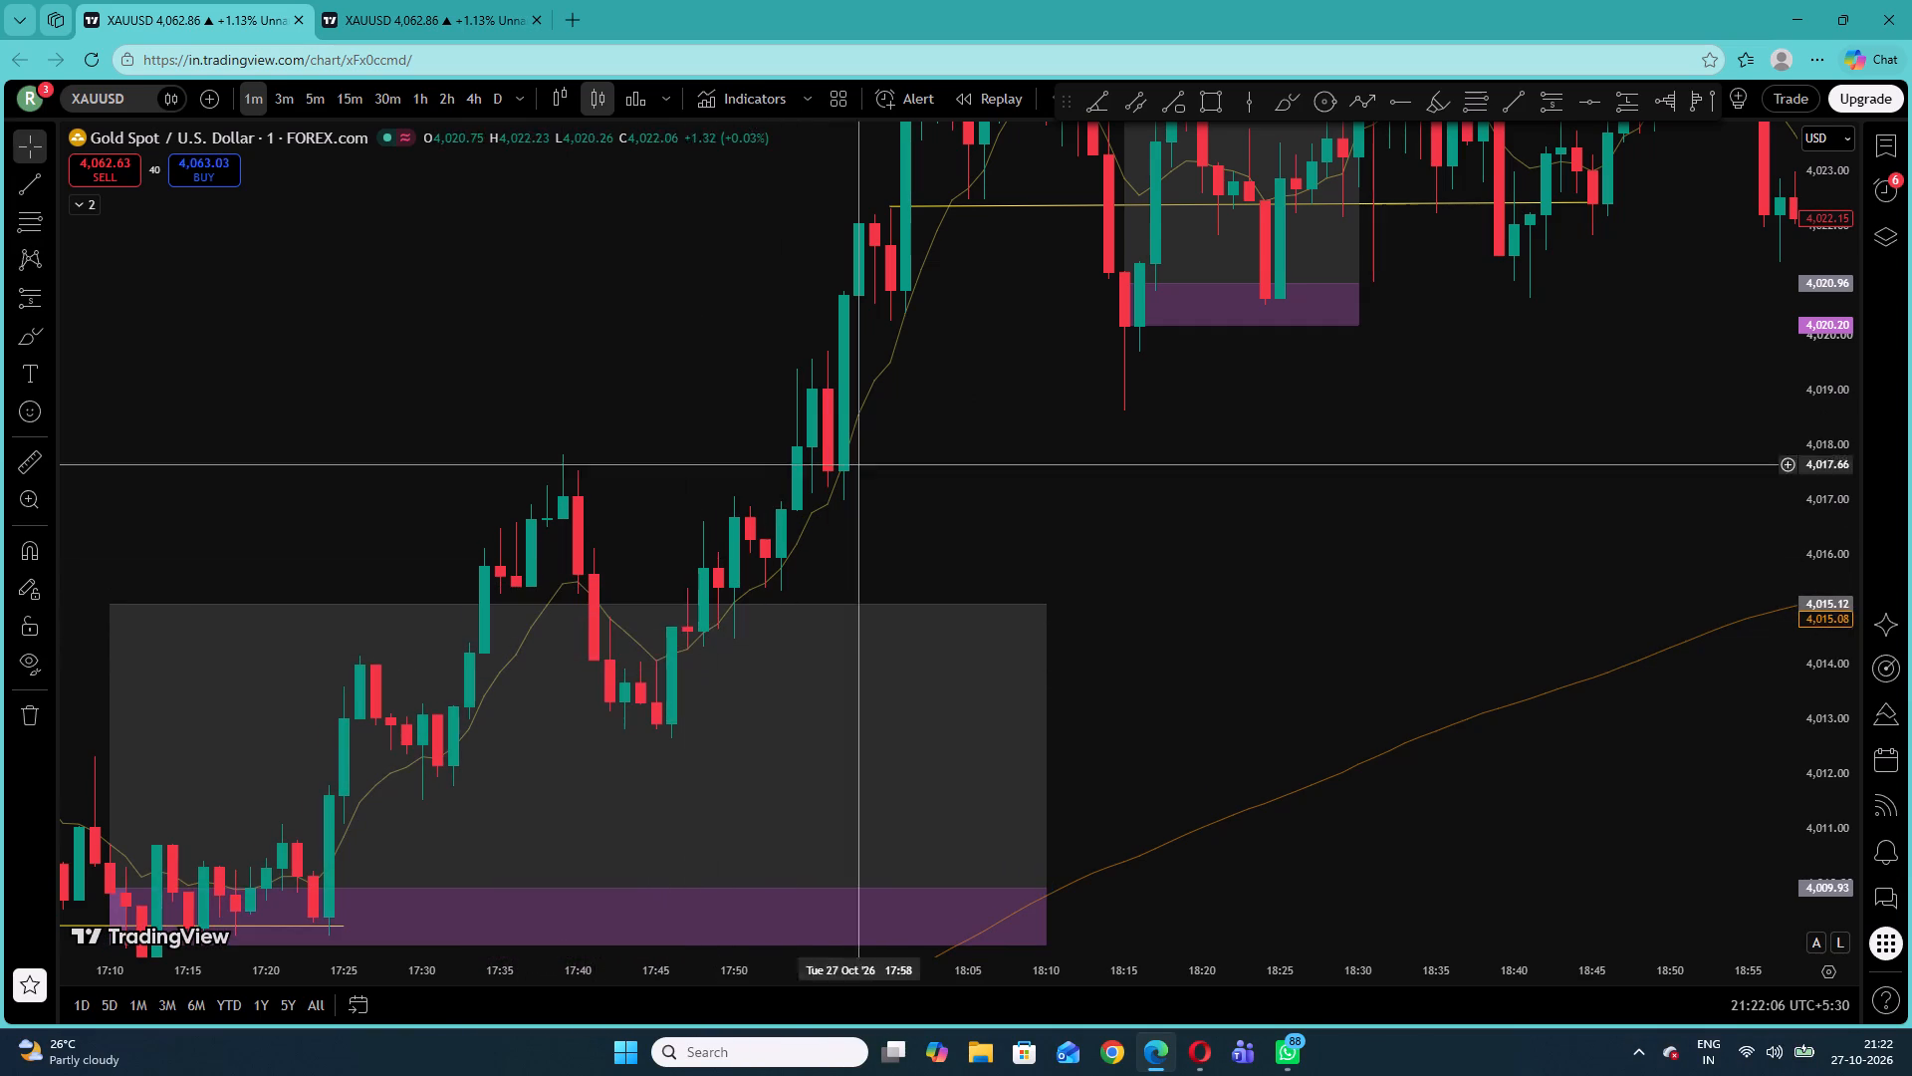
Delete the white freehand brush drawing around the 16:15 to 16:40 candles.
left_click_drag(969, 432, 1560, 229)
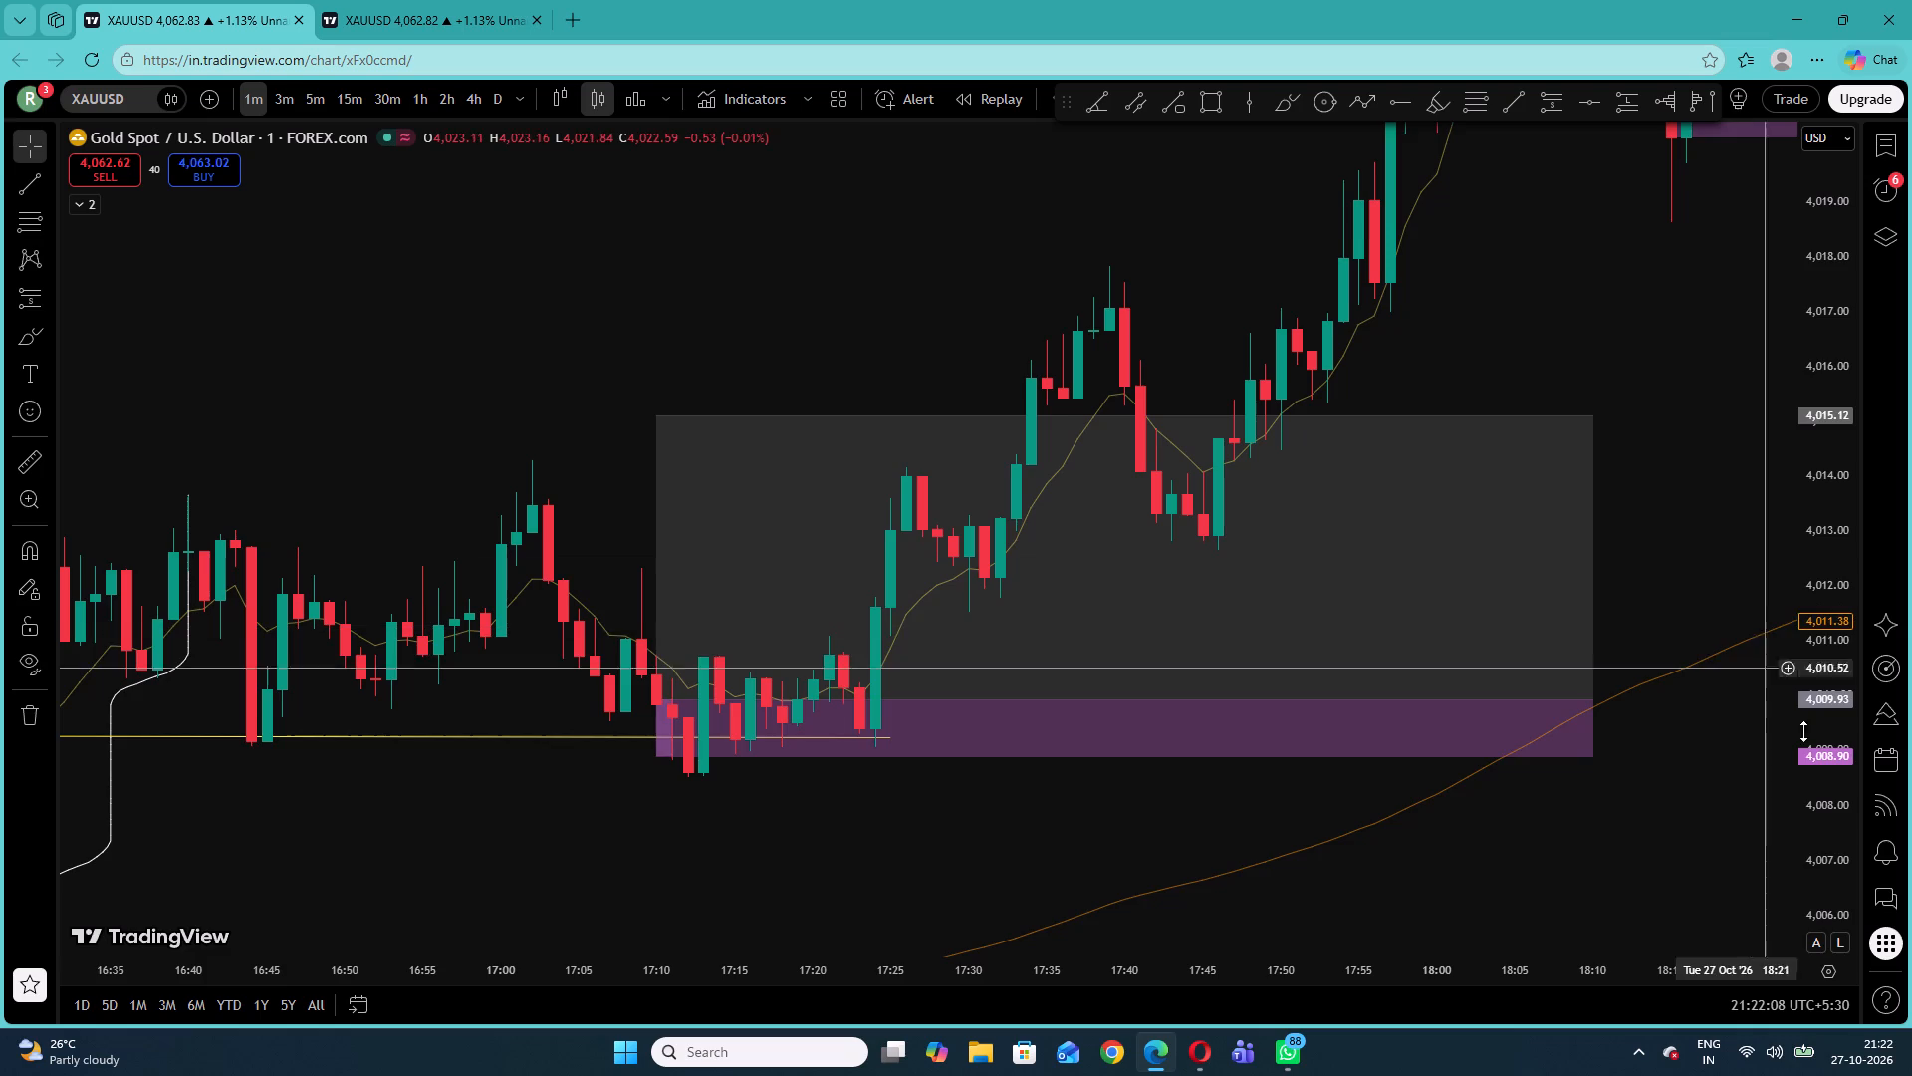
left_click_drag(1810, 768, 1795, 572)
left_click_drag(554, 699, 1134, 611)
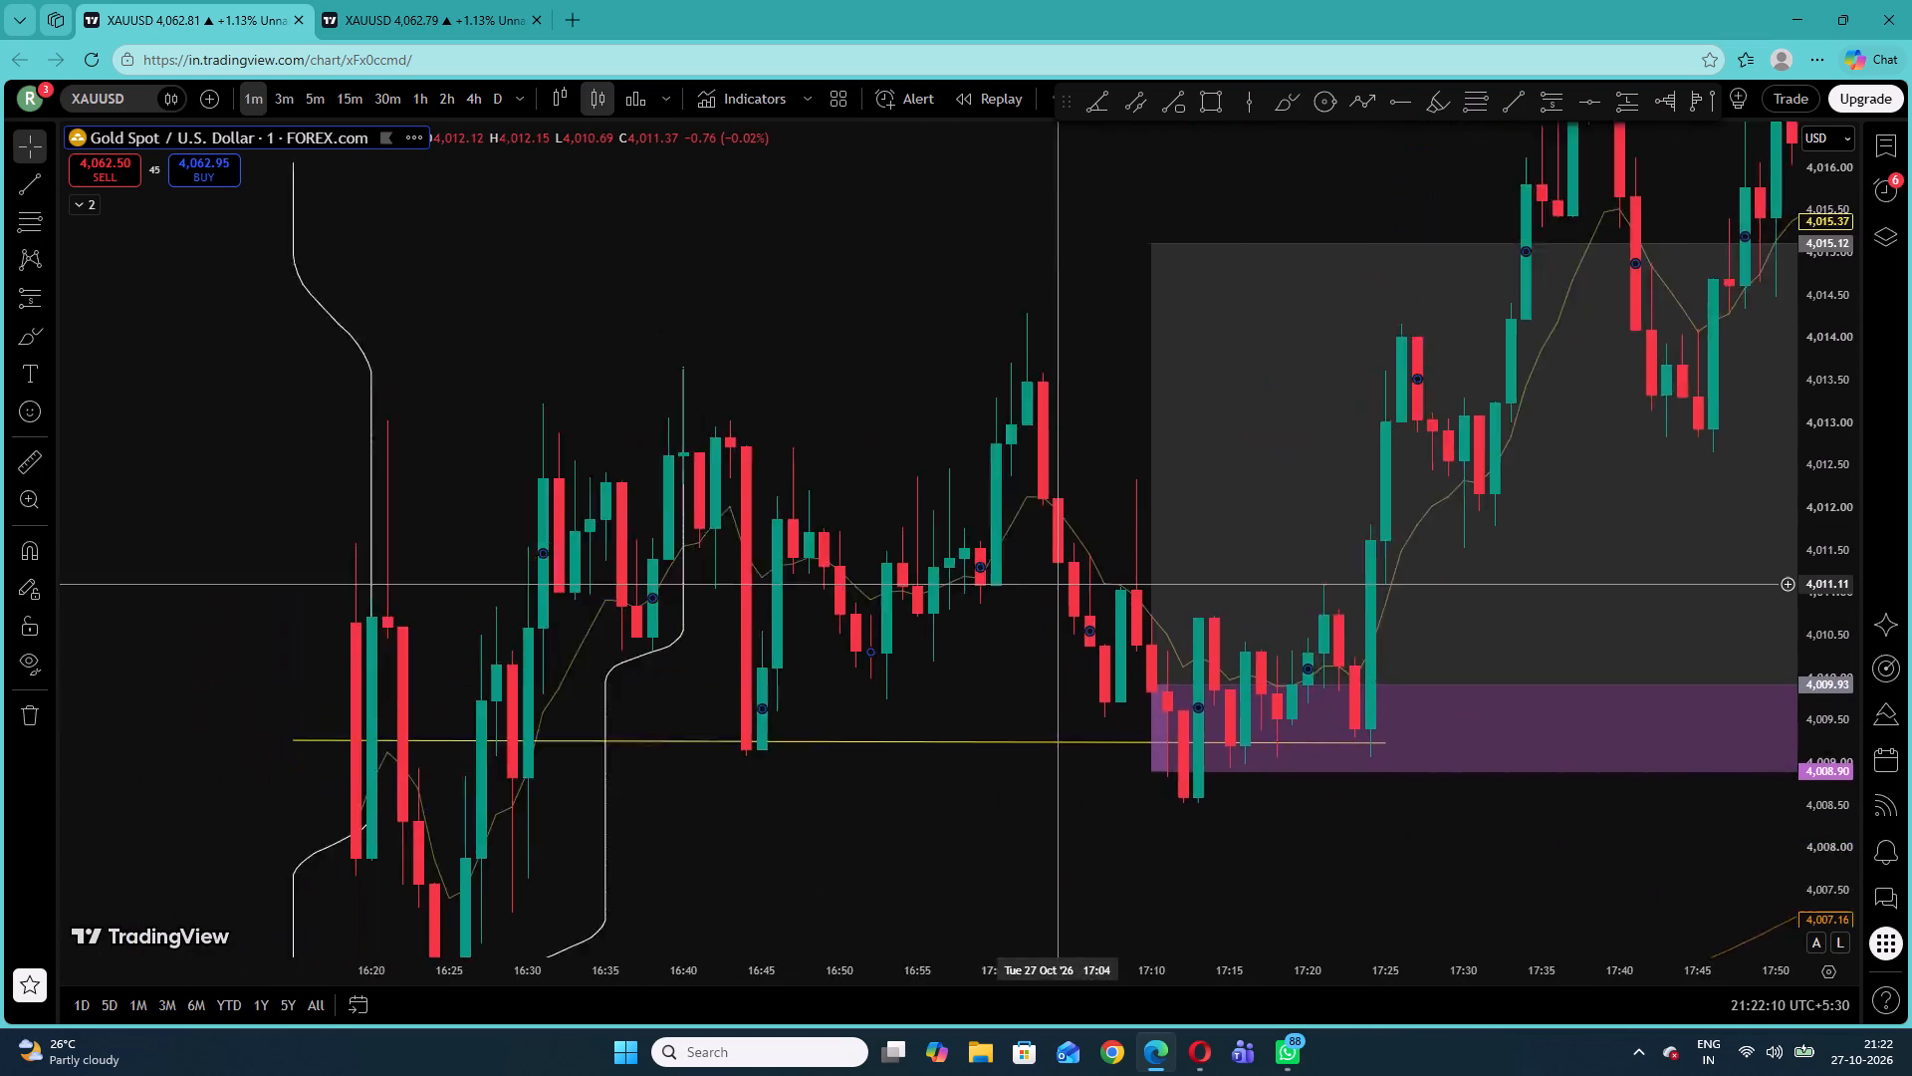
left_click_drag(1134, 611, 1149, 612)
left_click(1024, 441)
left_click_drag(1027, 617, 1101, 449)
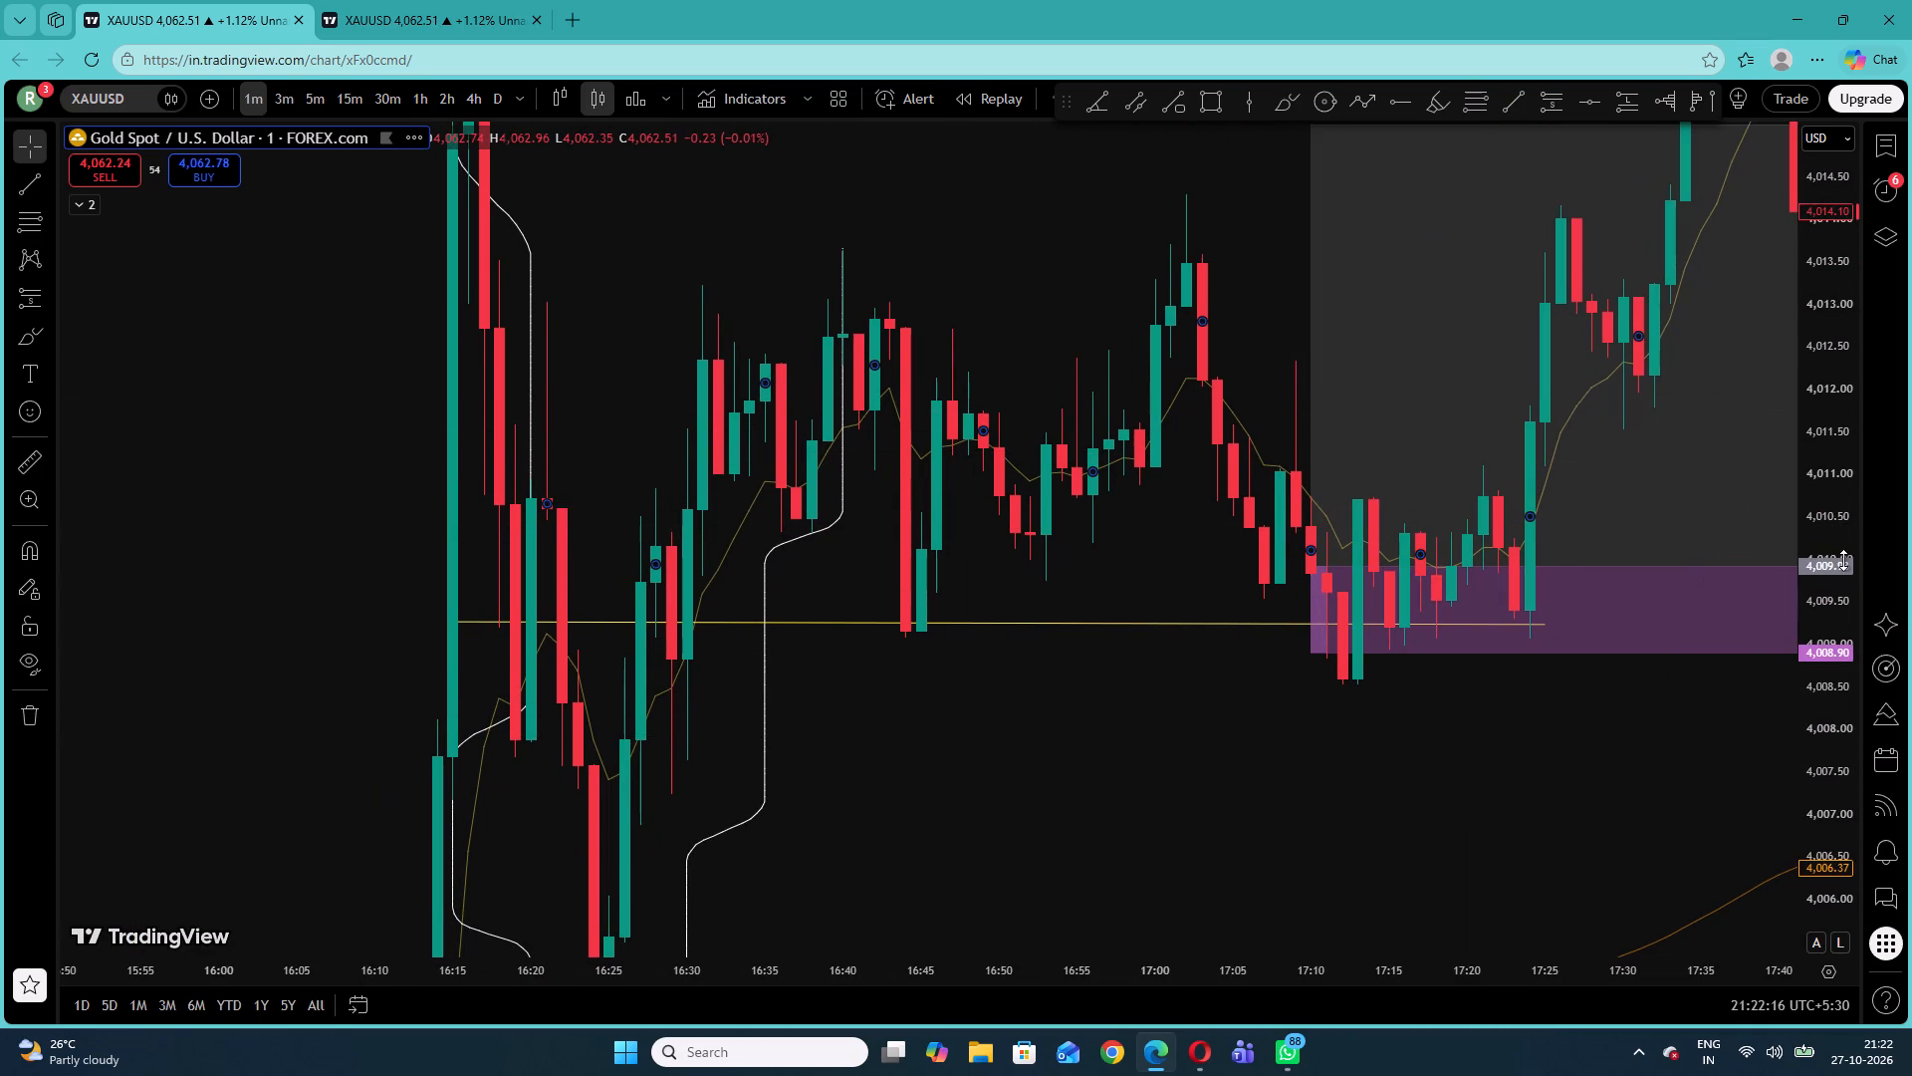
left_click_drag(1841, 553, 1819, 635)
left_click_drag(1589, 752, 1512, 767)
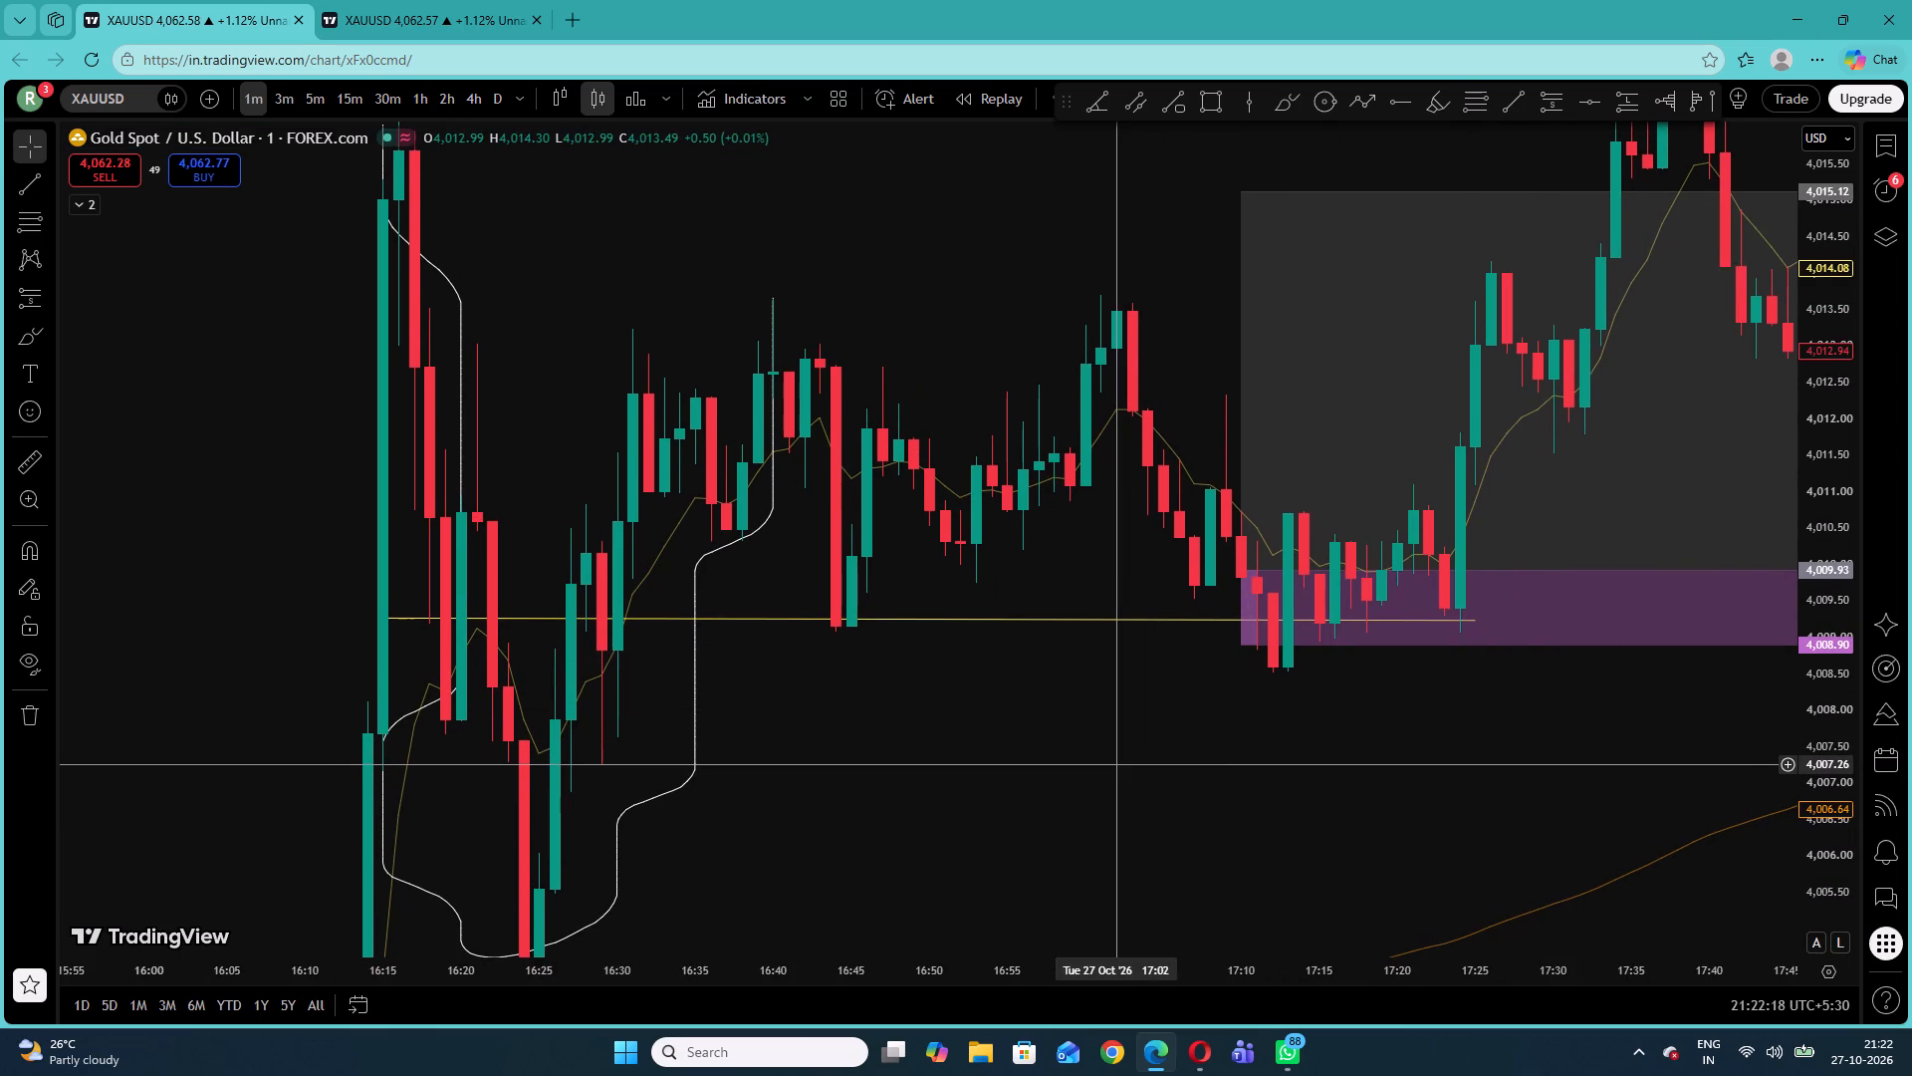
left_click_drag(1109, 764, 1533, 495)
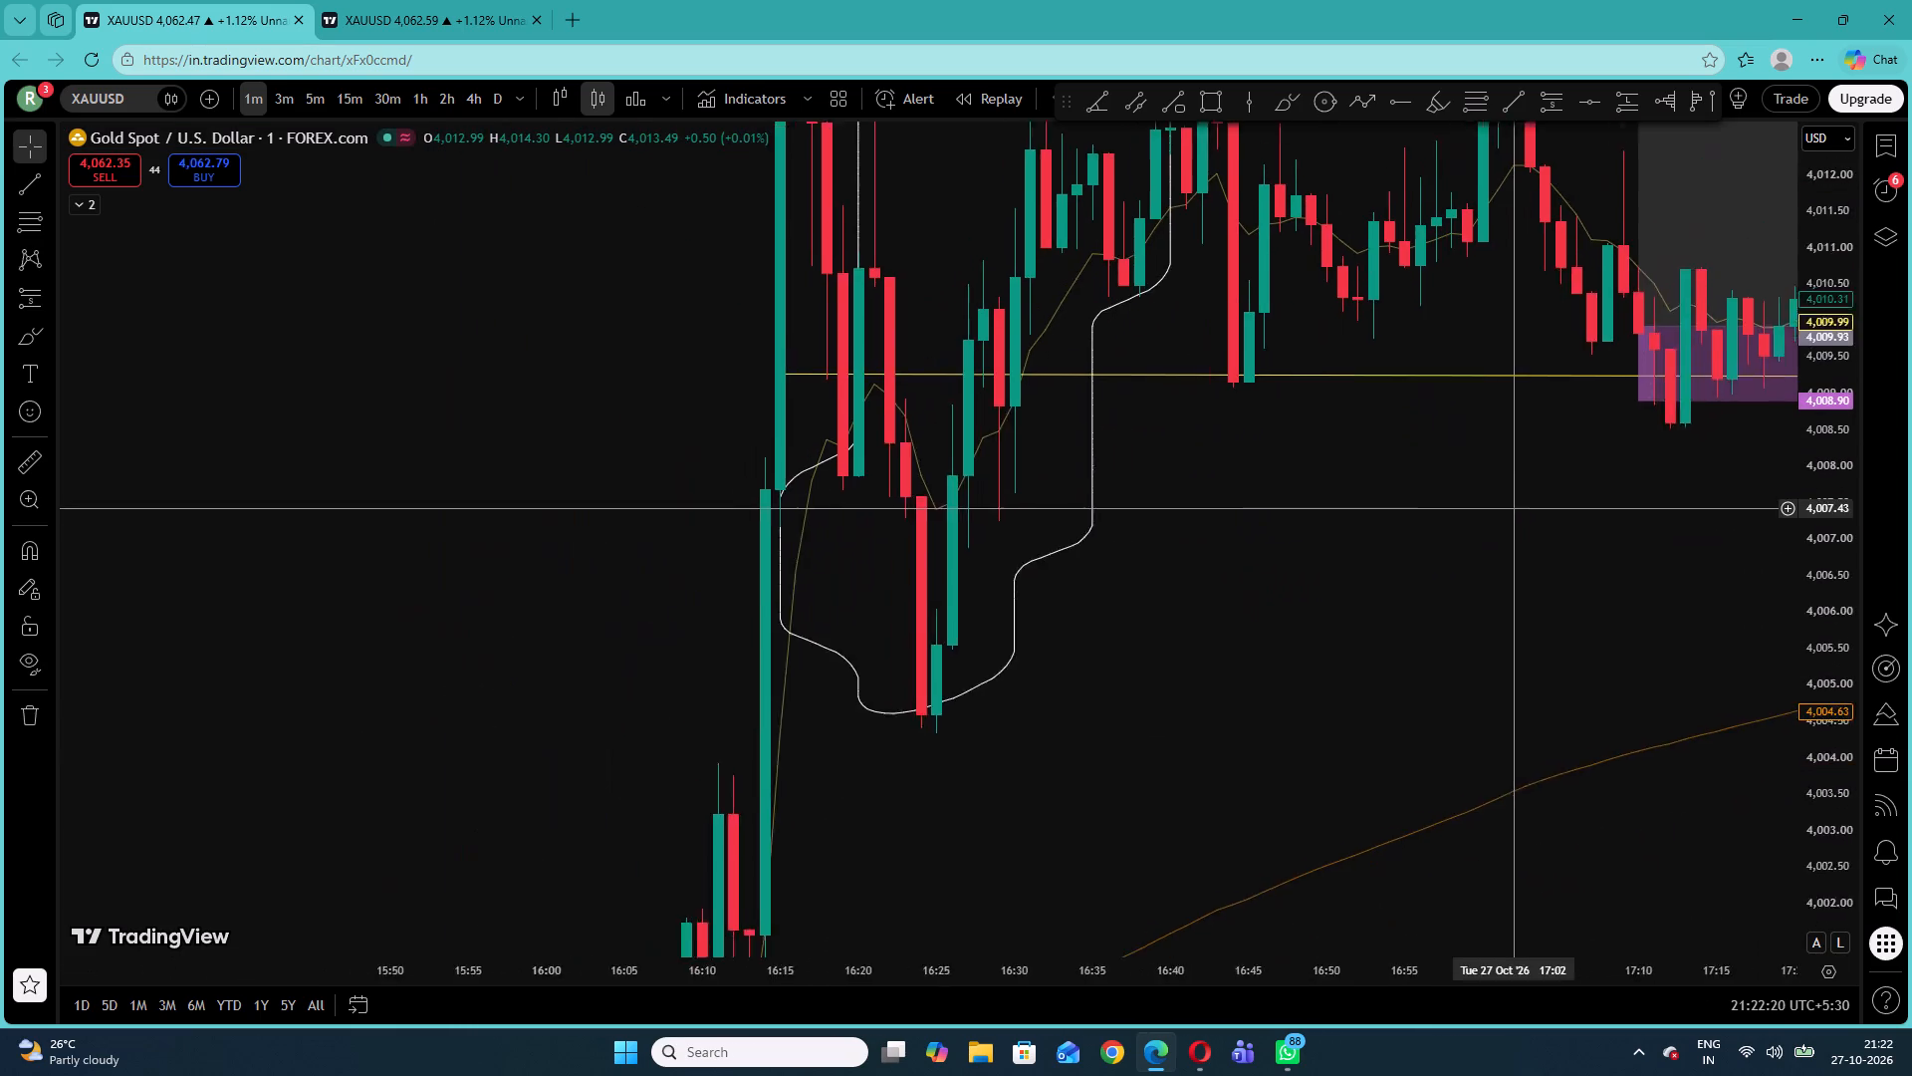
left_click_drag(1533, 495, 1567, 471)
left_click(1130, 505)
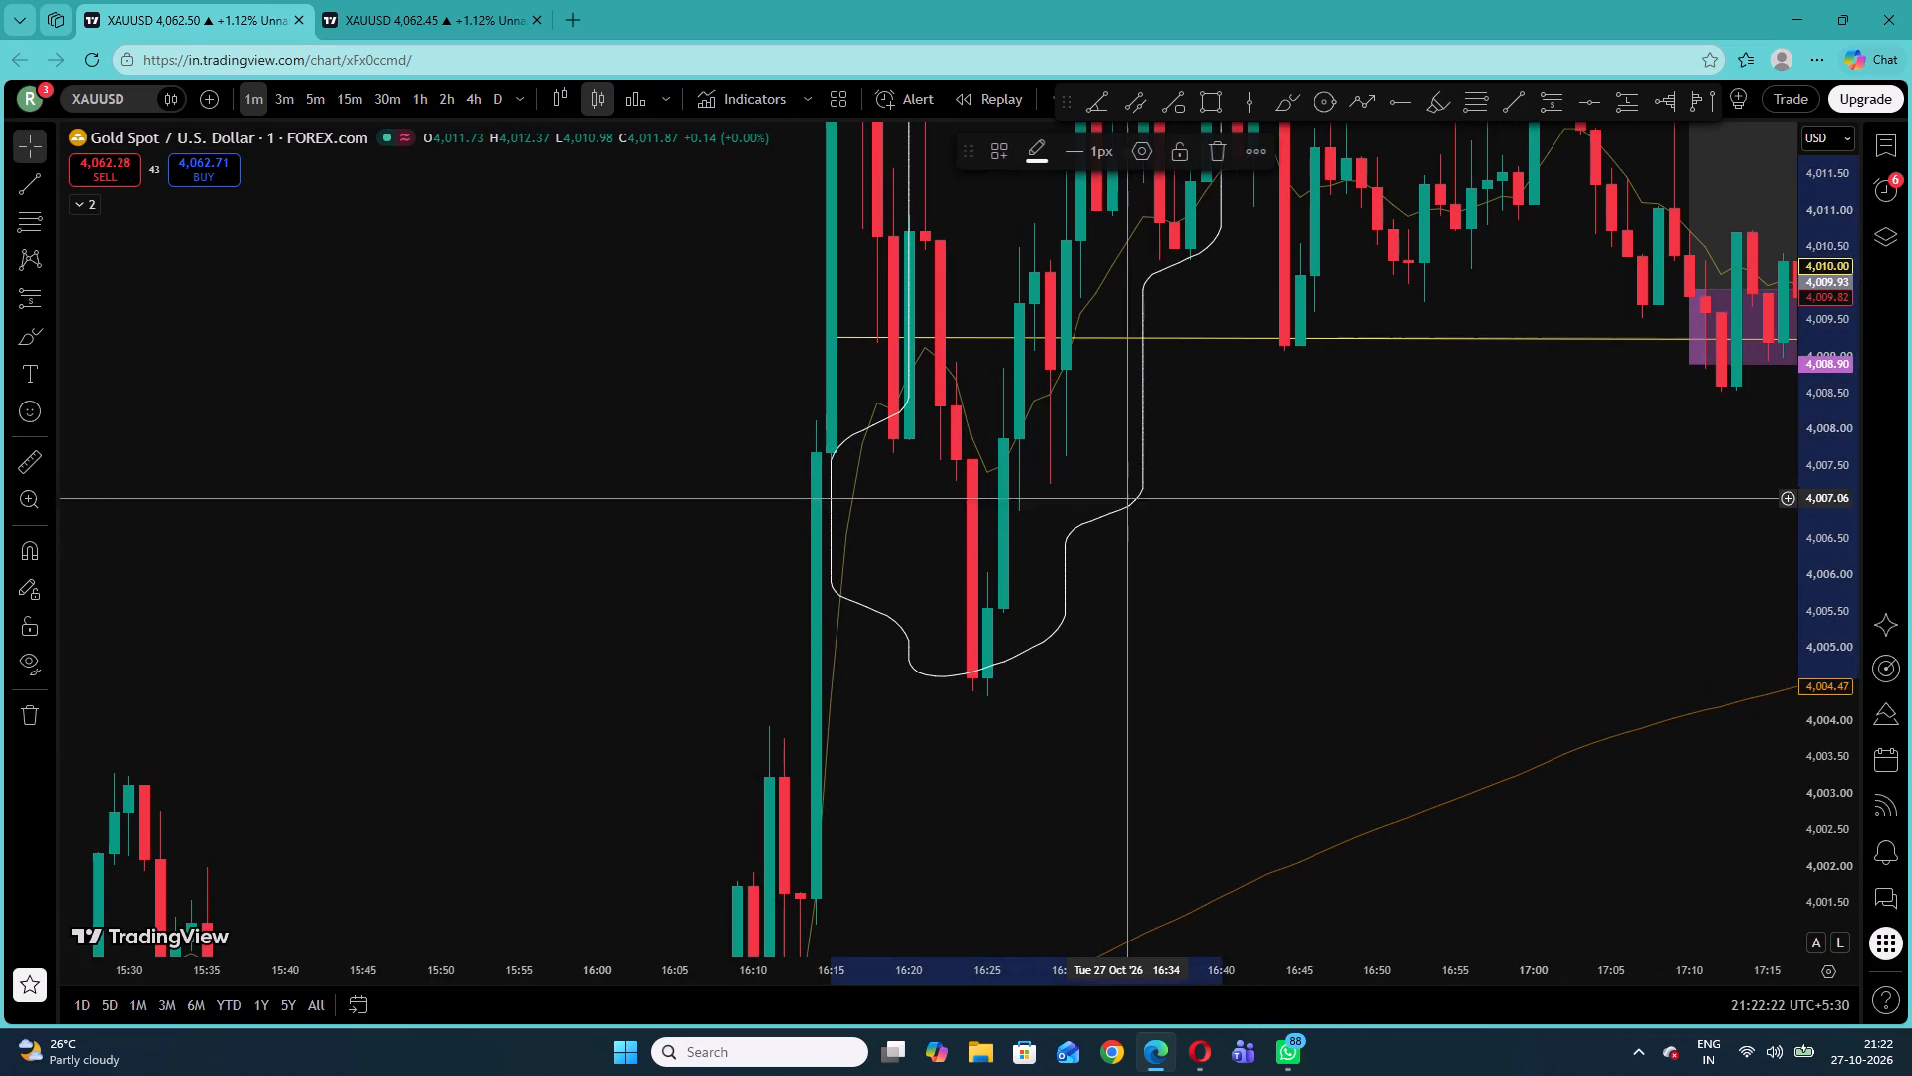
left_click(1212, 153)
Draw a freehand brush curve around the pullback from the 16:02 candle to 16:06, dipping from about 3,997.2 to about 3,995.1.
left_click_drag(1162, 756, 1318, 525)
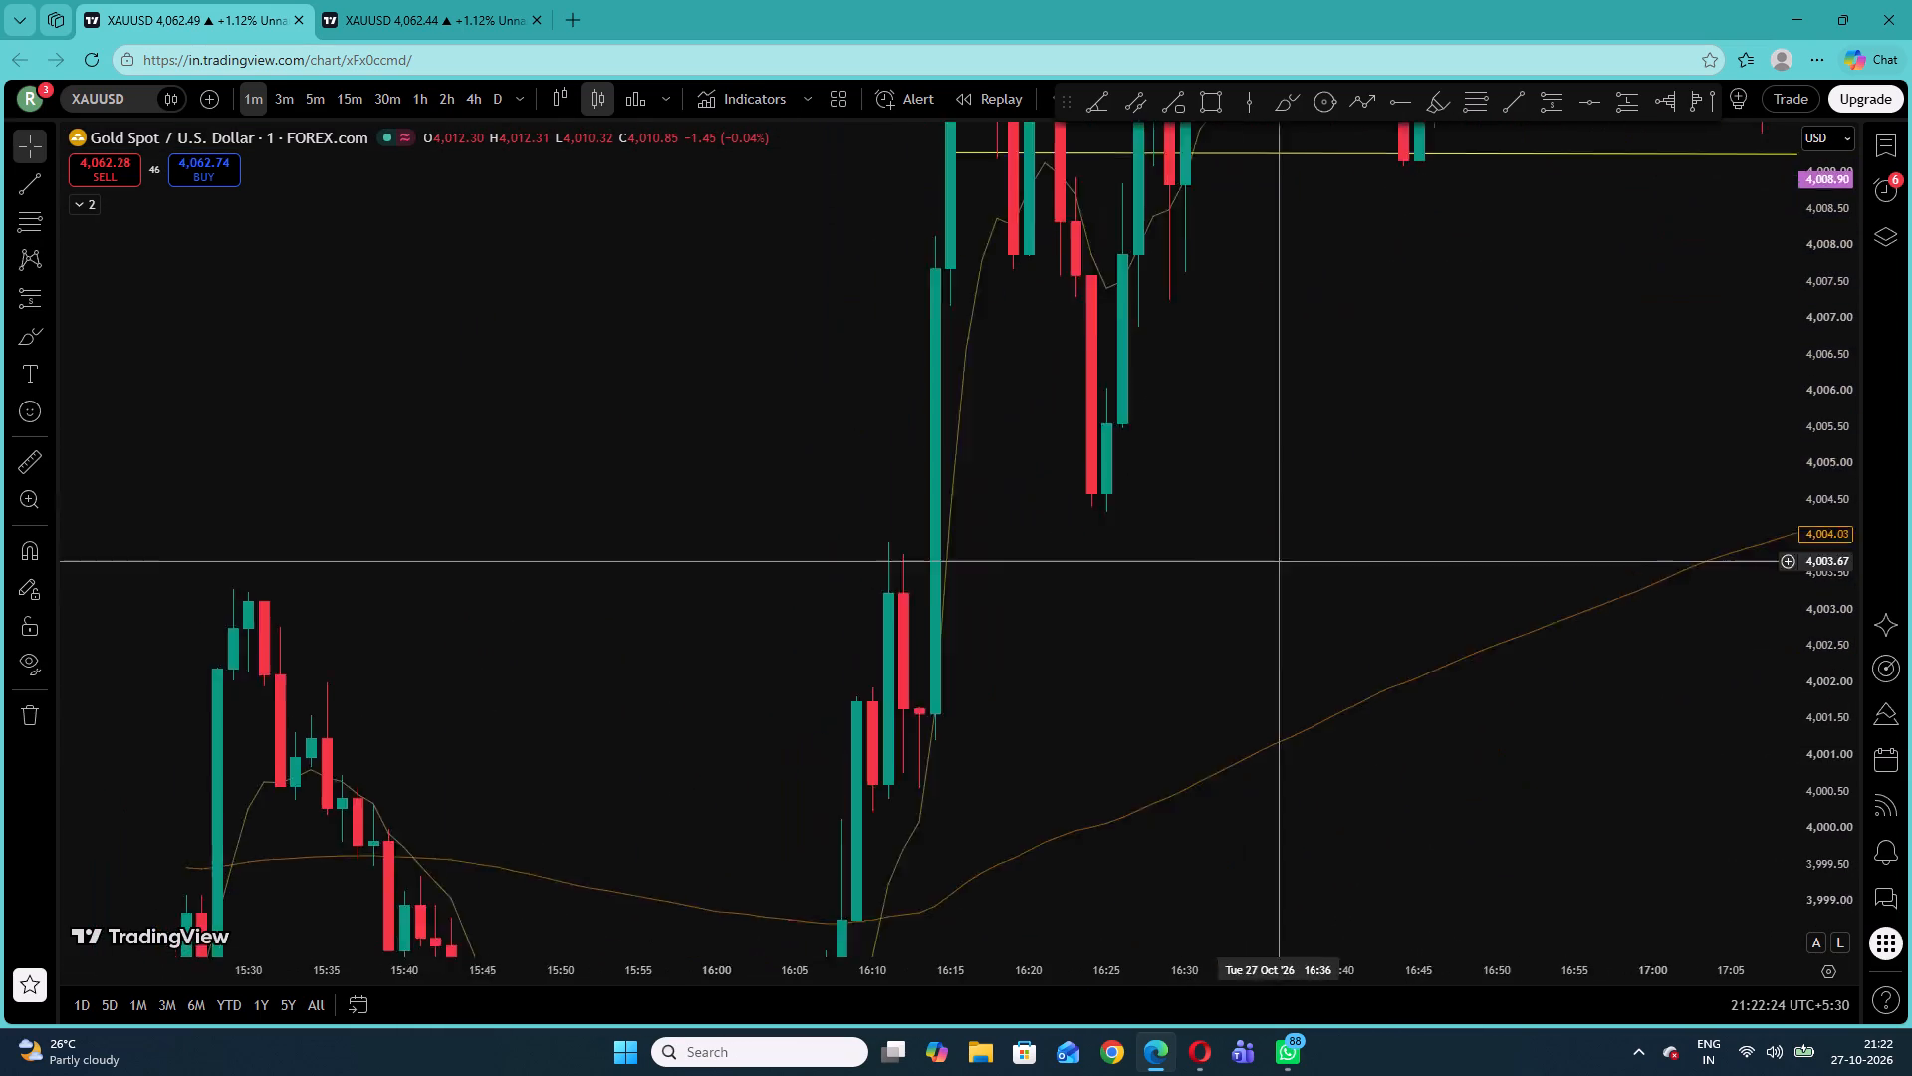
left_click_drag(1318, 525, 1349, 496)
left_click_drag(1829, 677, 1825, 910)
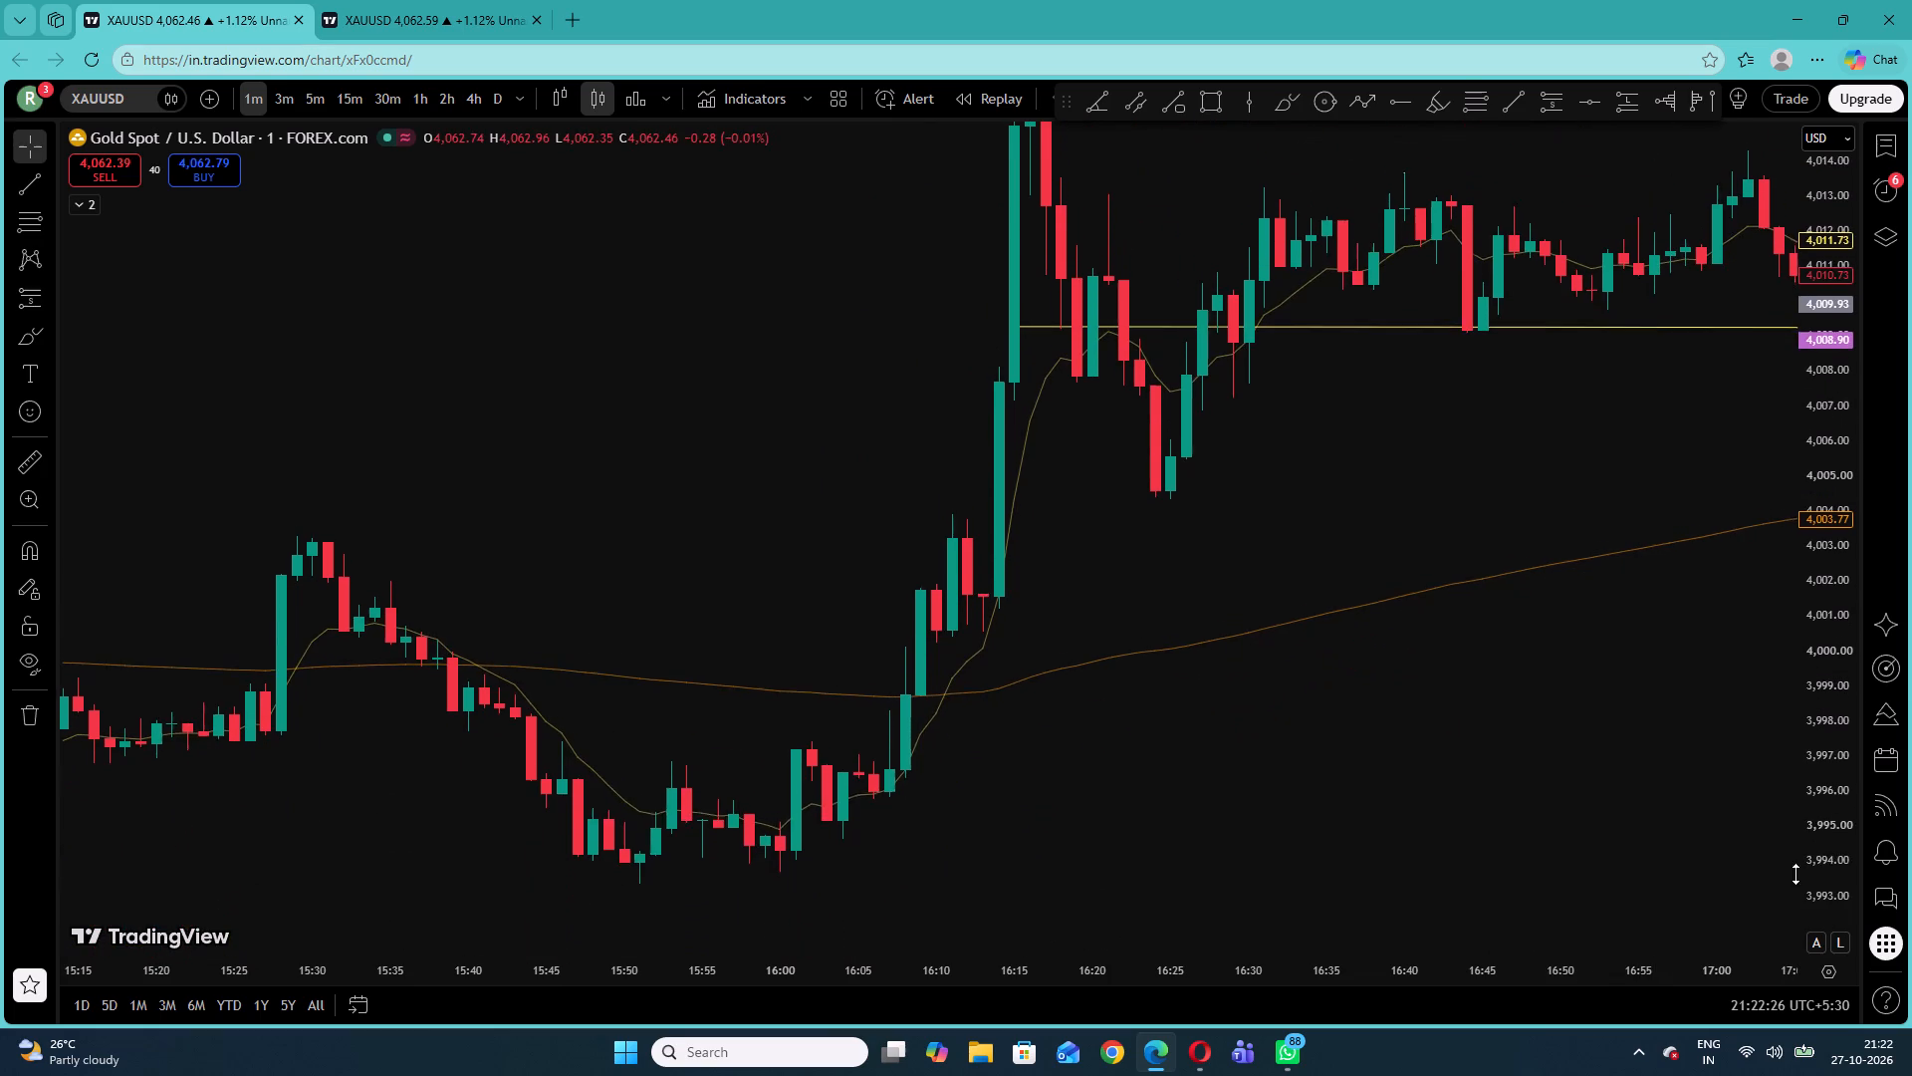
left_click_drag(1258, 827, 1534, 750)
left_click_drag(1836, 800, 1839, 620)
left_click_drag(1001, 791, 1326, 669)
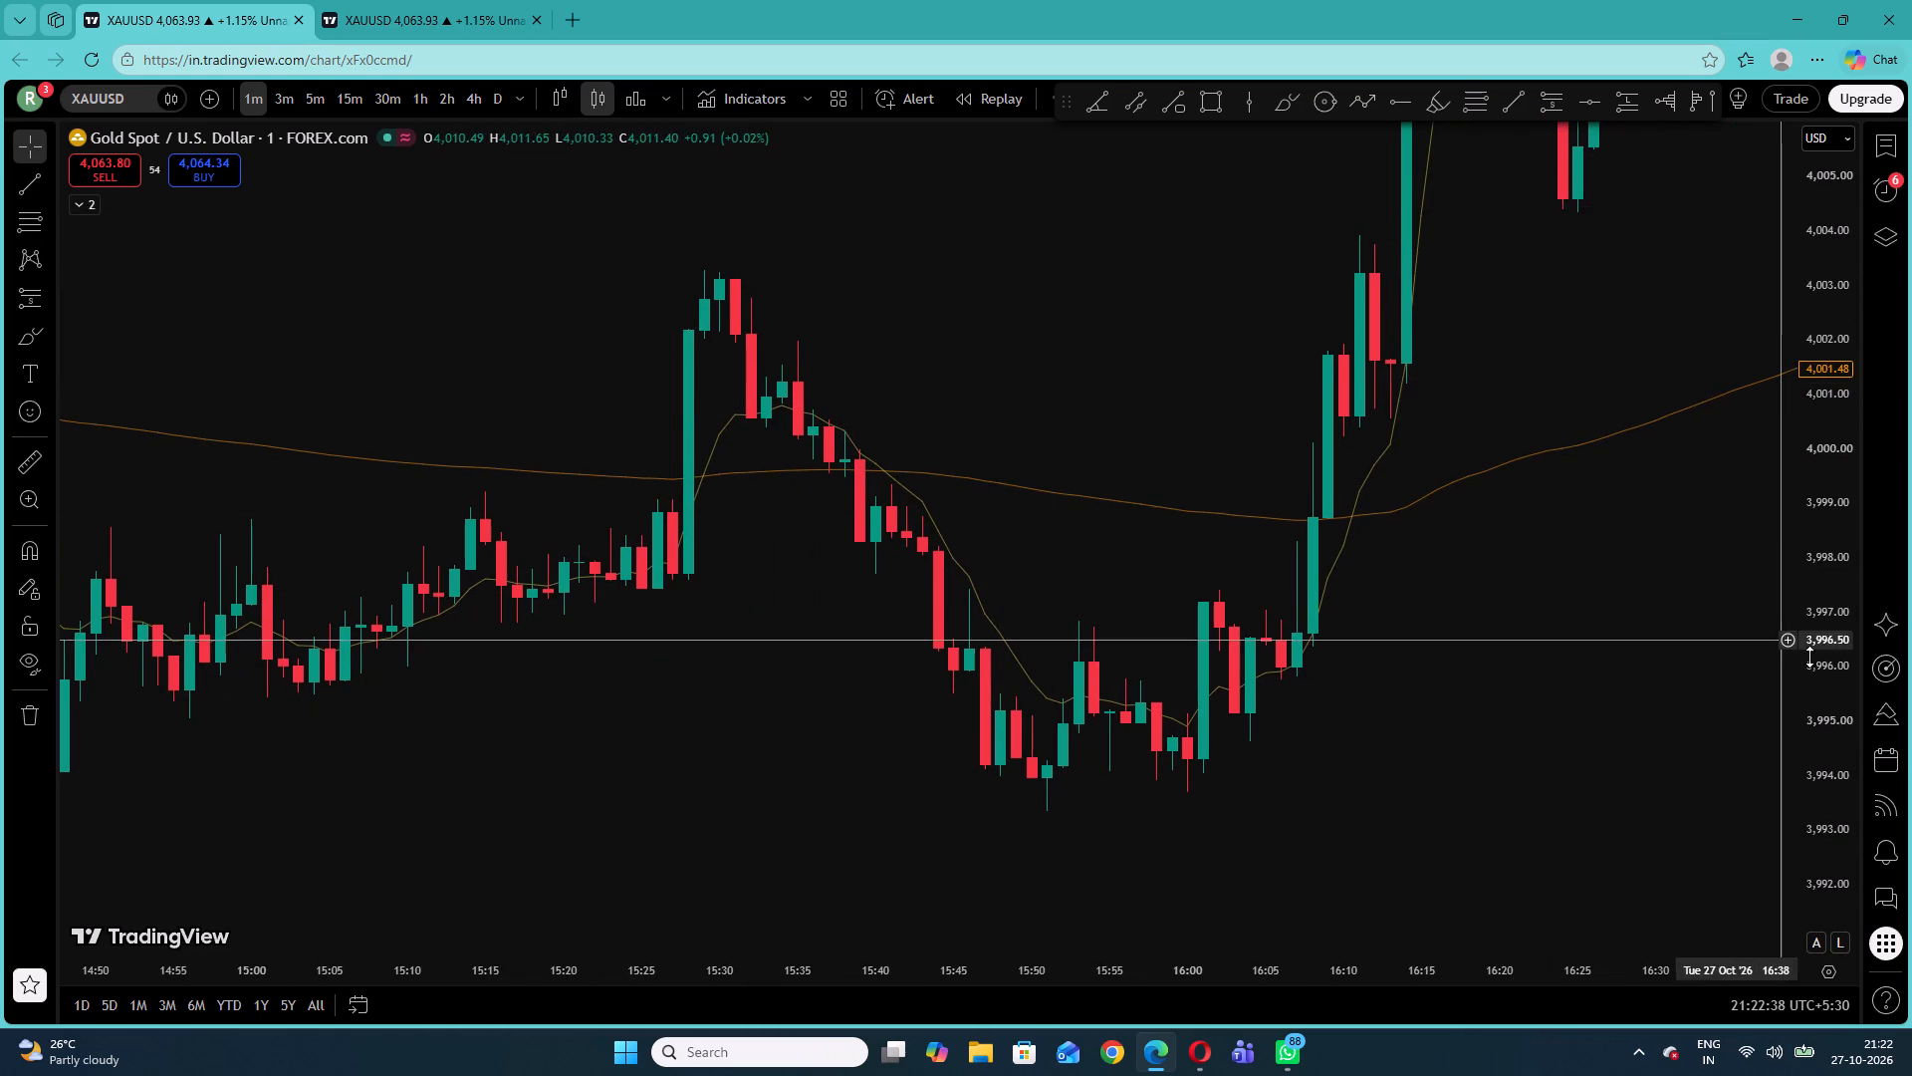
left_click_drag(1841, 706, 1708, 229)
left_click_drag(1601, 601, 1349, 522)
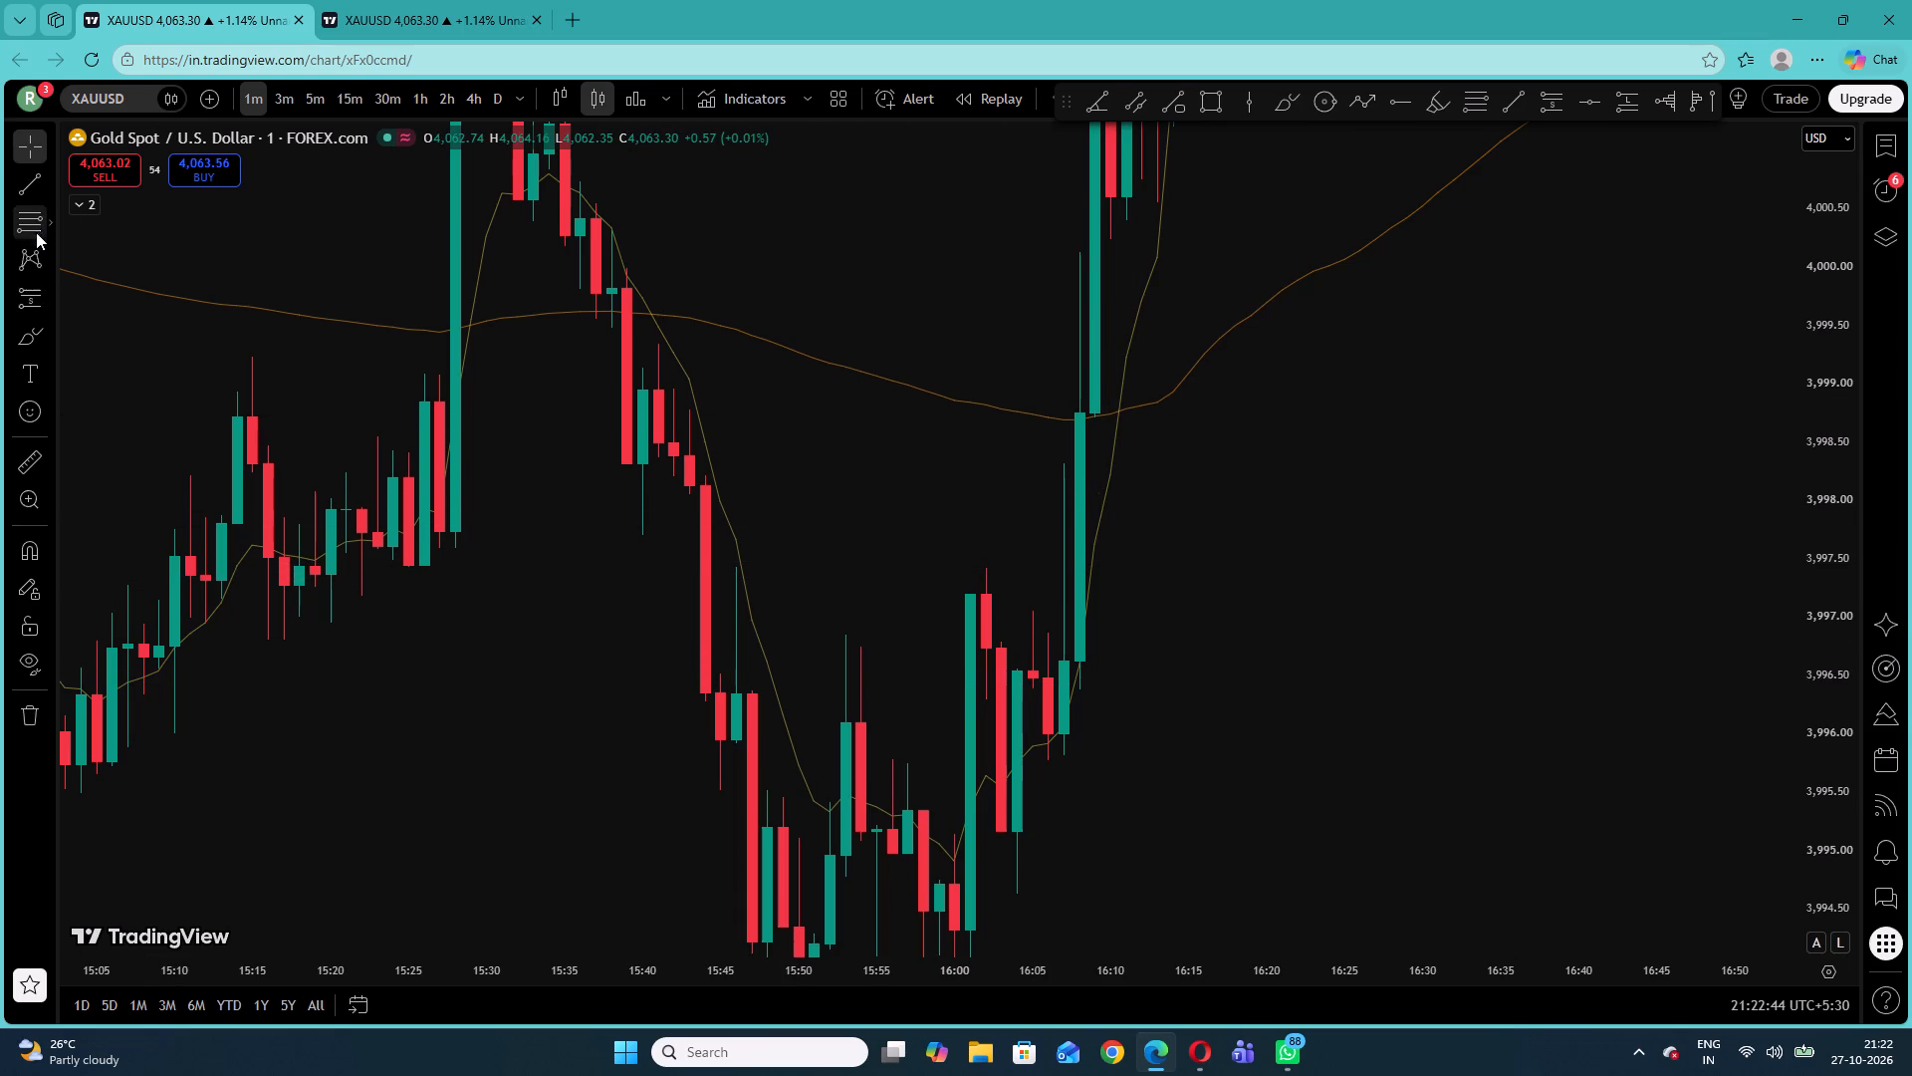
left_click(1282, 89)
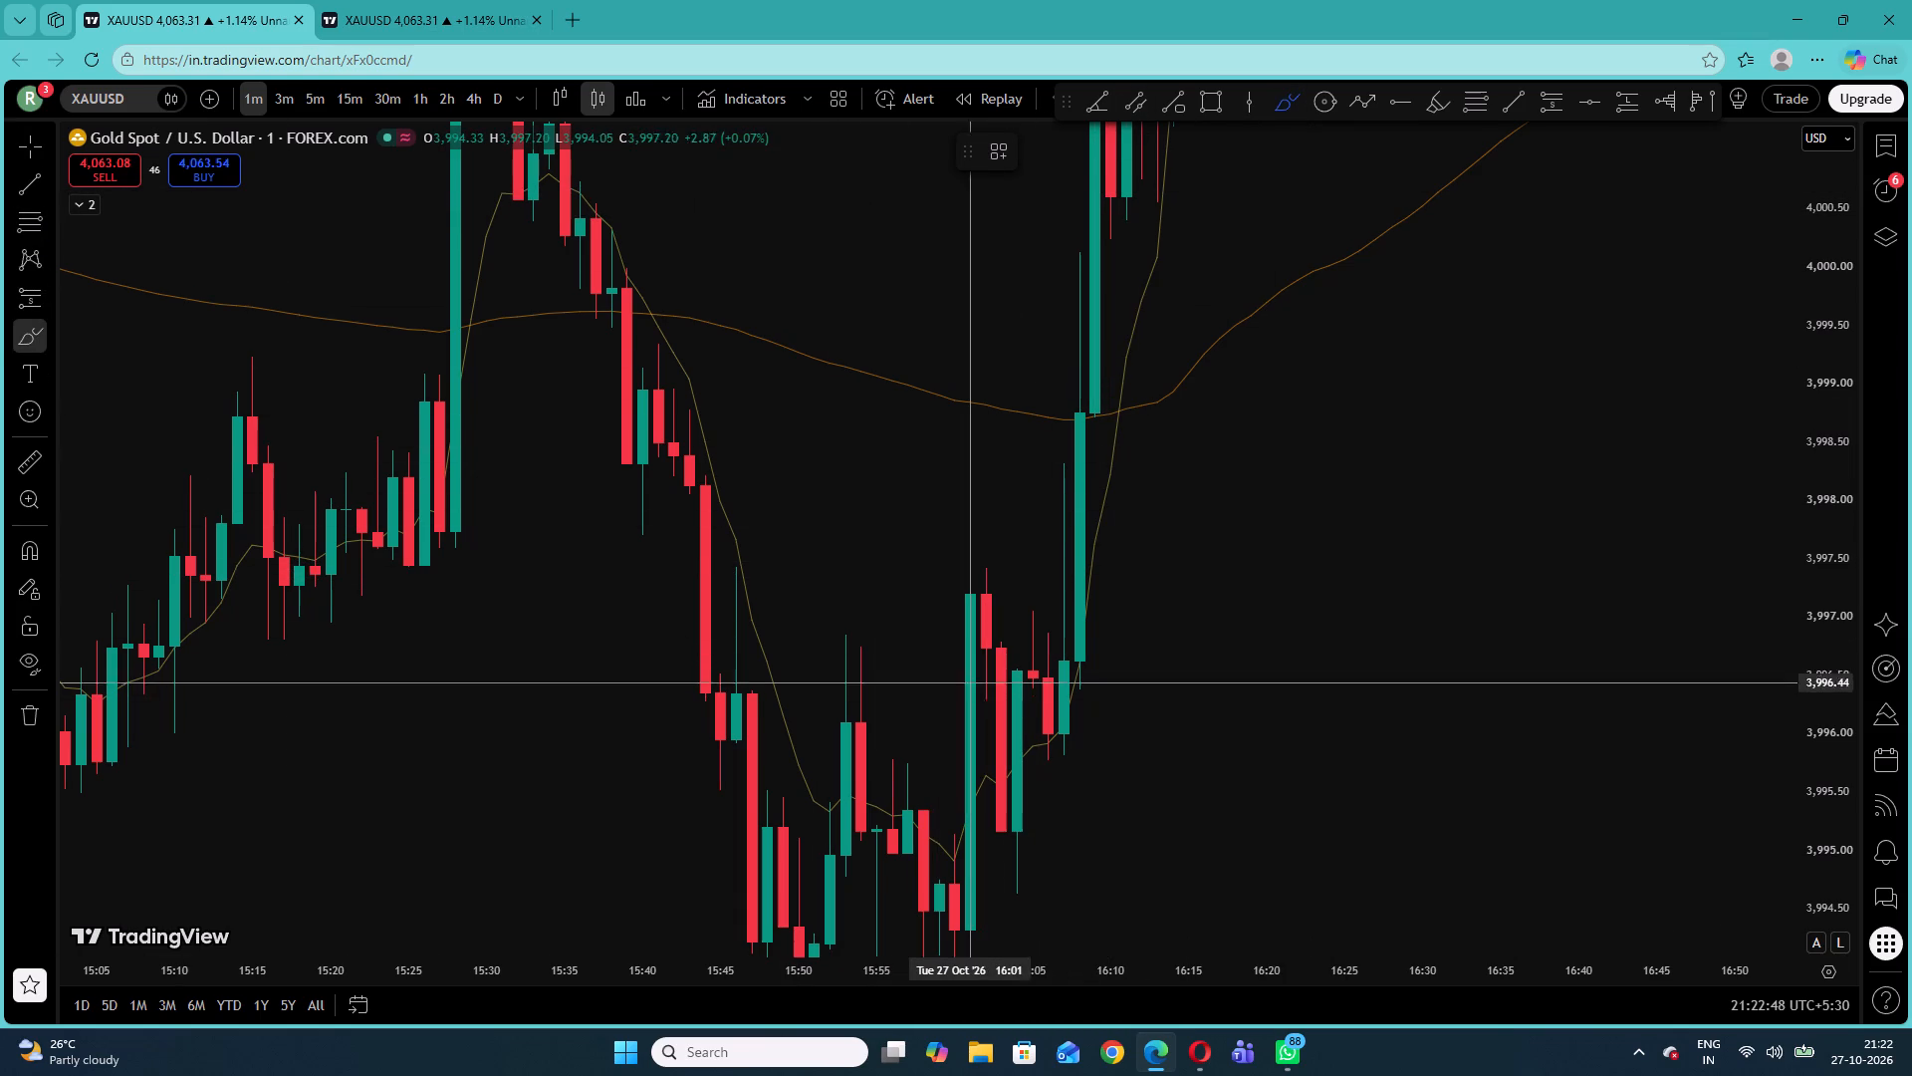
left_click(981, 597)
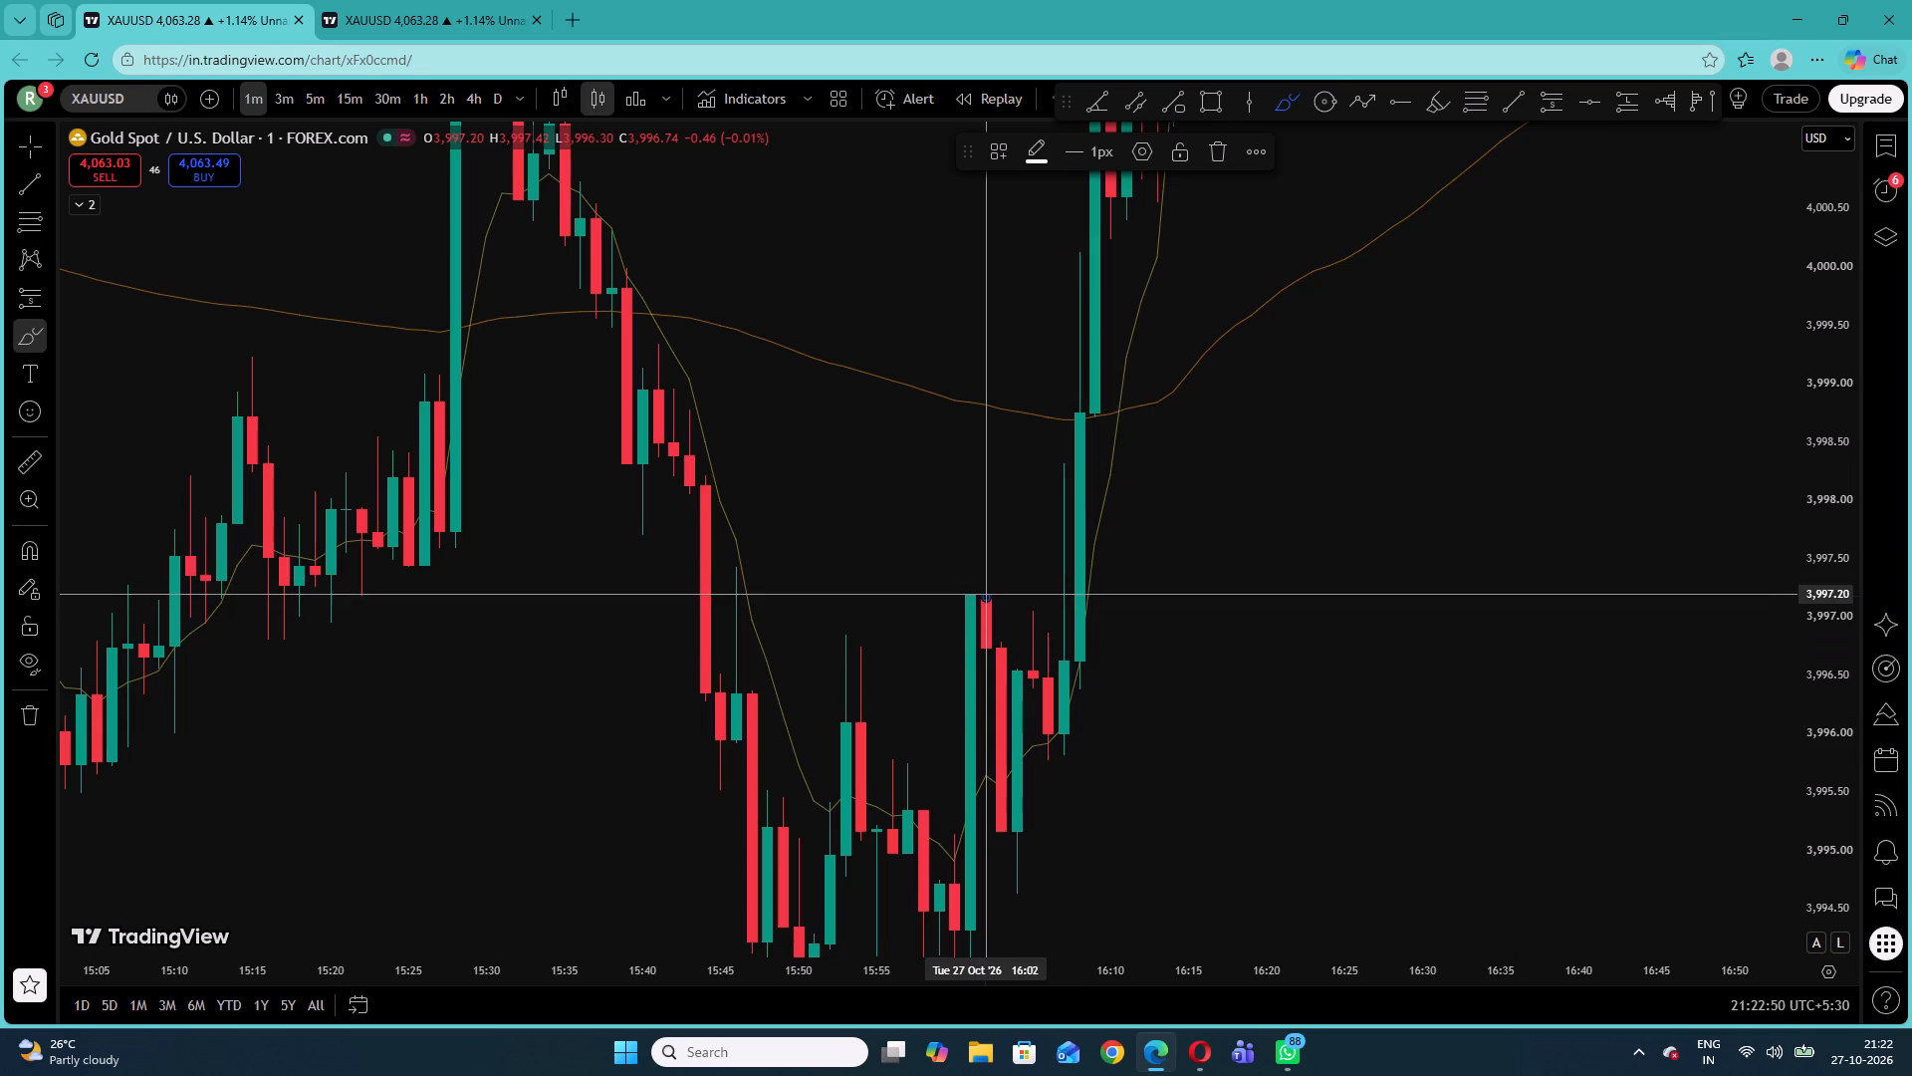
left_click_drag(982, 594, 1039, 606)
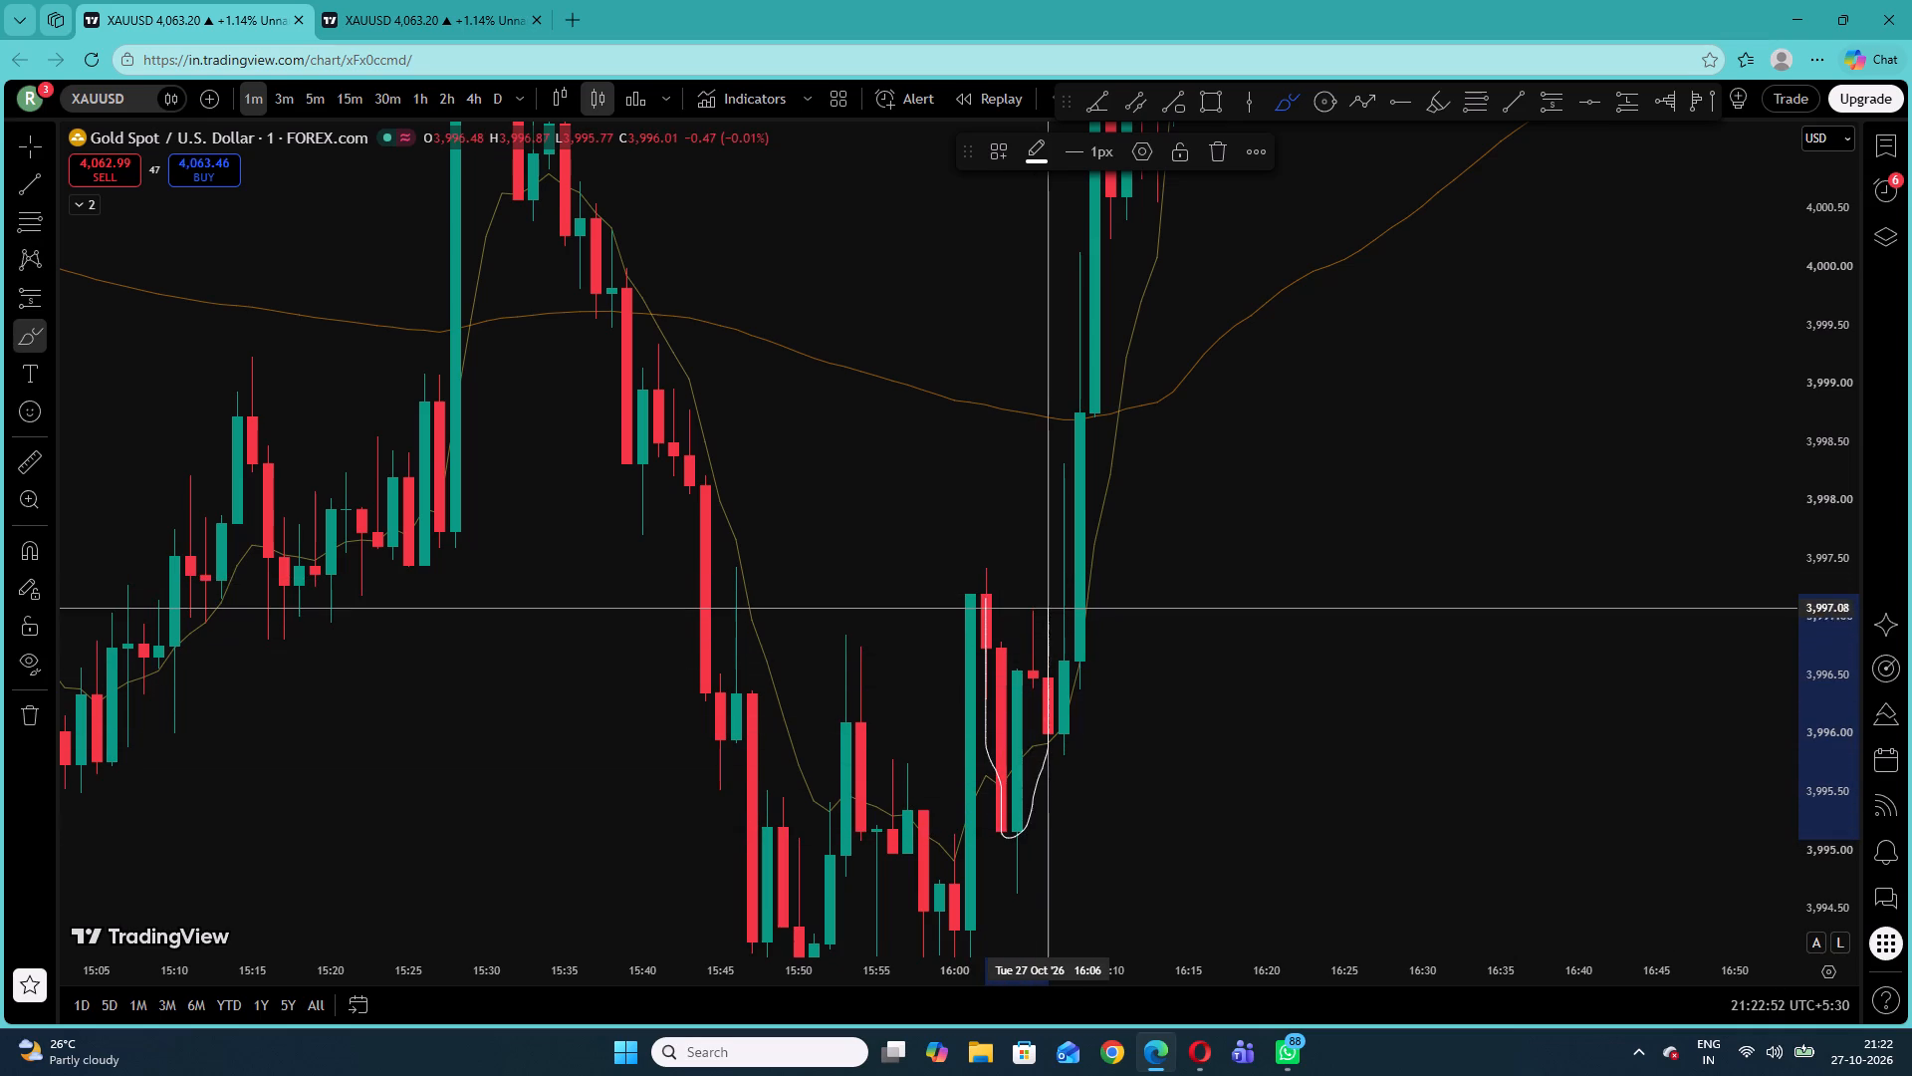
Finish the brush marking around the pullback with a short stroke between 16:06 and 16:05 at about 3,997.1.
left_click_drag(1039, 606, 1031, 606)
left_click(1153, 672)
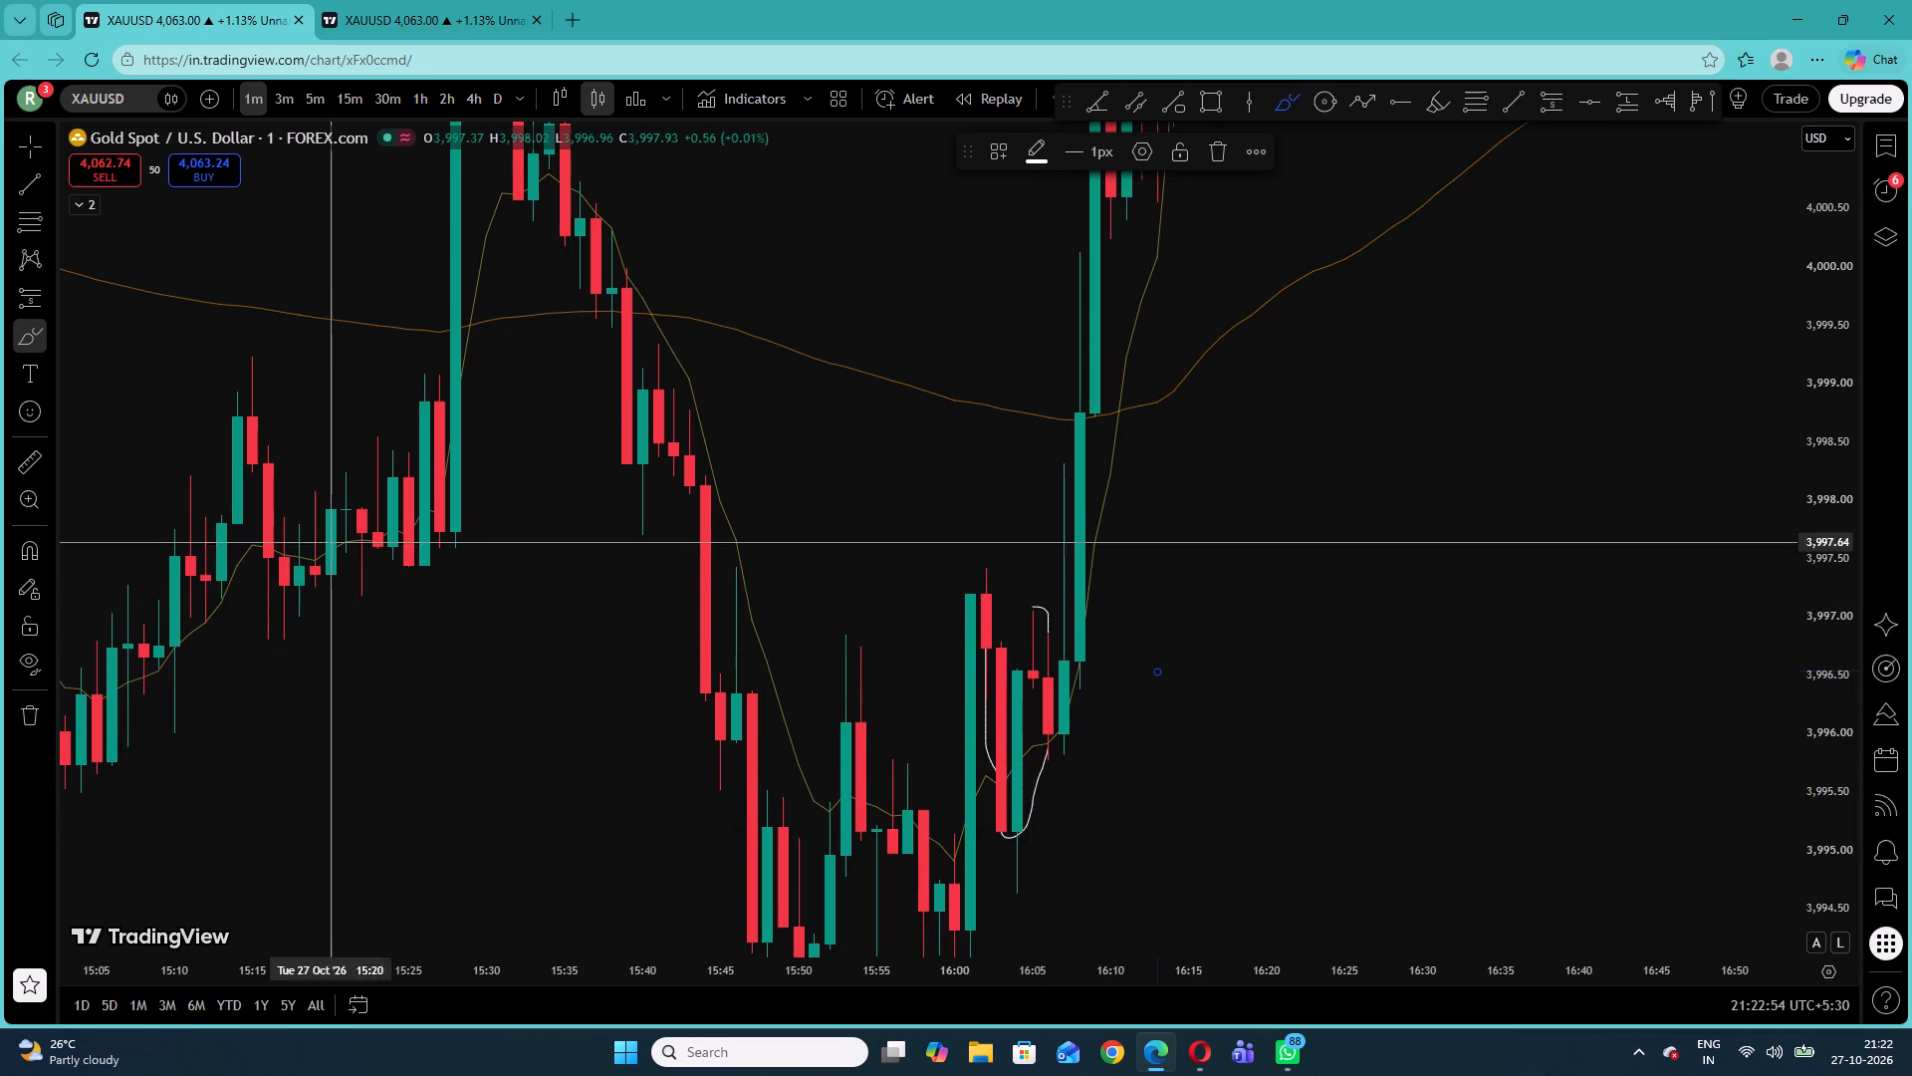
Draw a nearly horizontal trend line at about 3,996.4 from the 16:03 candle to 16:11.
left_click(28, 175)
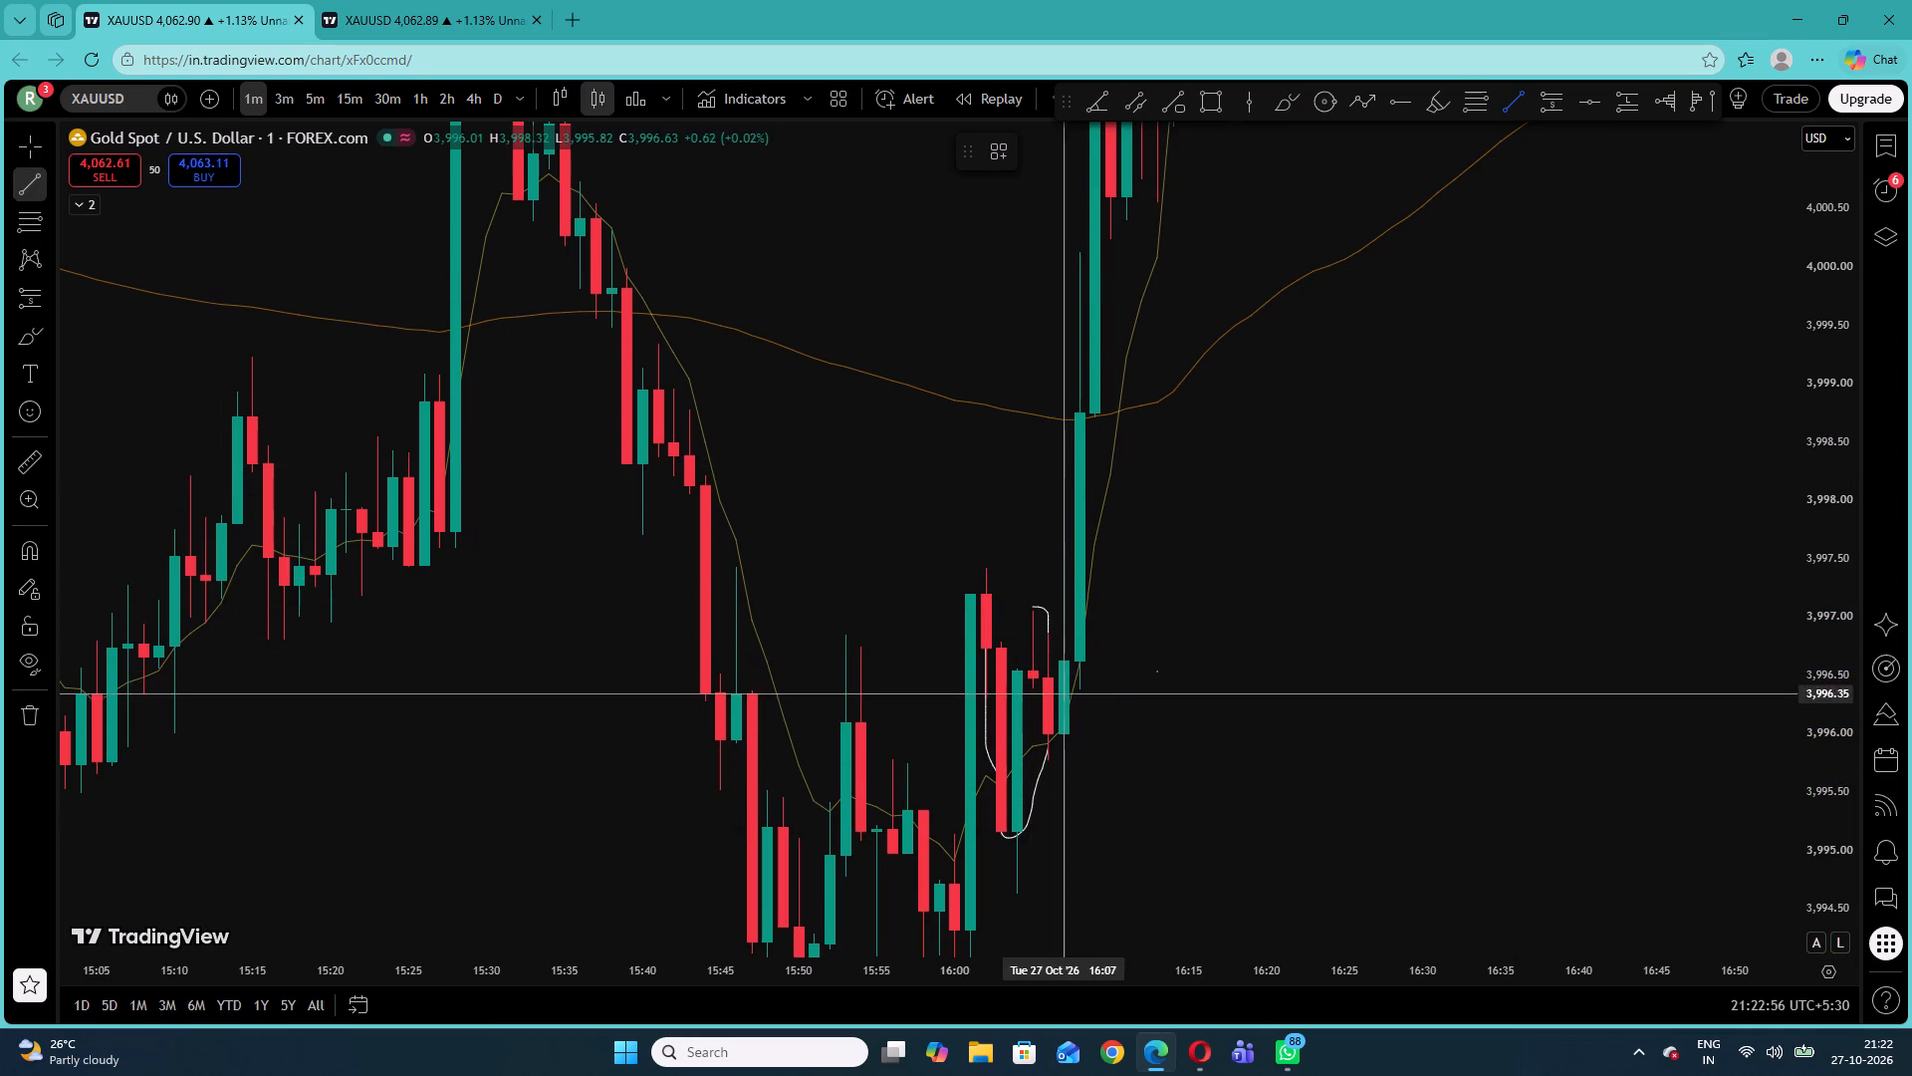
left_click(997, 682)
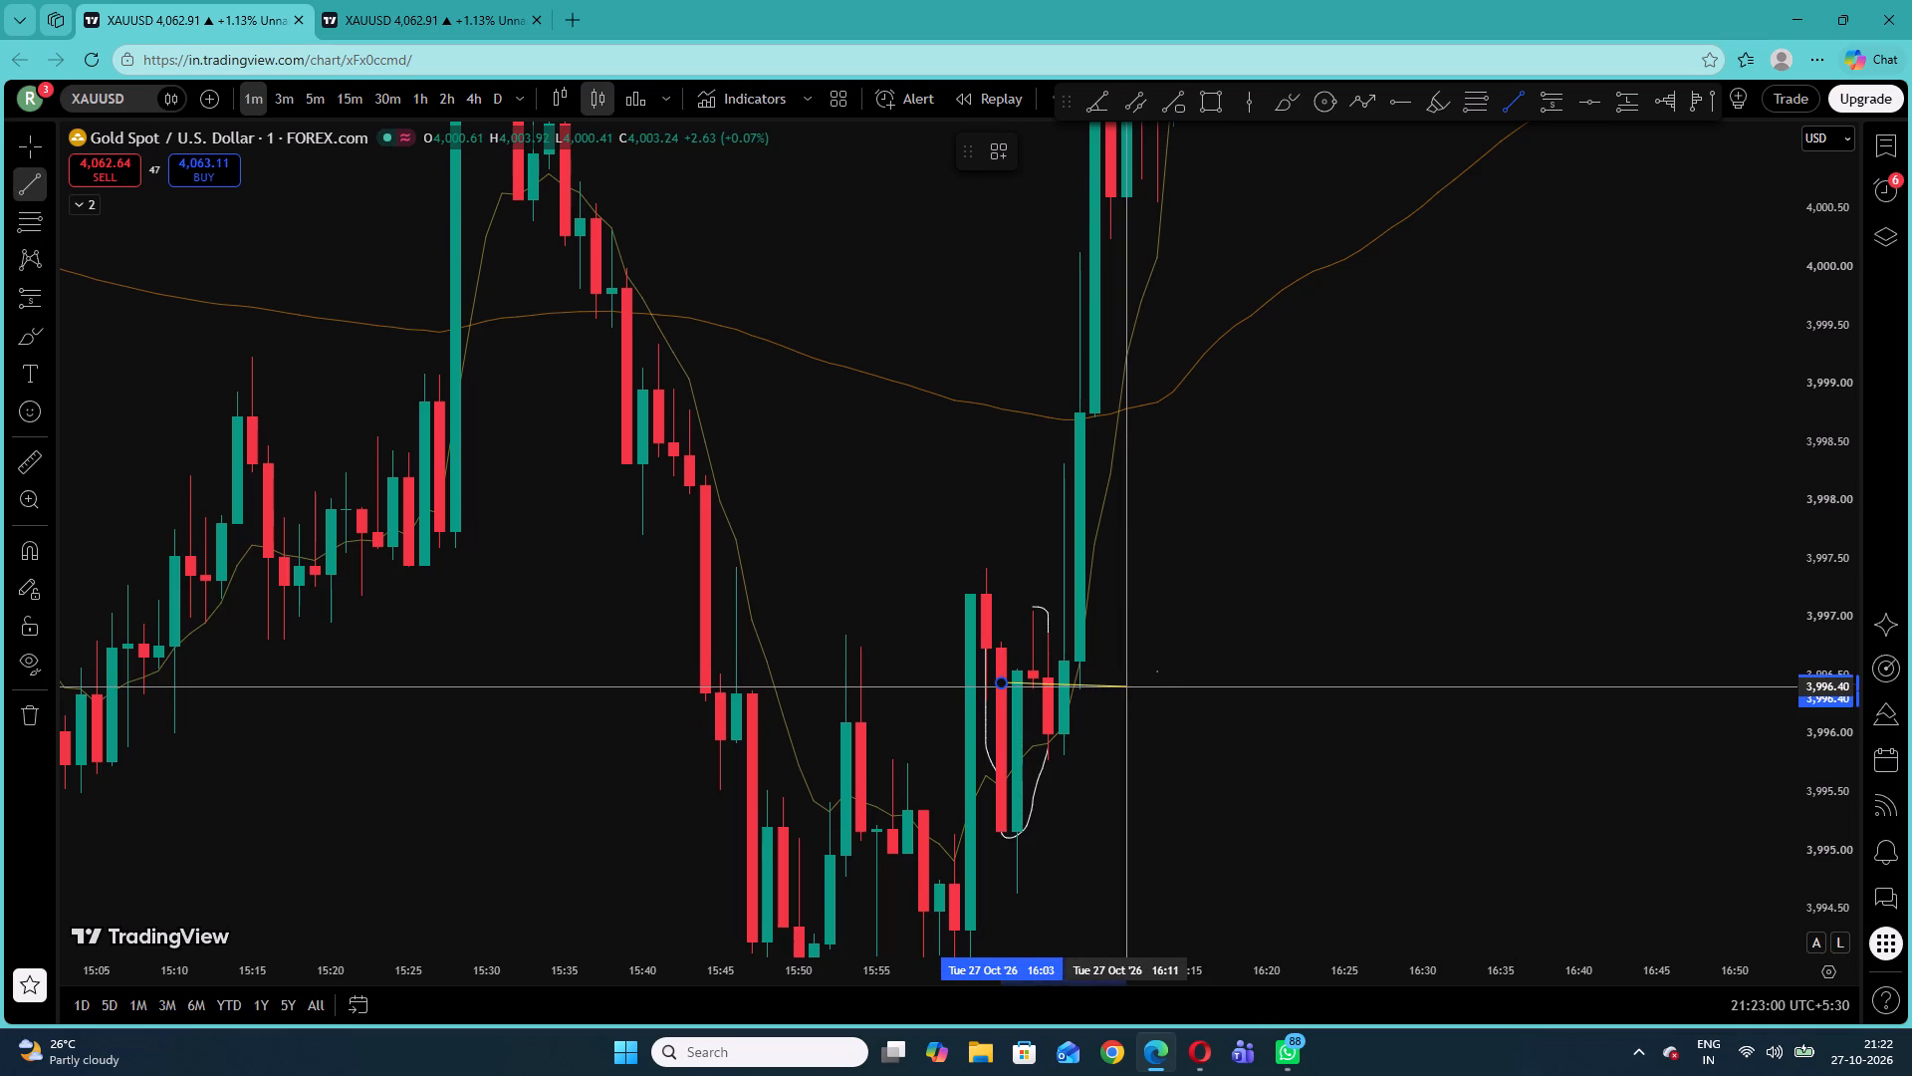
left_click(1125, 683)
left_click(1218, 656)
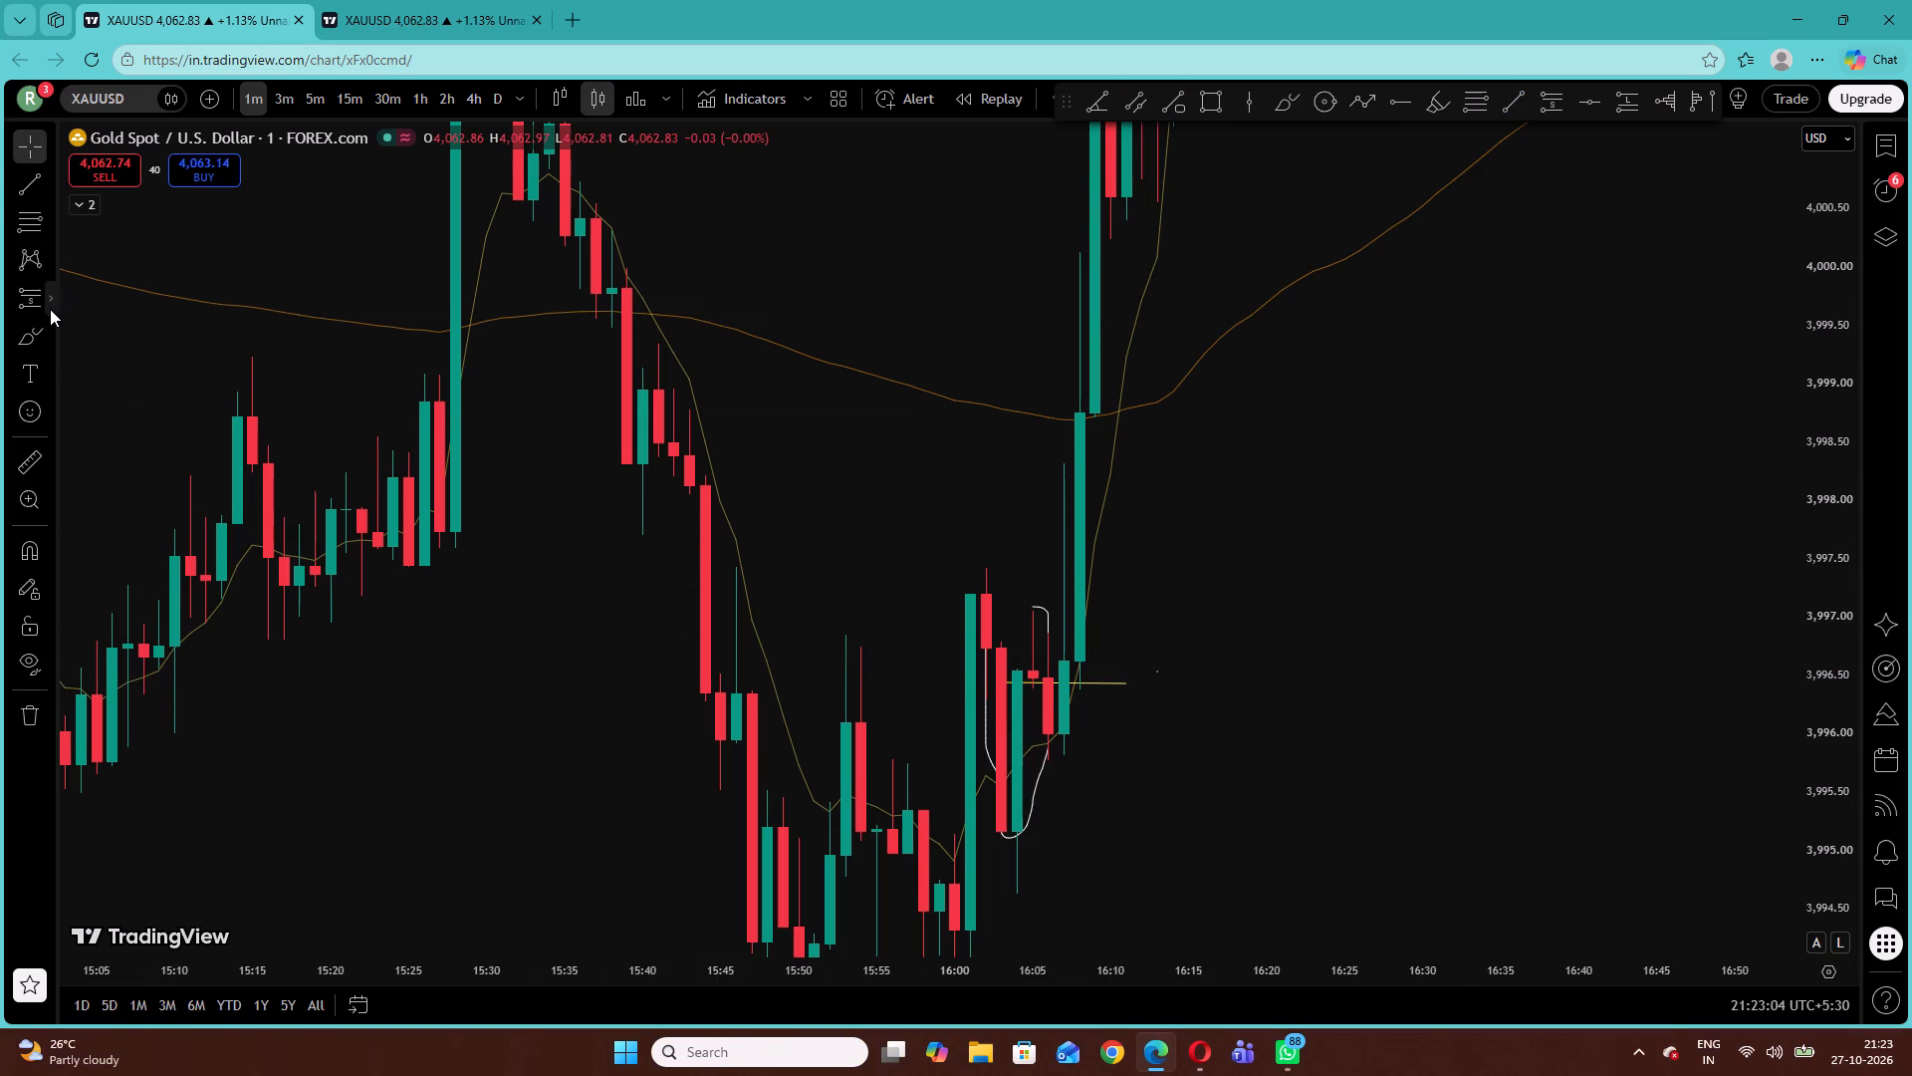
Place a long position from the 16:05 candle to 16:22 with entry 3,996.01, stop 3,995.72 and target 3,997.72.
left_click(45, 301)
left_click(109, 310)
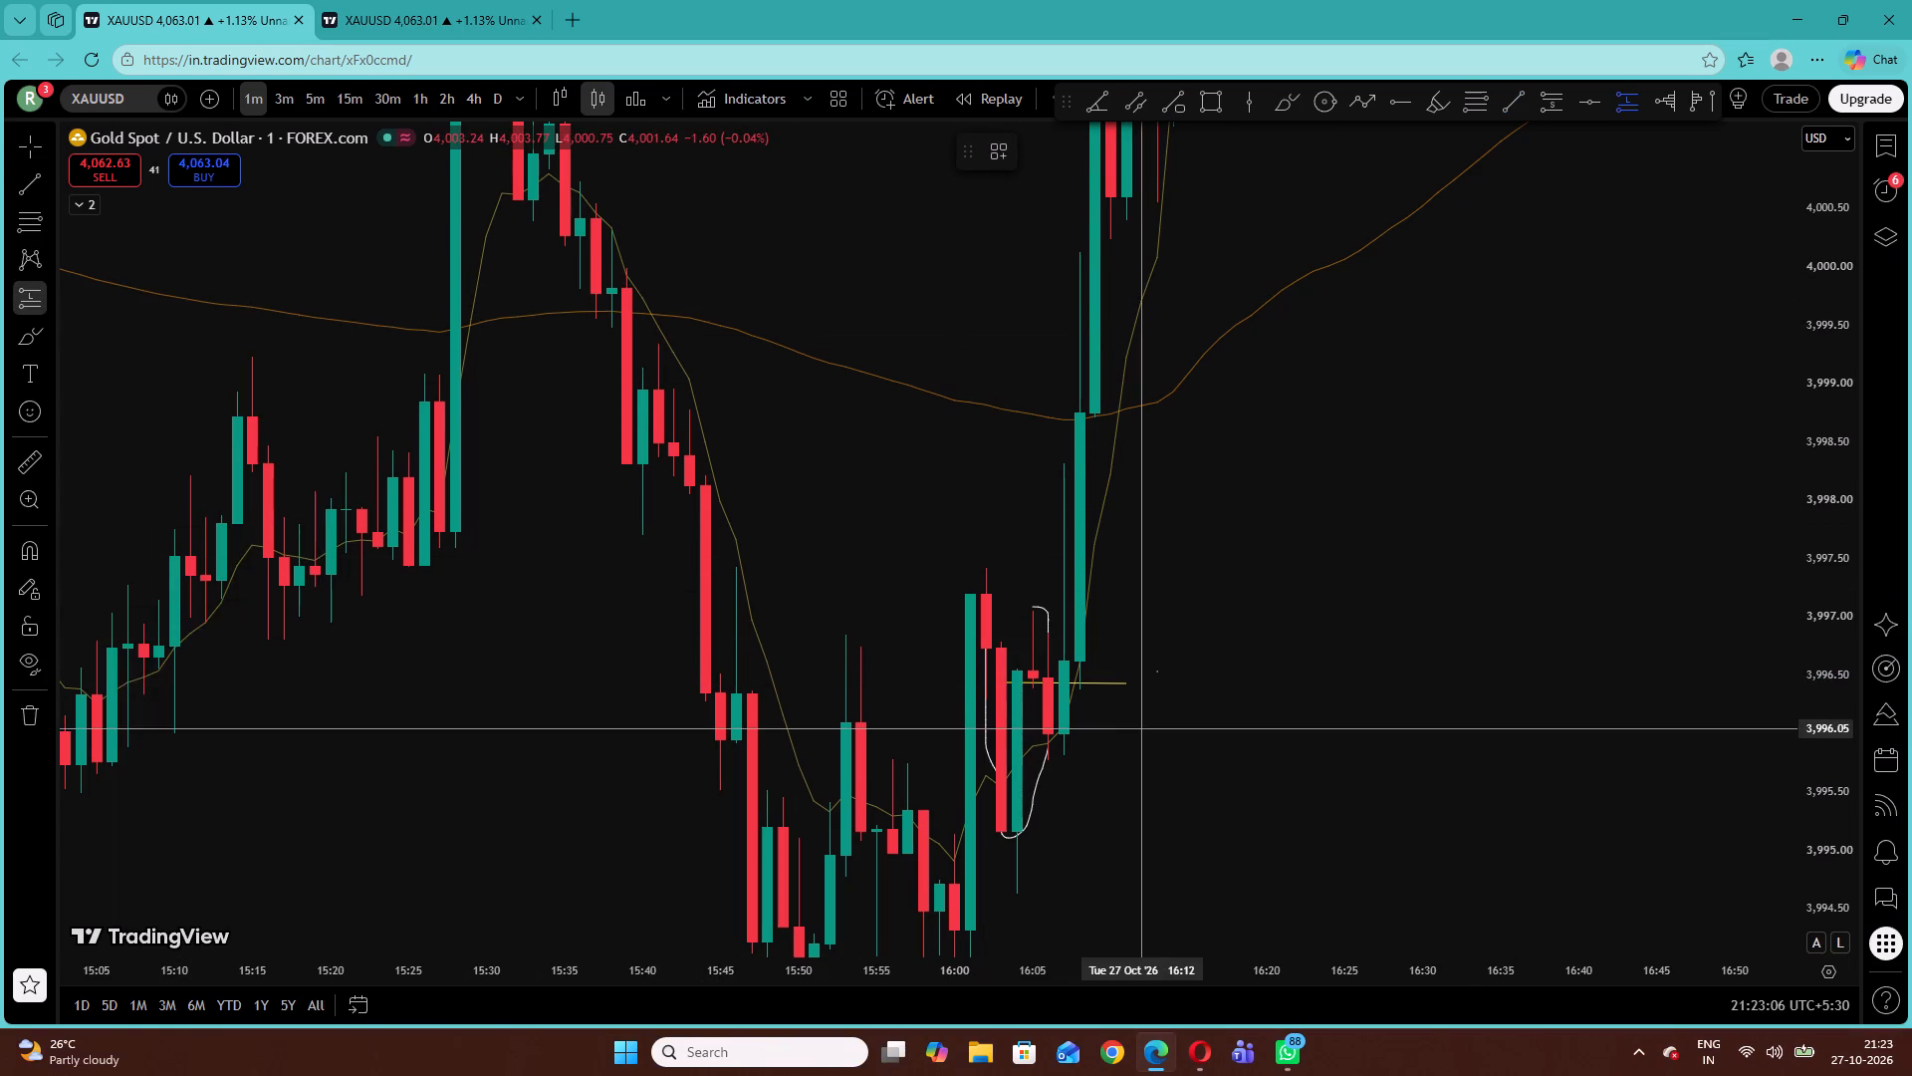
left_click(1030, 732)
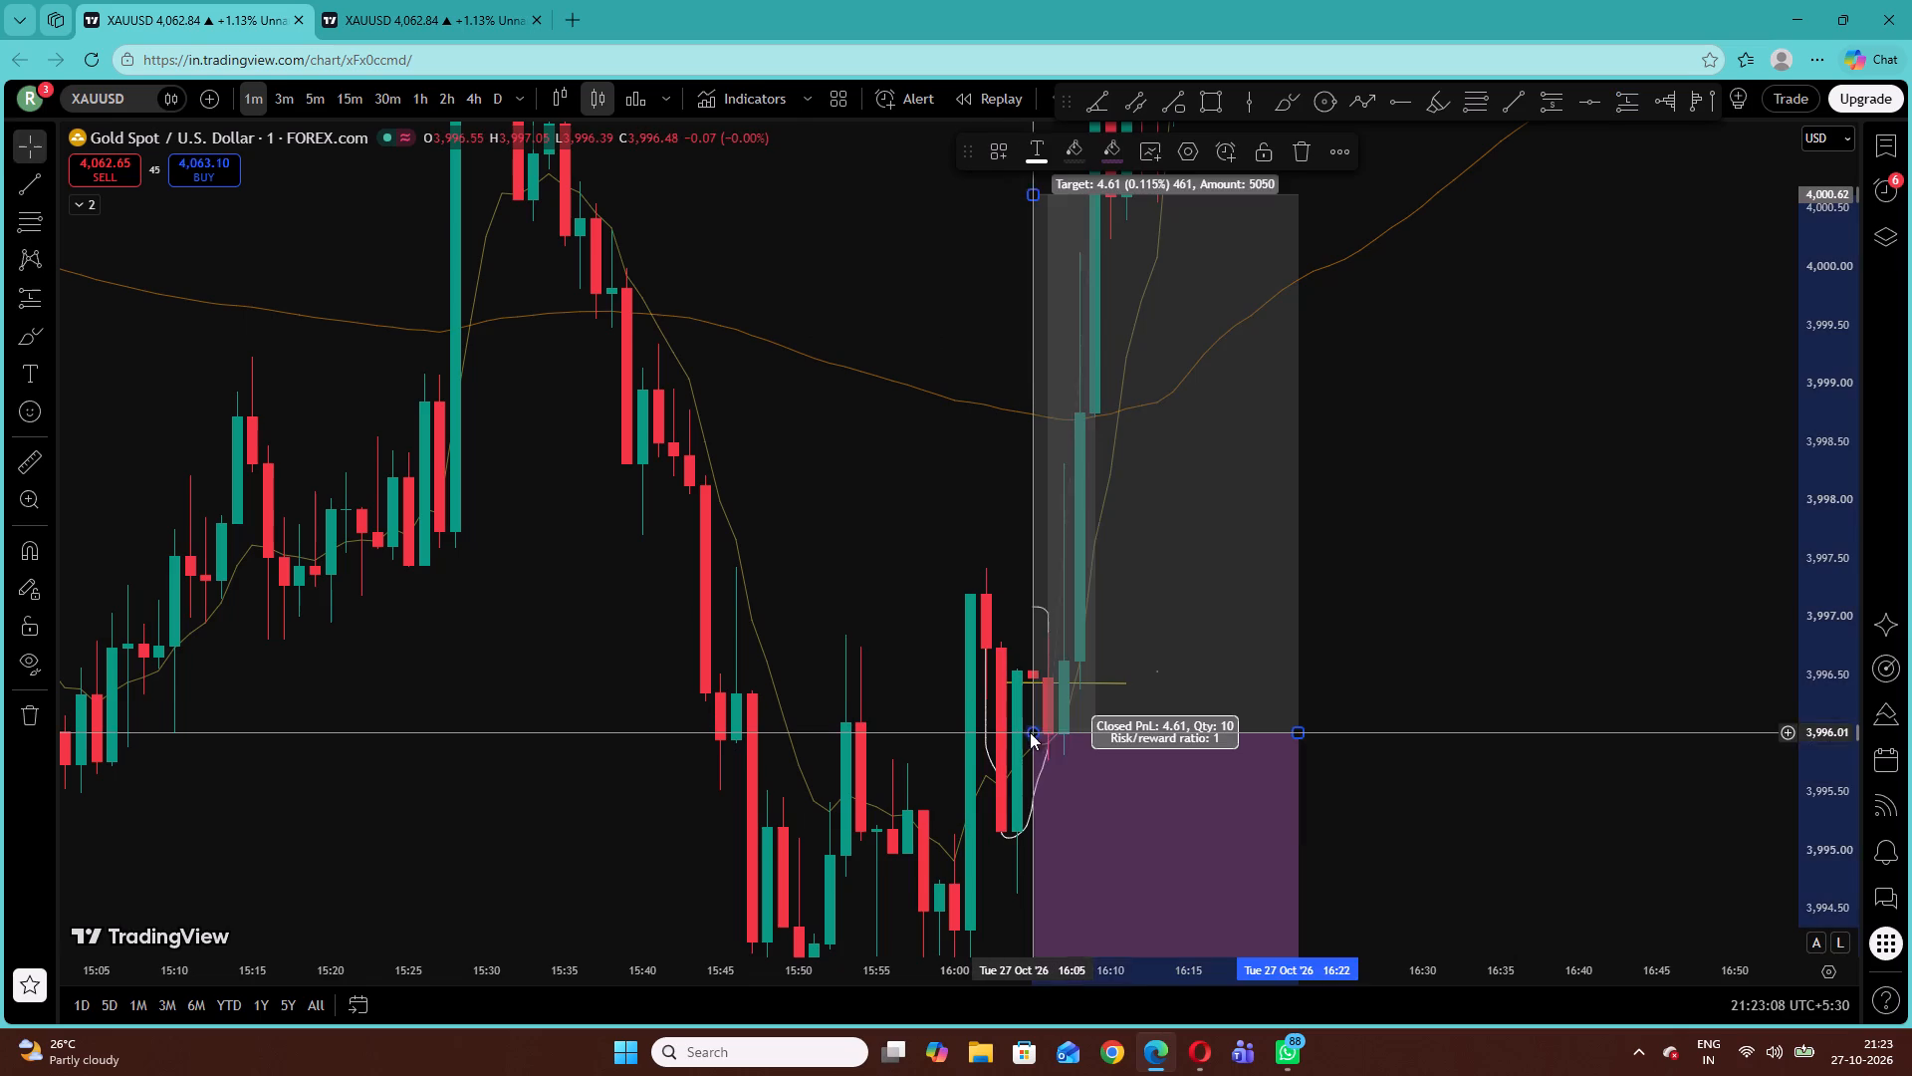
left_click_drag(1839, 658, 1785, 775)
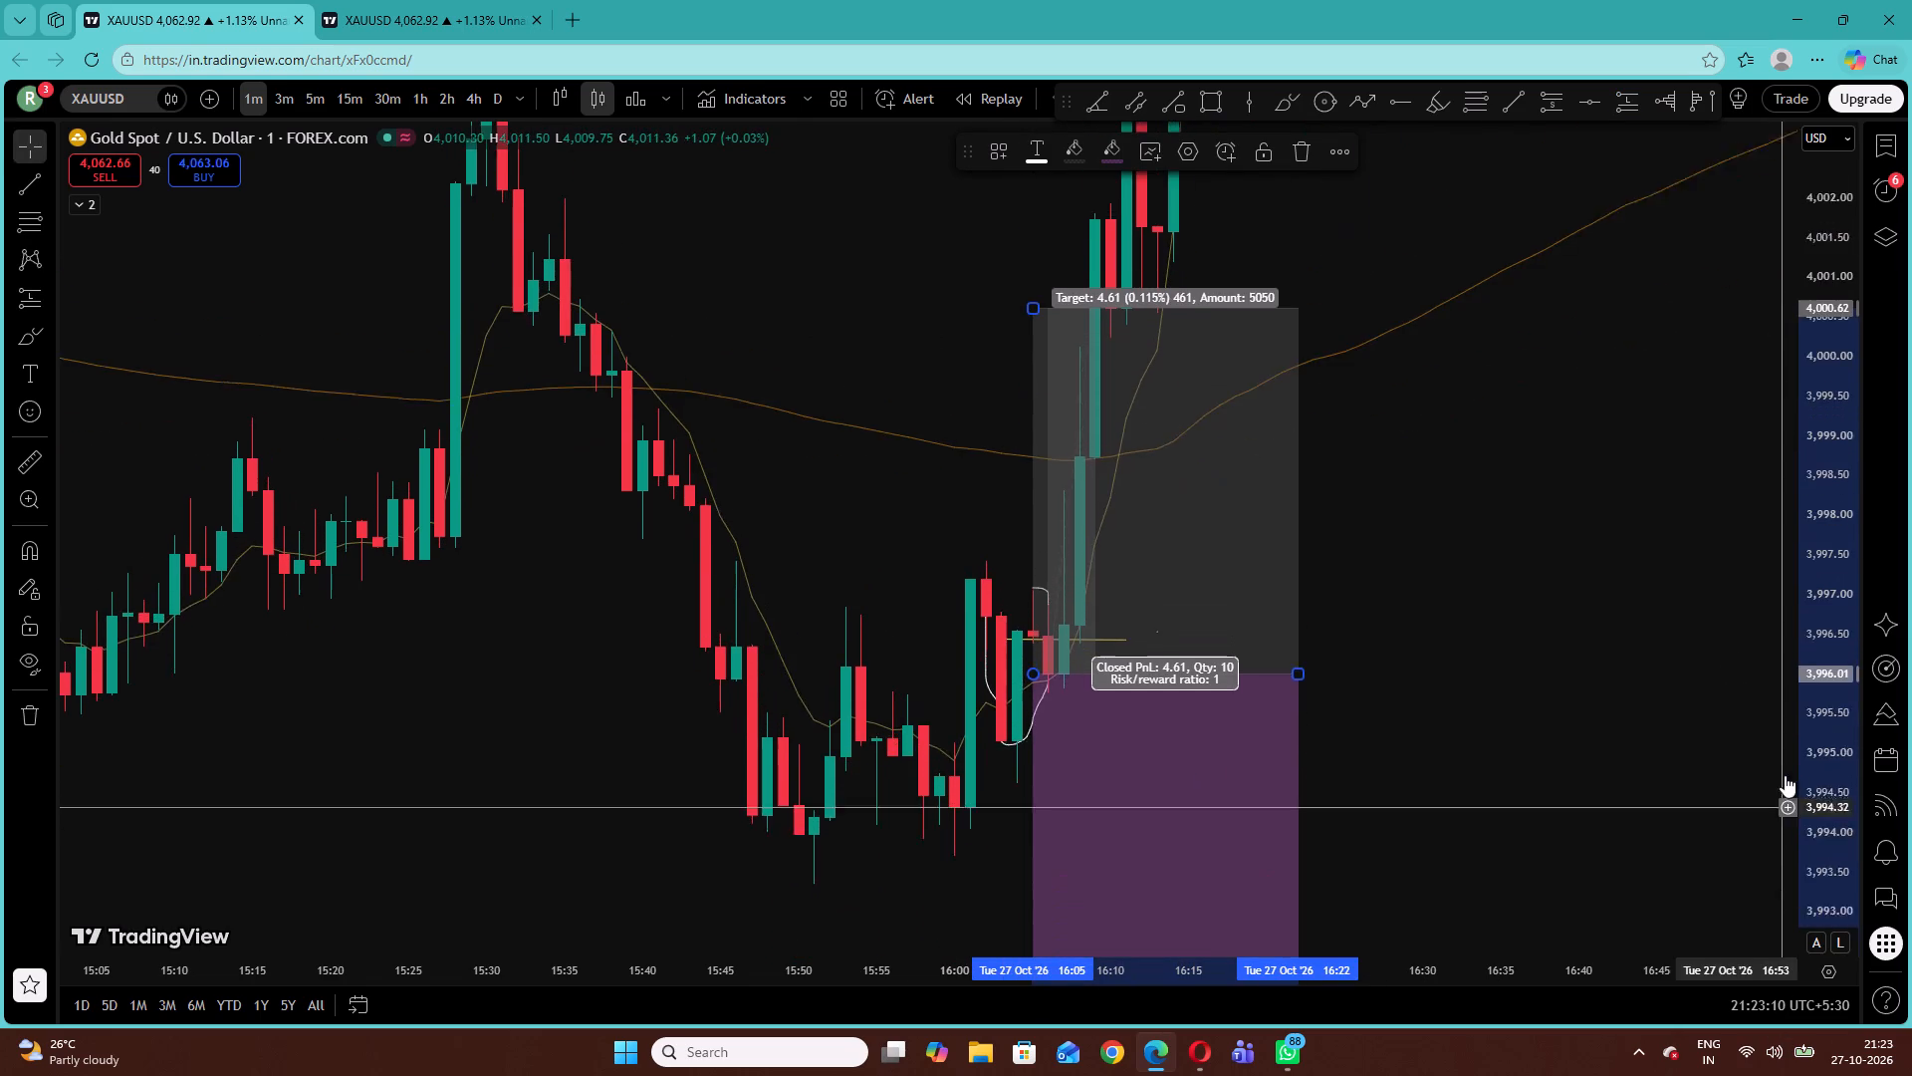
left_click_drag(1785, 775, 1783, 766)
left_click_drag(1502, 732, 1470, 458)
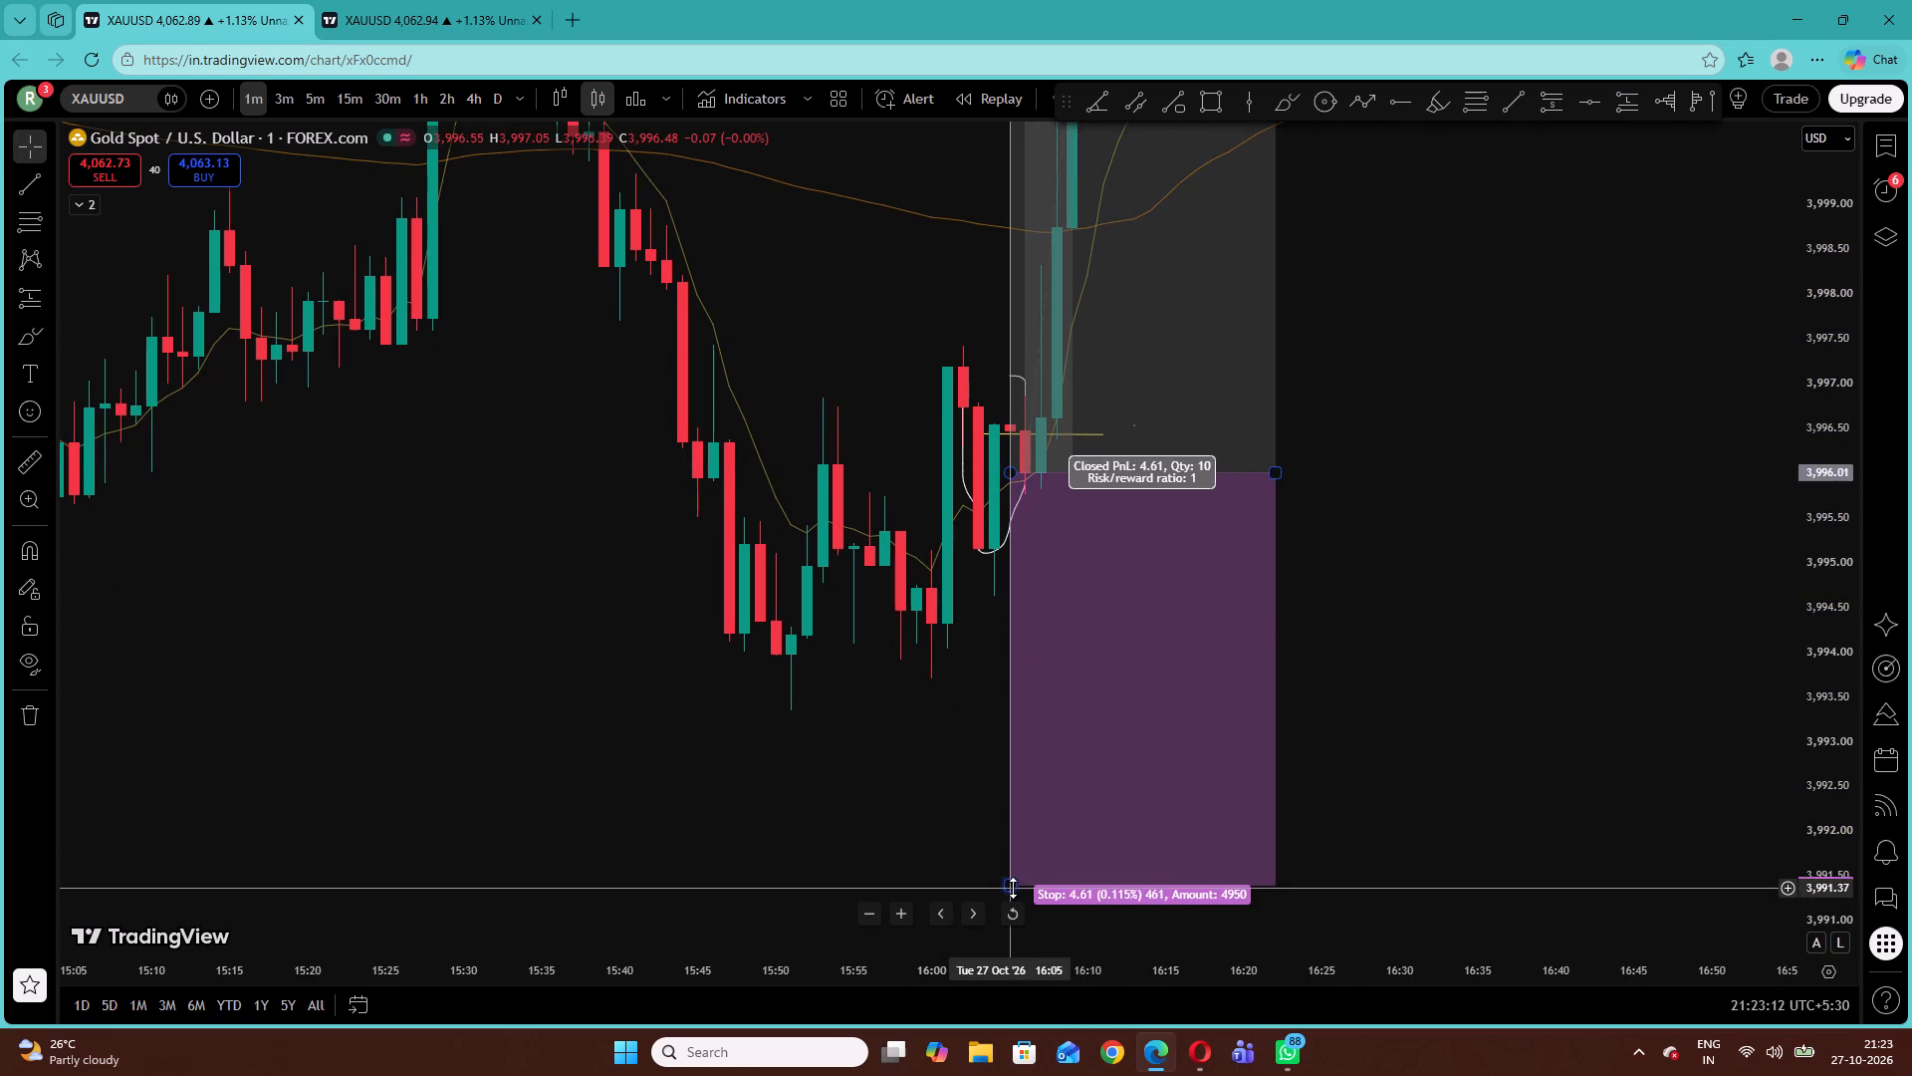
left_click_drag(1012, 888, 1072, 498)
left_click_drag(1069, 597, 1068, 965)
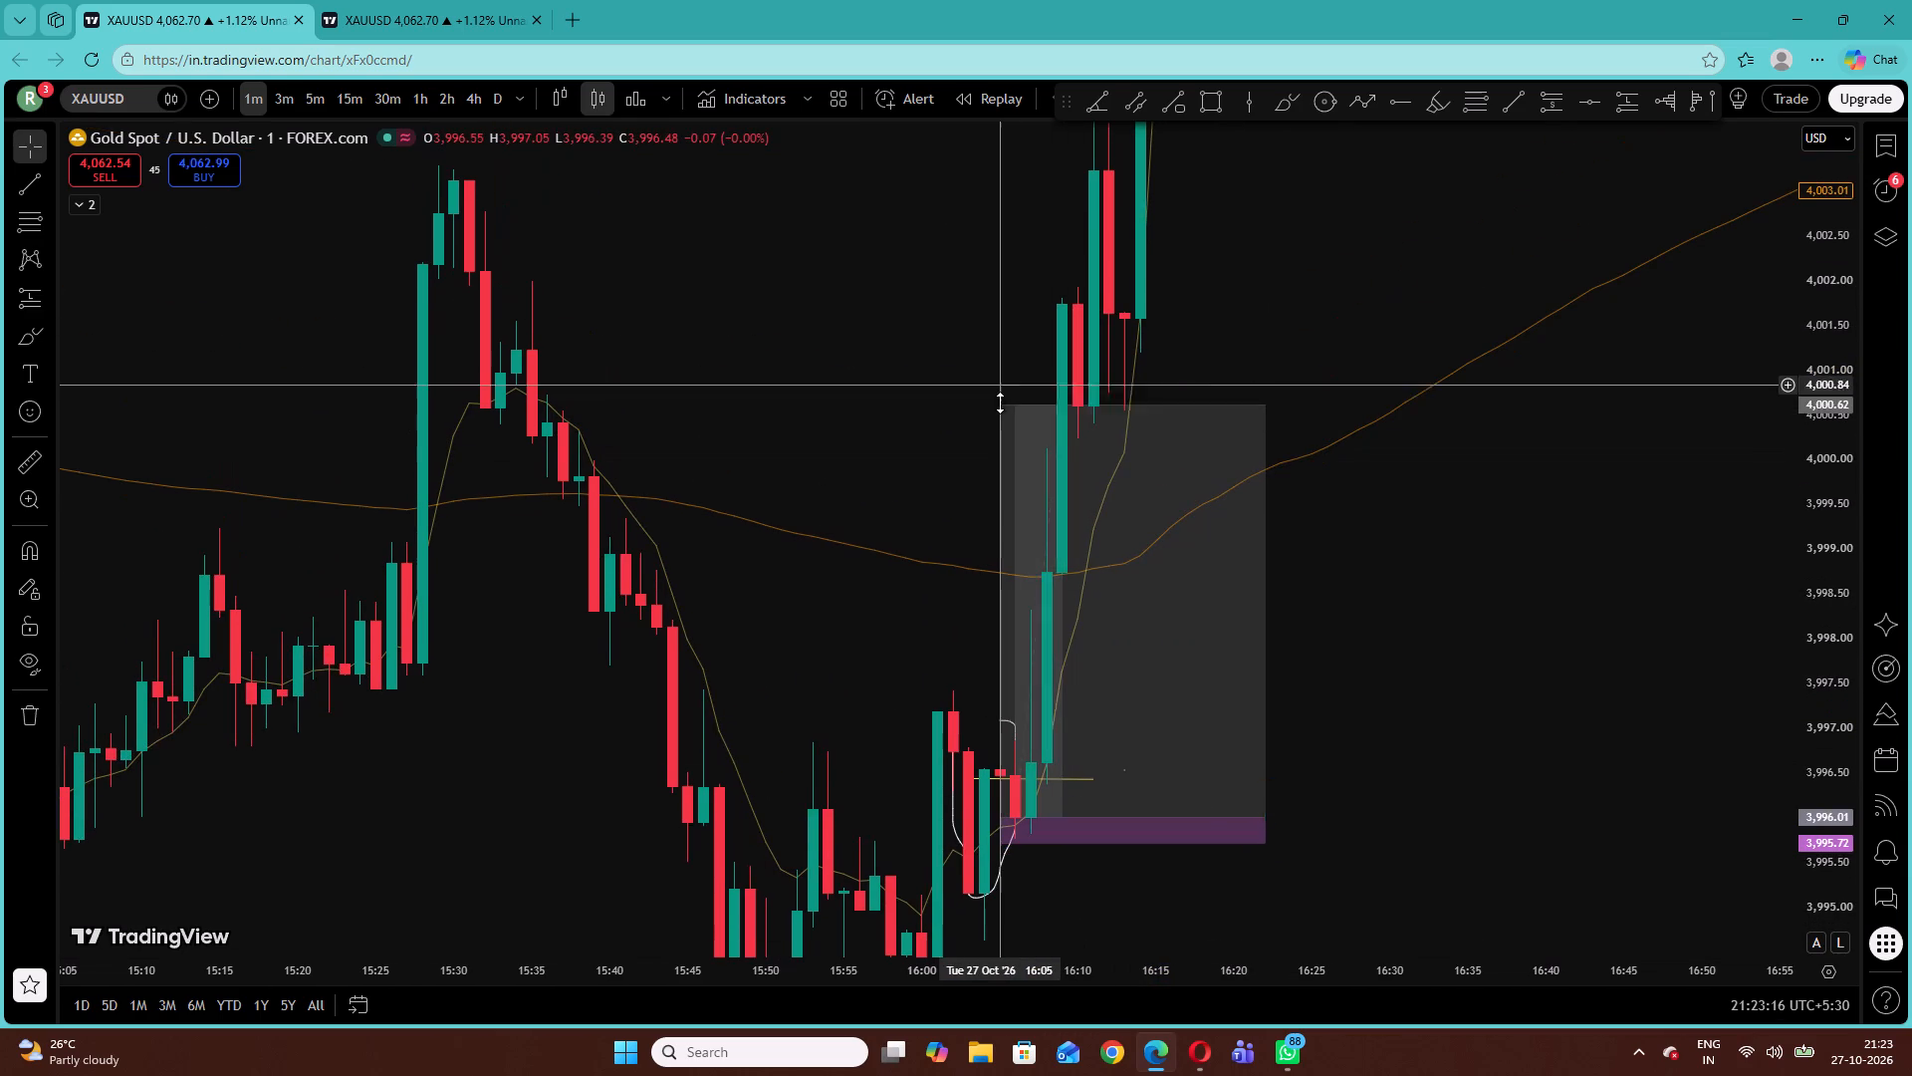
left_click_drag(1000, 403, 1011, 675)
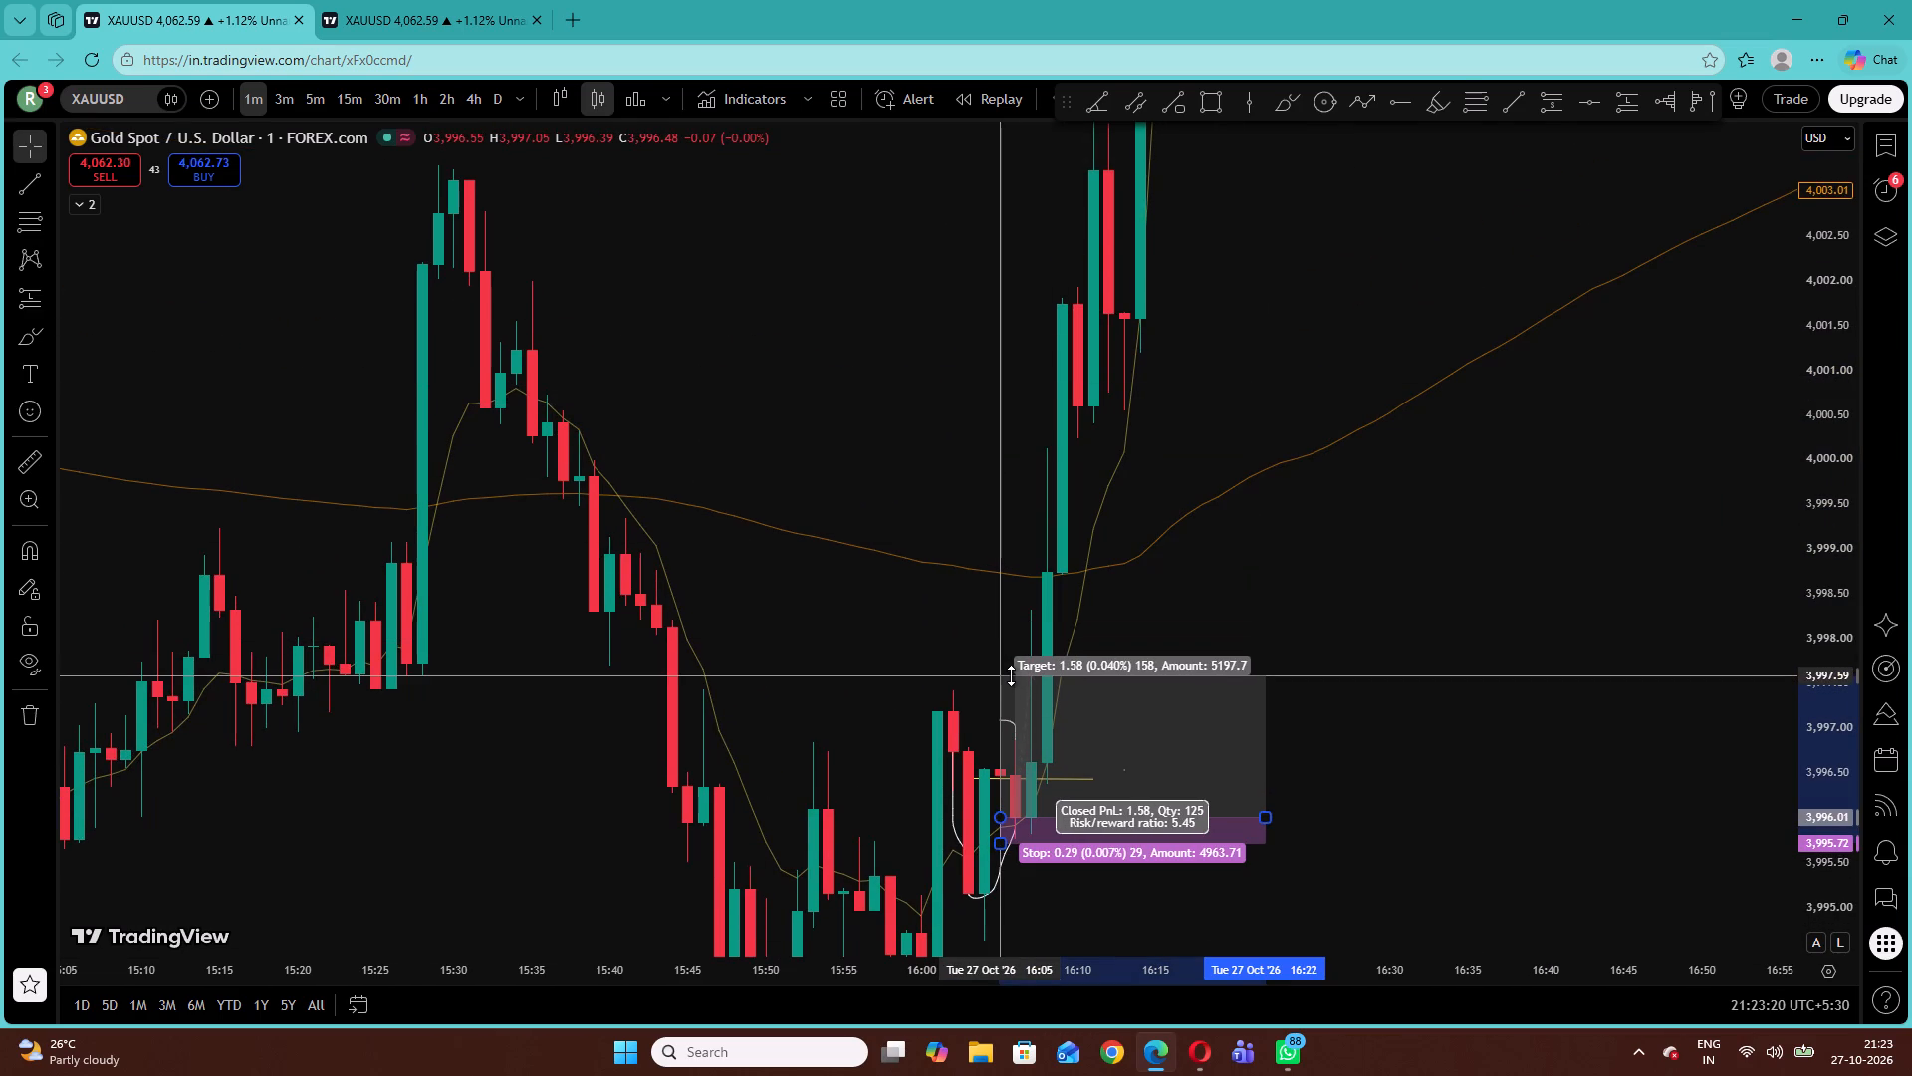
left_click_drag(1011, 675, 1017, 645)
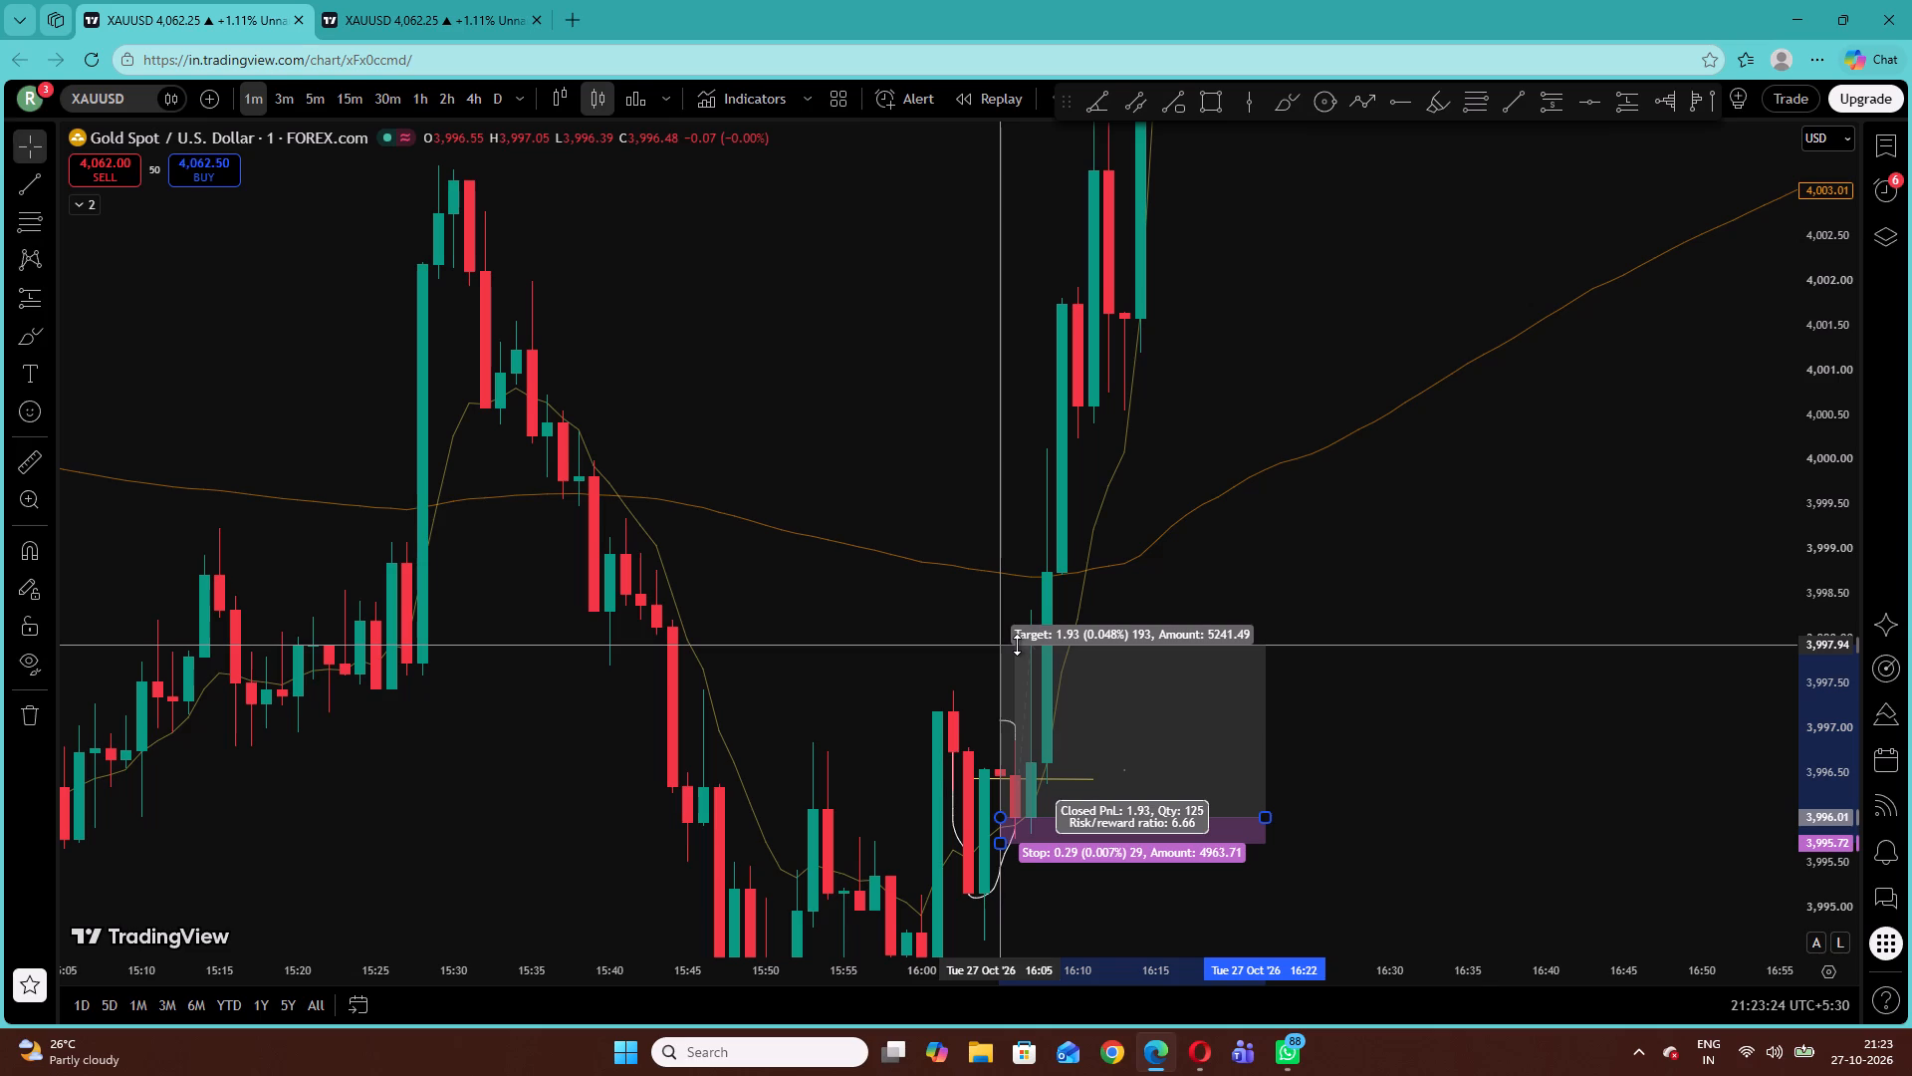
left_click_drag(1017, 645, 1017, 664)
left_click(952, 658)
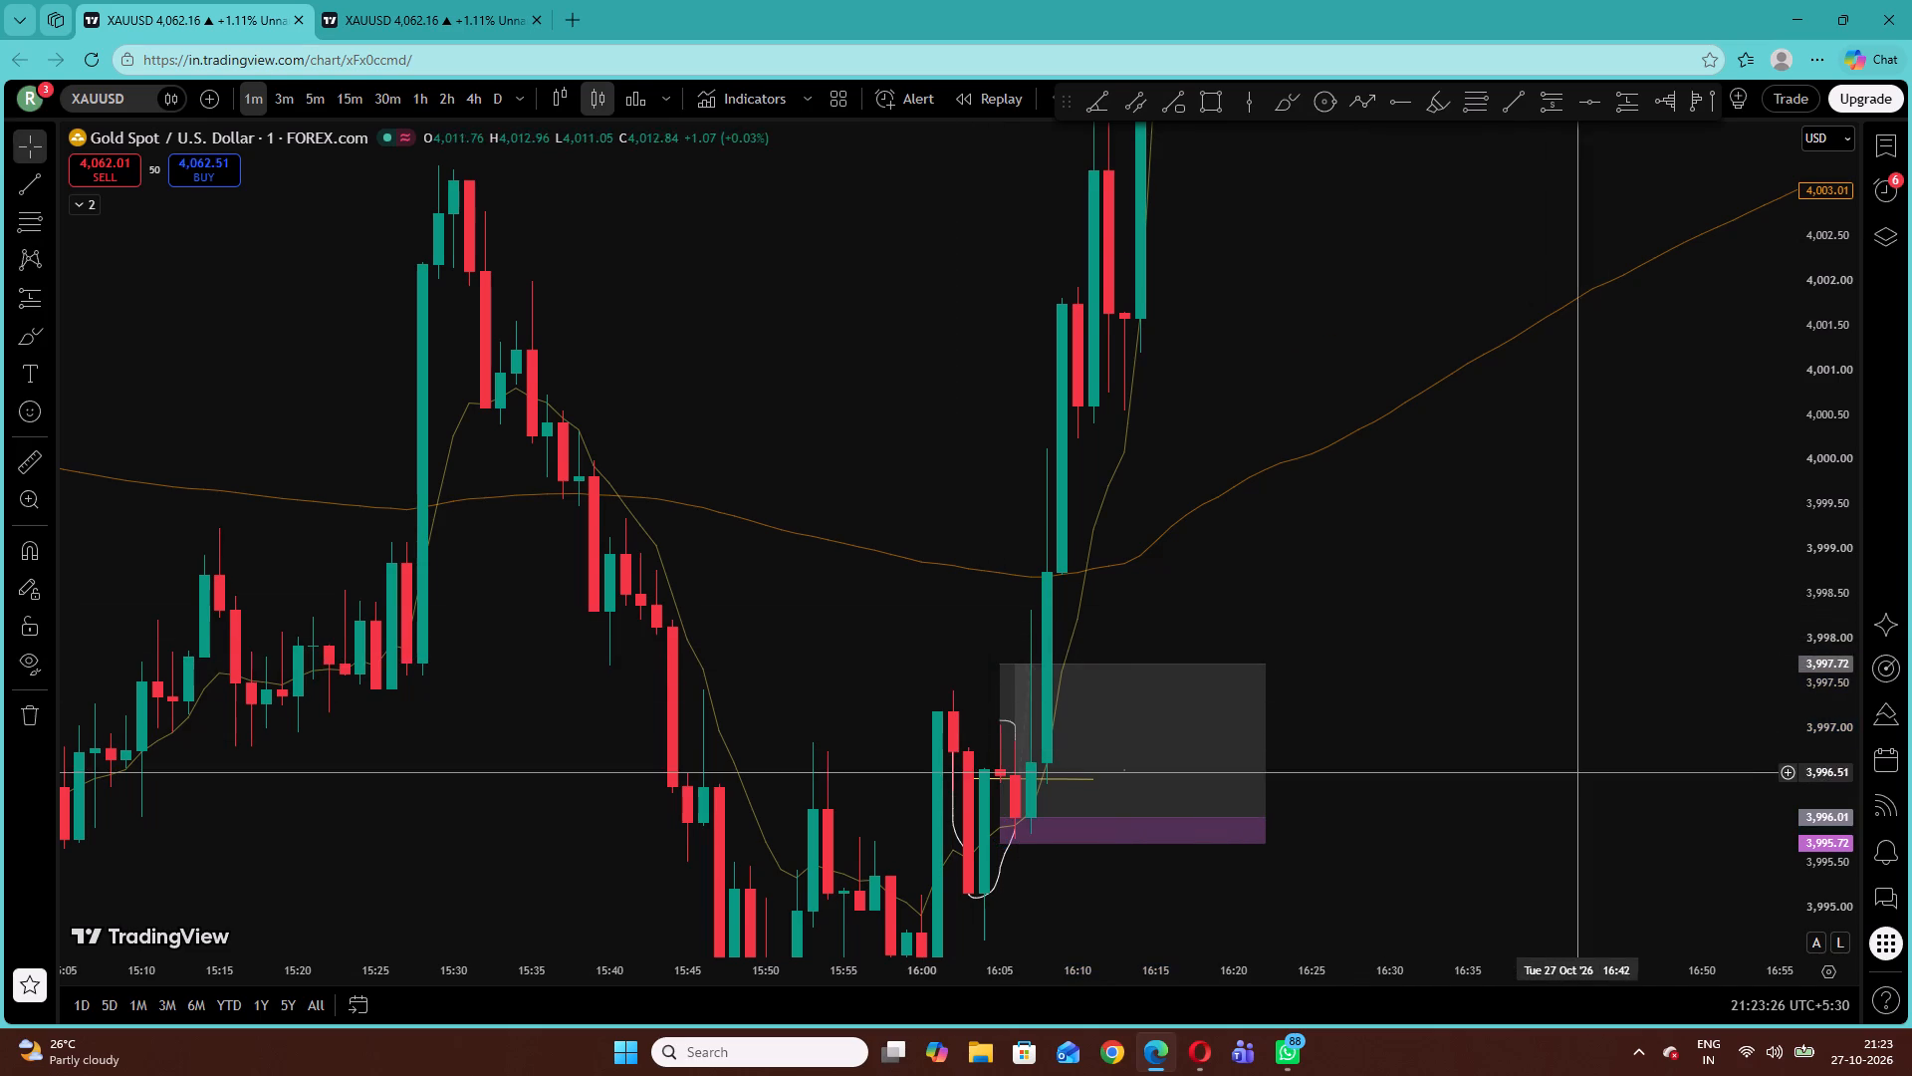
Examine the 1-minute price action around the 16:05 long position and the earlier candles back to about 14:05.
left_click_drag(1566, 772, 1573, 704)
left_click_drag(1407, 817, 1437, 736)
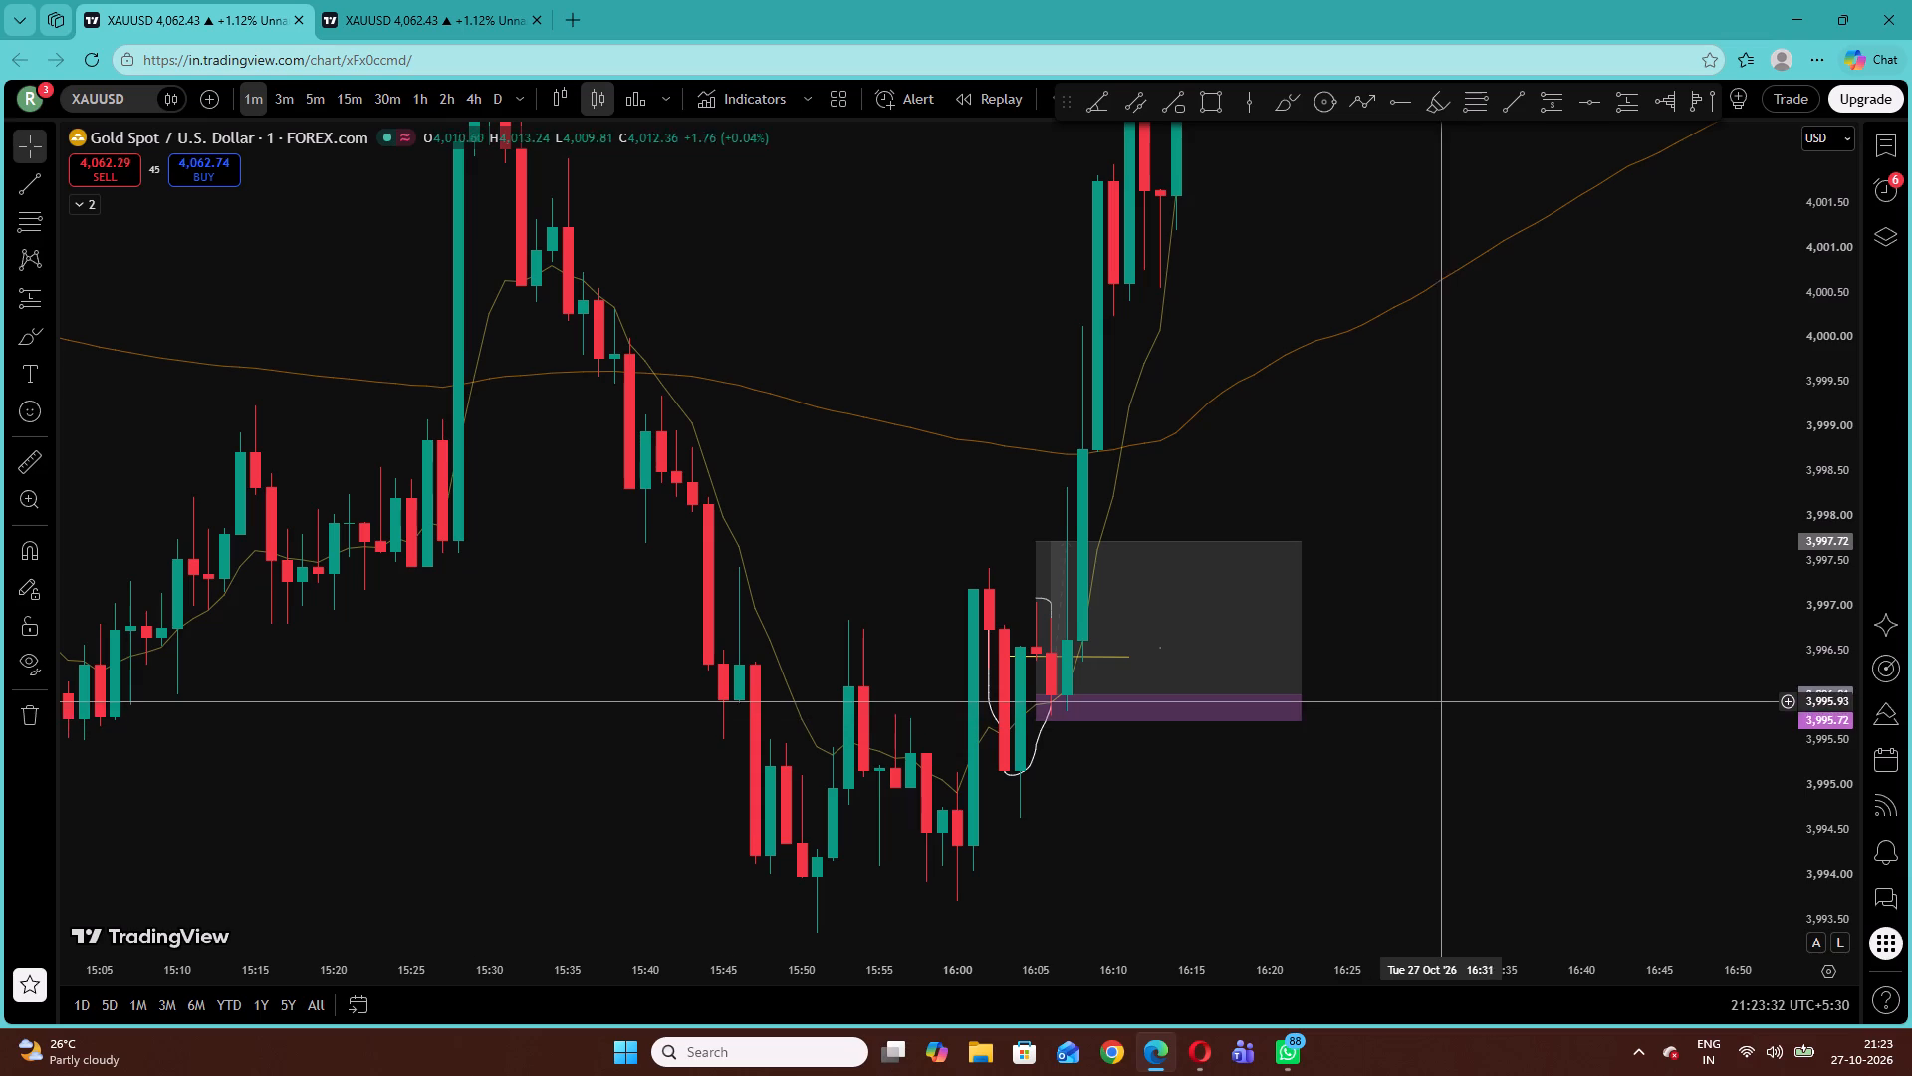
left_click_drag(1475, 466, 1521, 375)
left_click_drag(755, 489, 1237, 751)
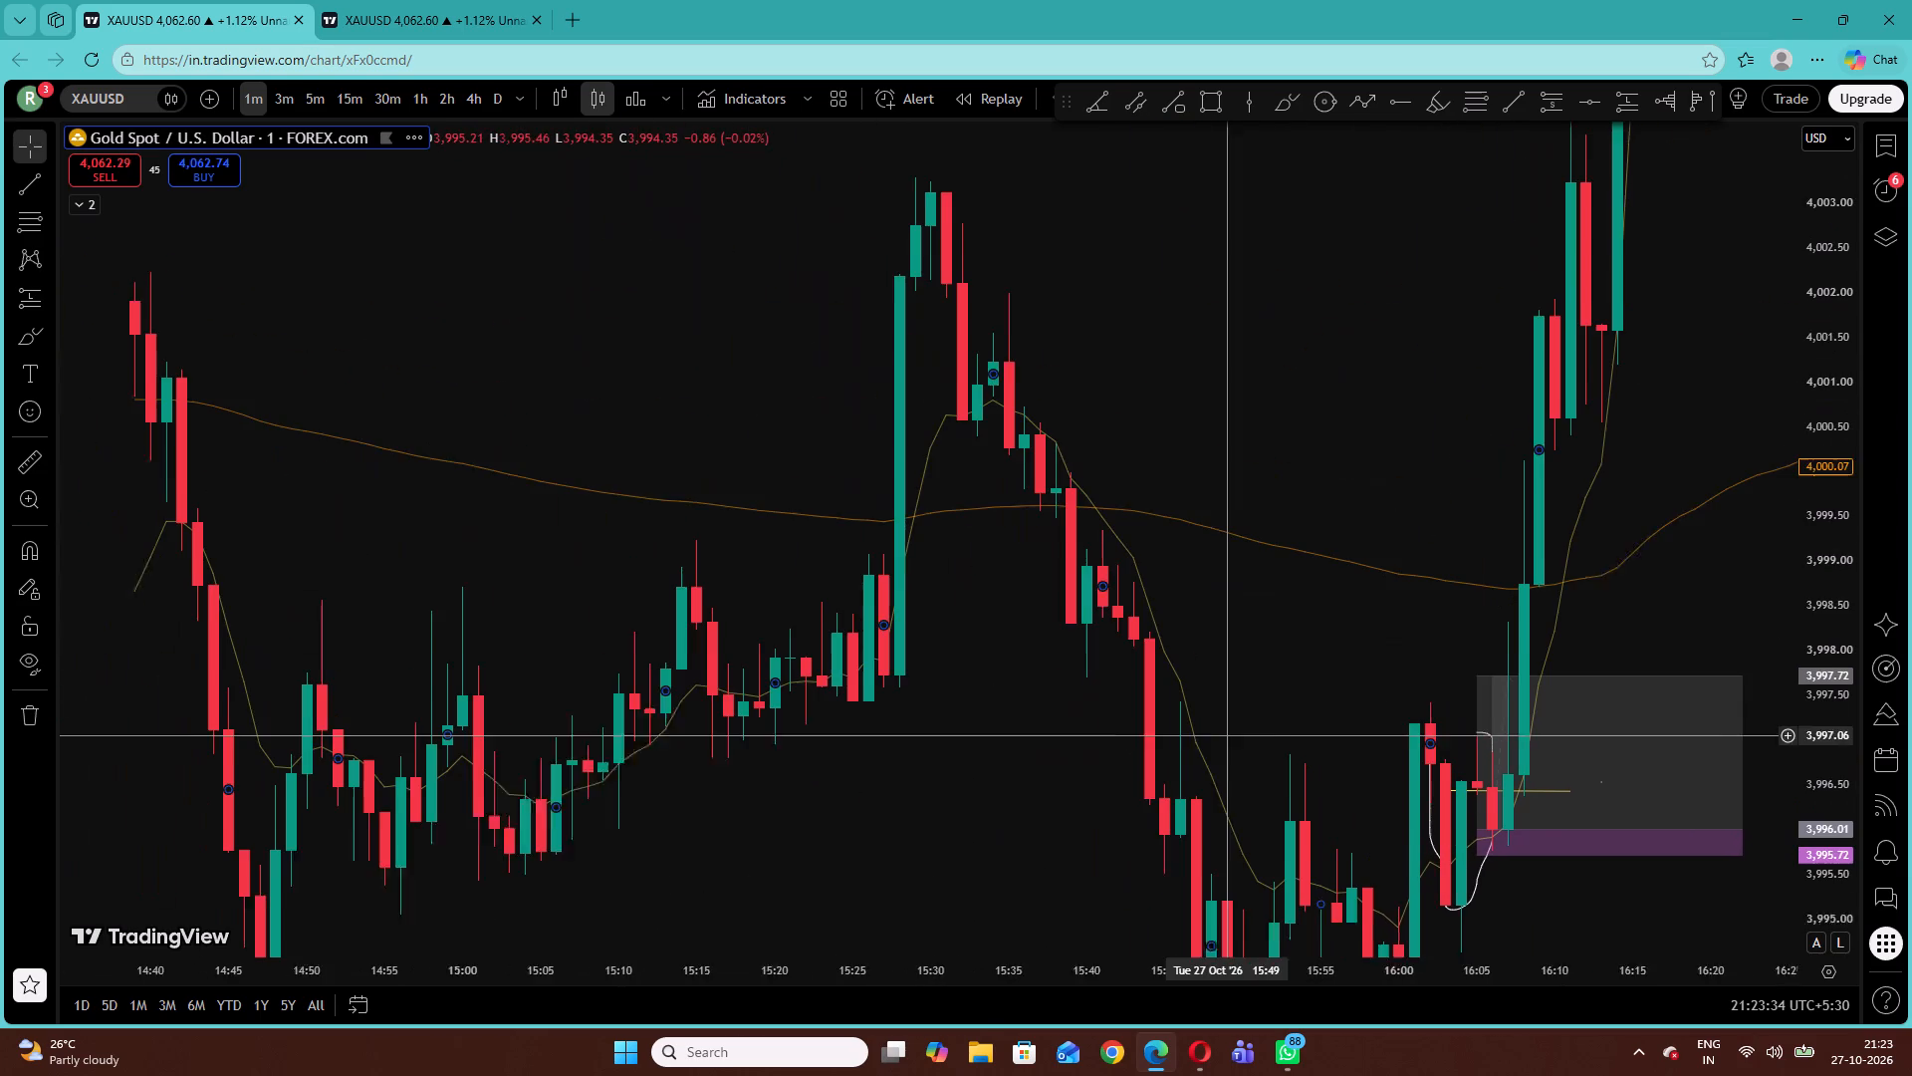
left_click_drag(1237, 751, 1240, 753)
left_click_drag(1074, 451, 1091, 431)
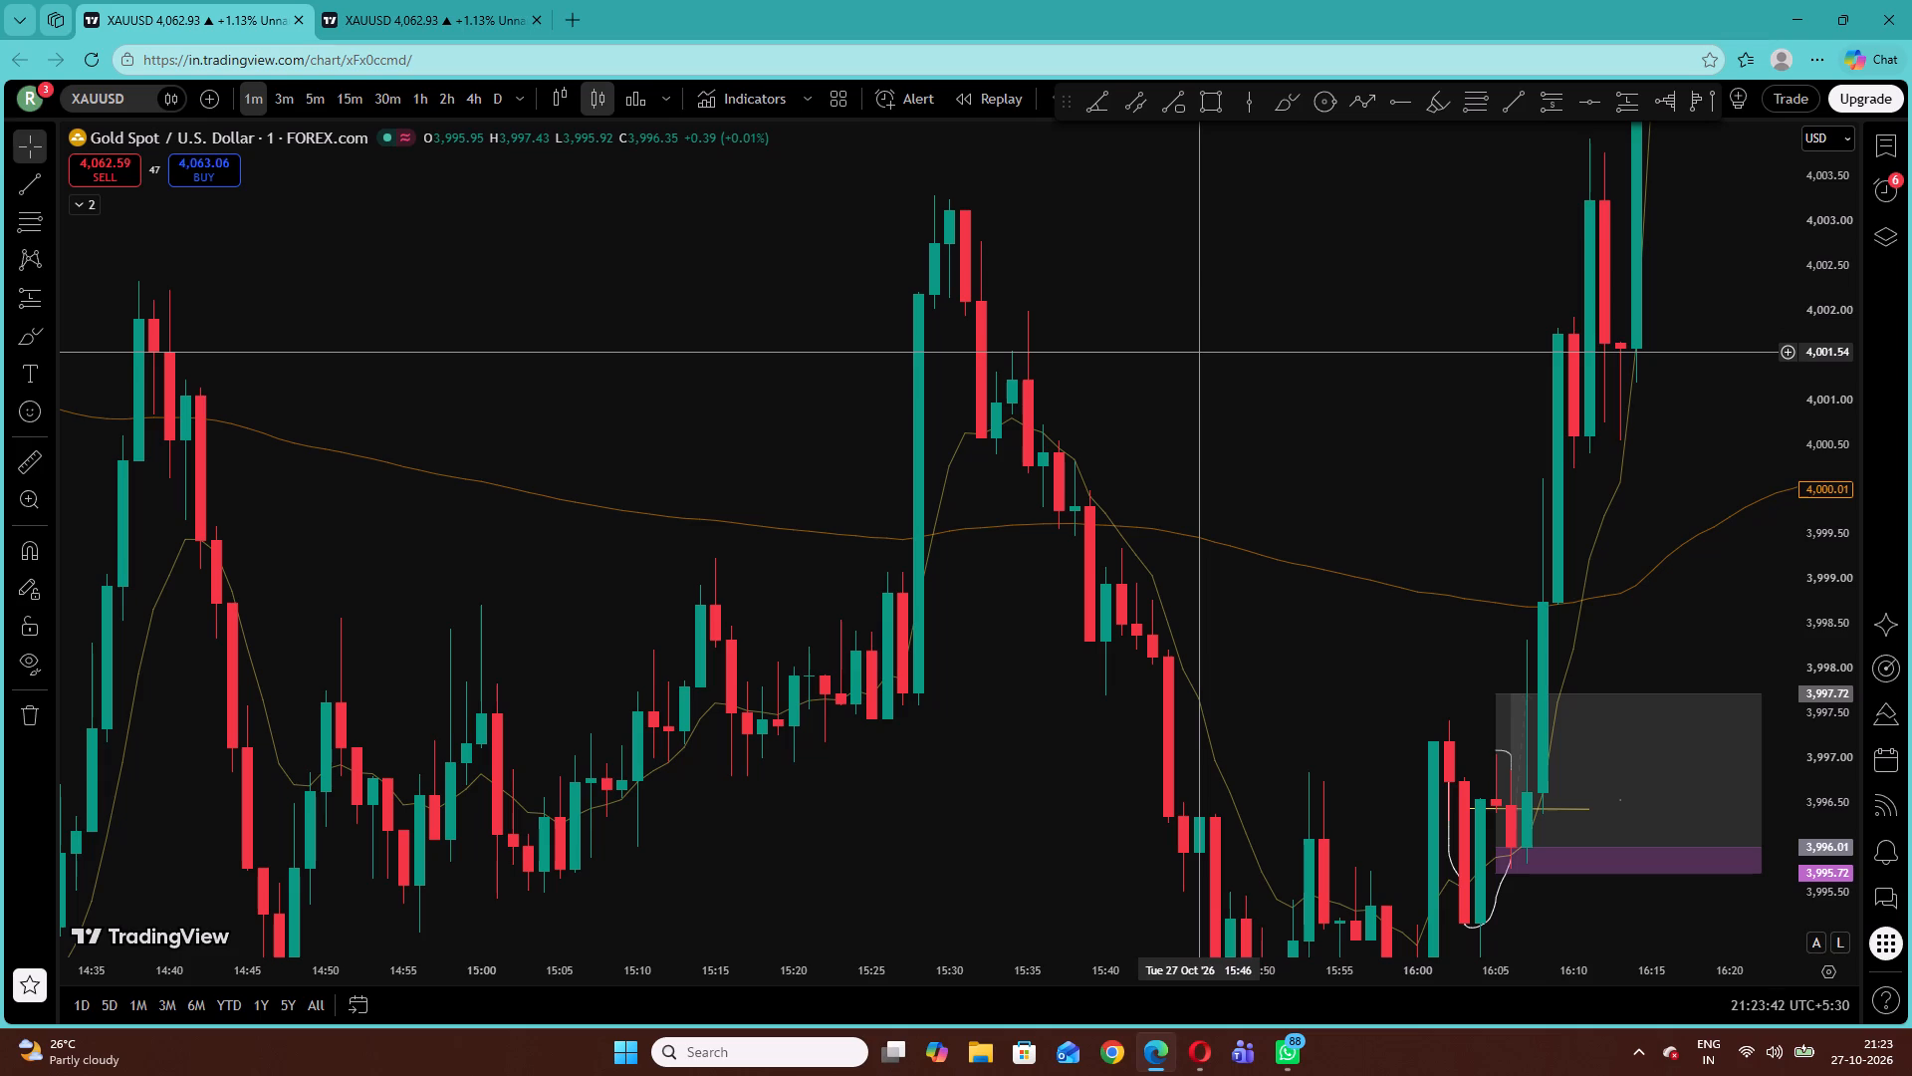
left_click_drag(1202, 360, 1192, 205)
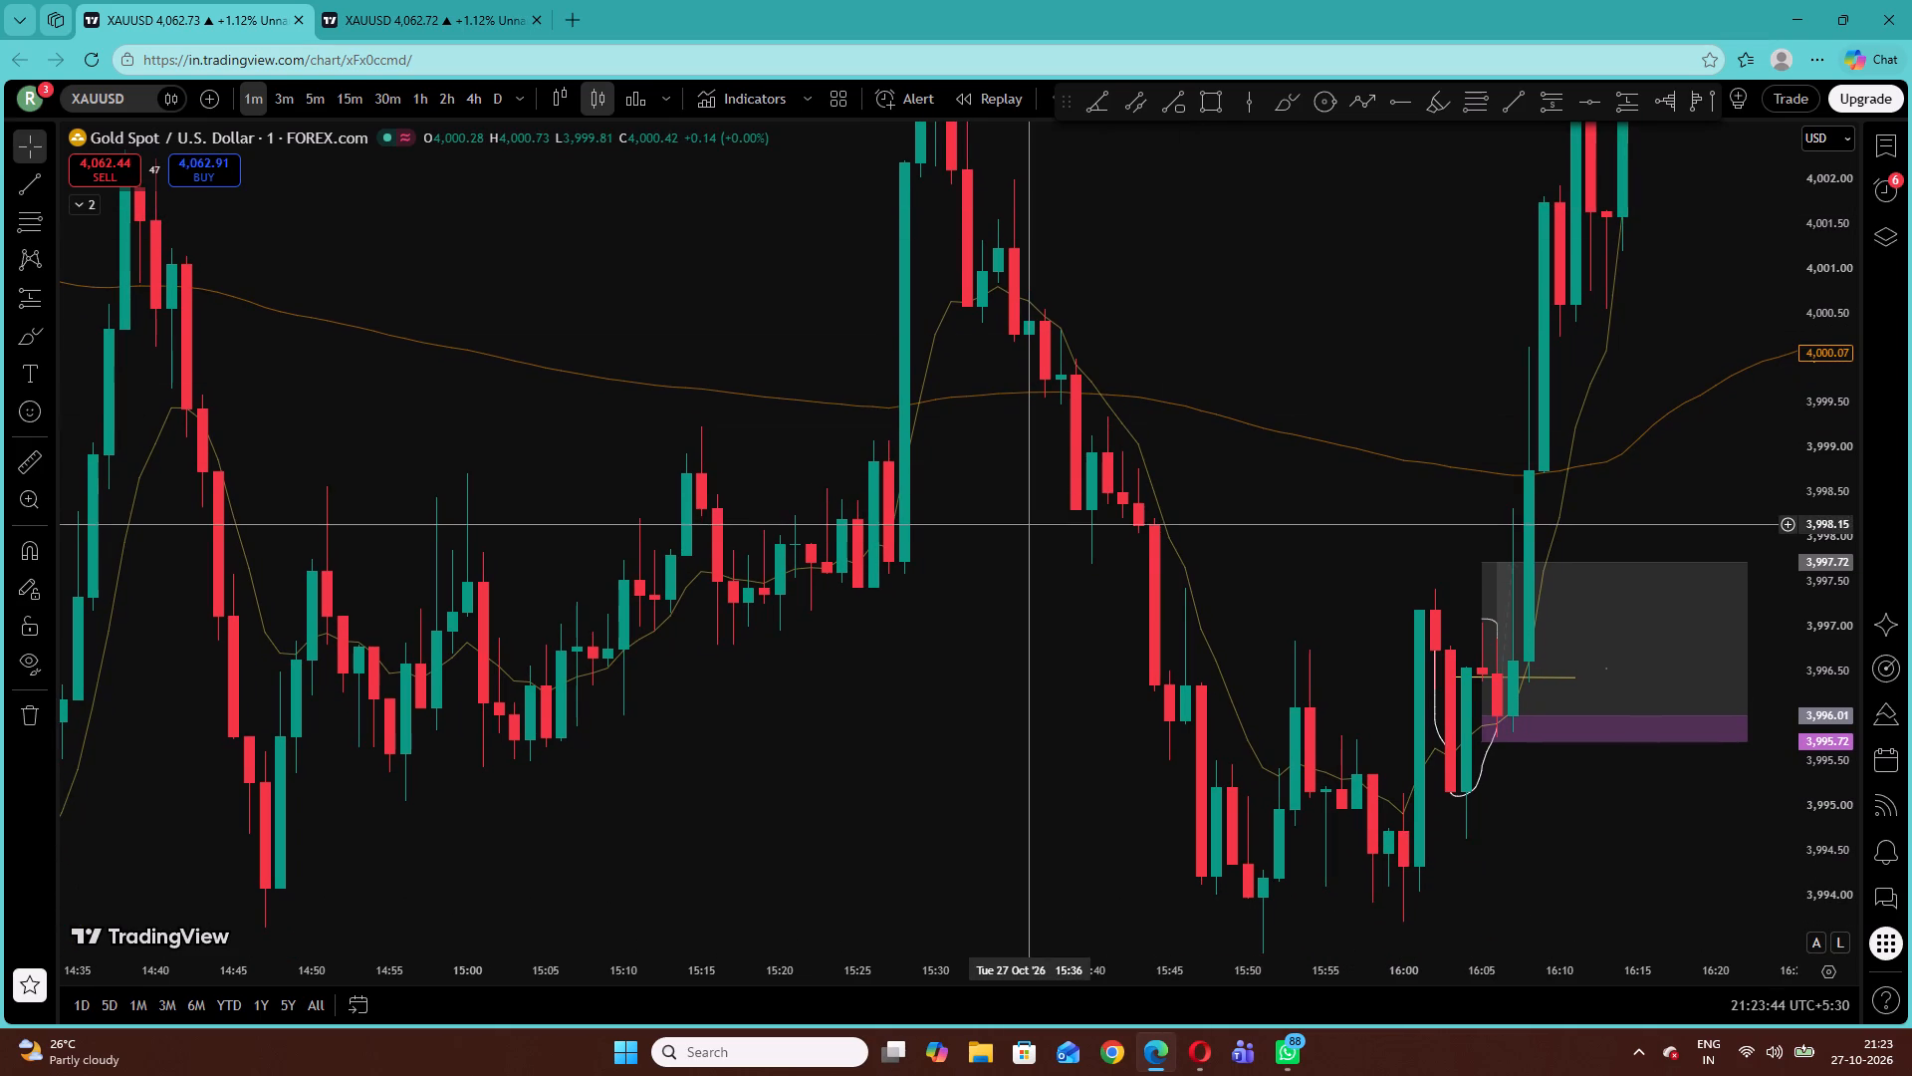
left_click_drag(1023, 527, 1026, 526)
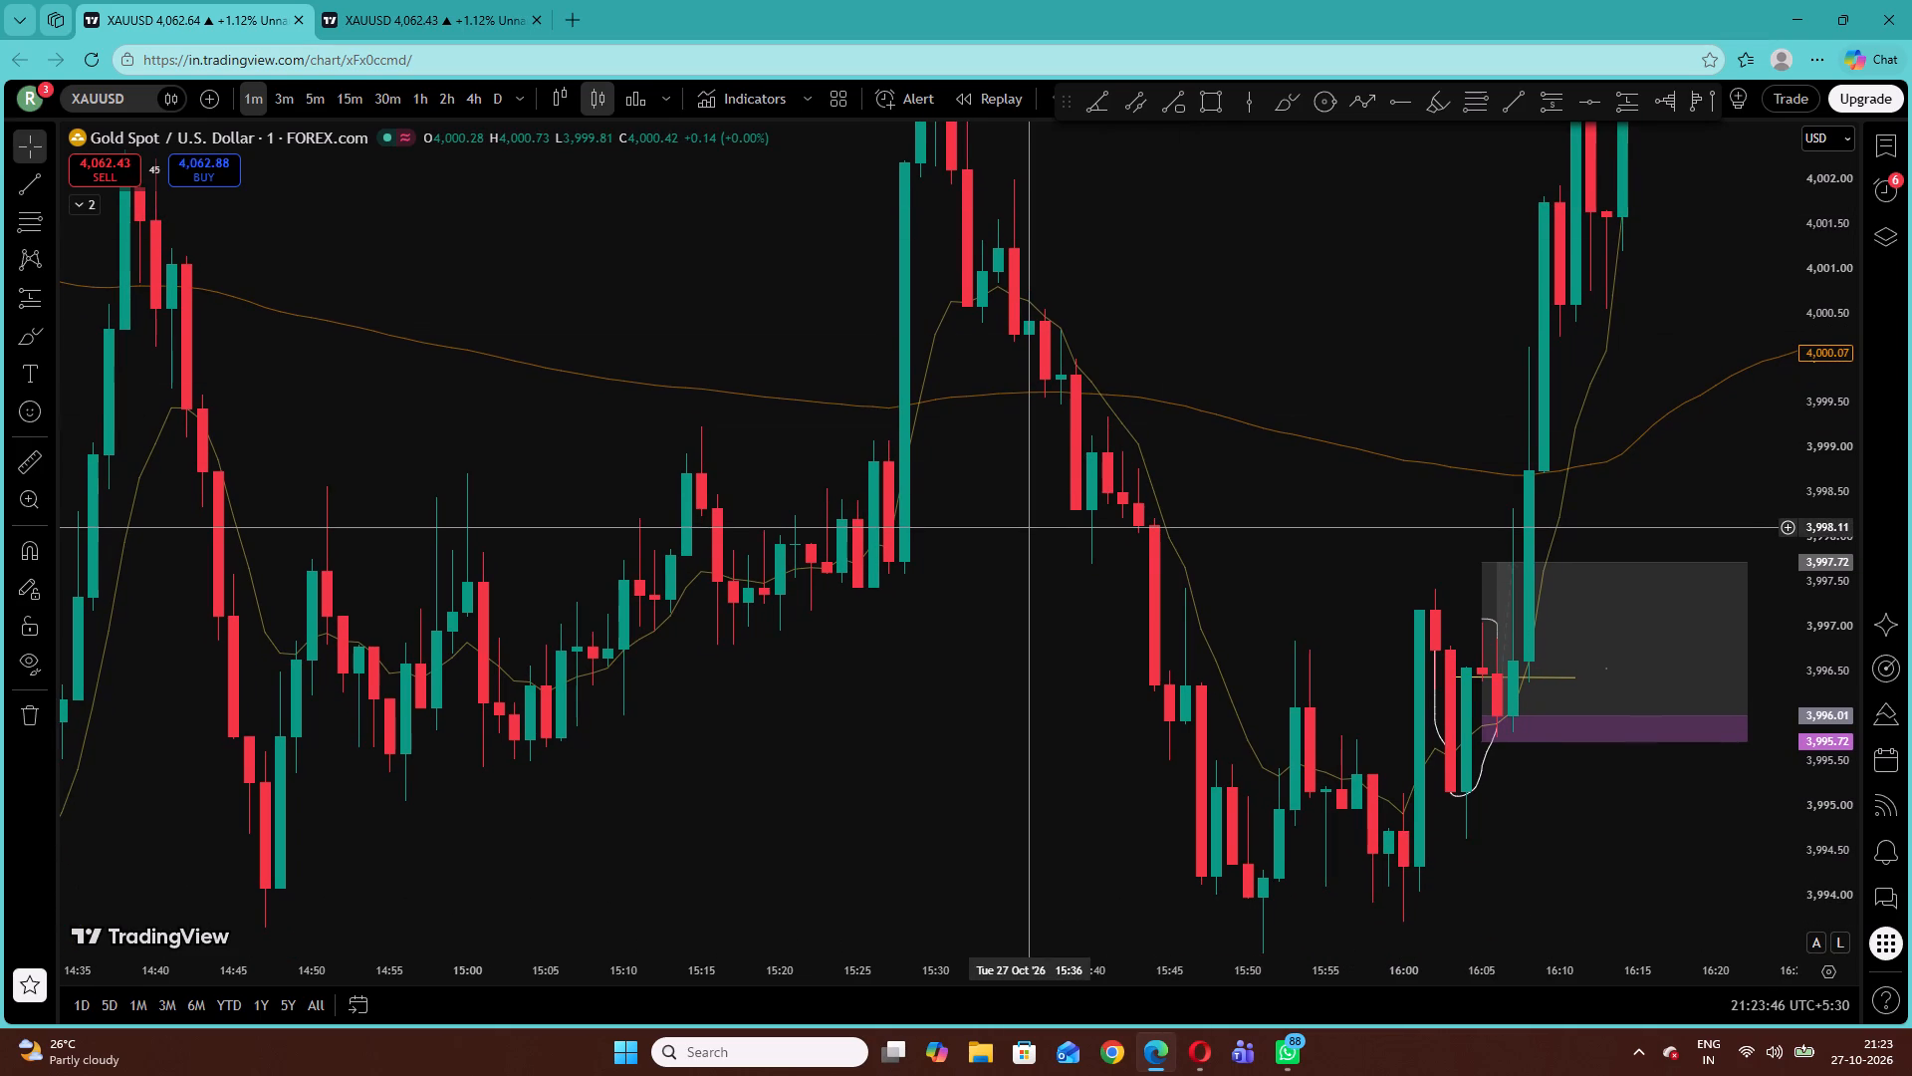
left_click_drag(1026, 526, 1484, 510)
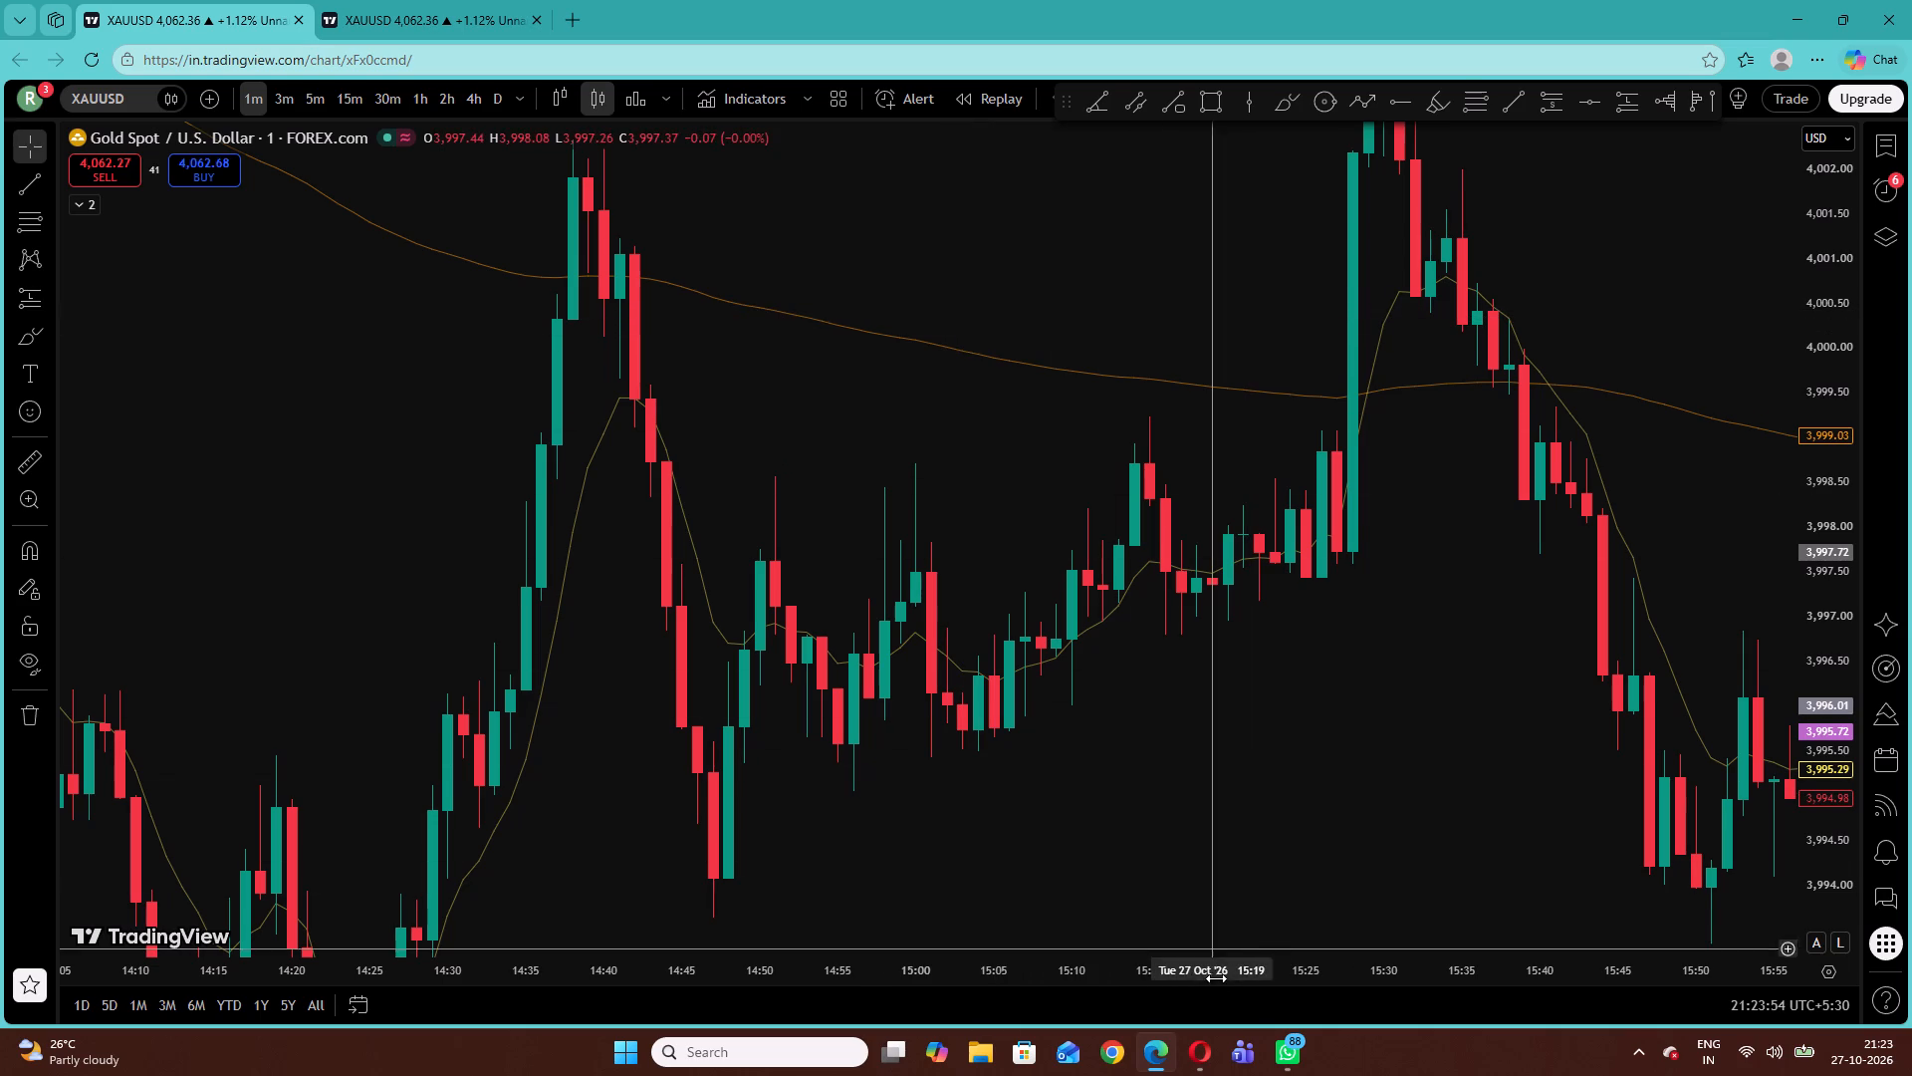
Switch to the Opera browser.
left_click(1200, 1039)
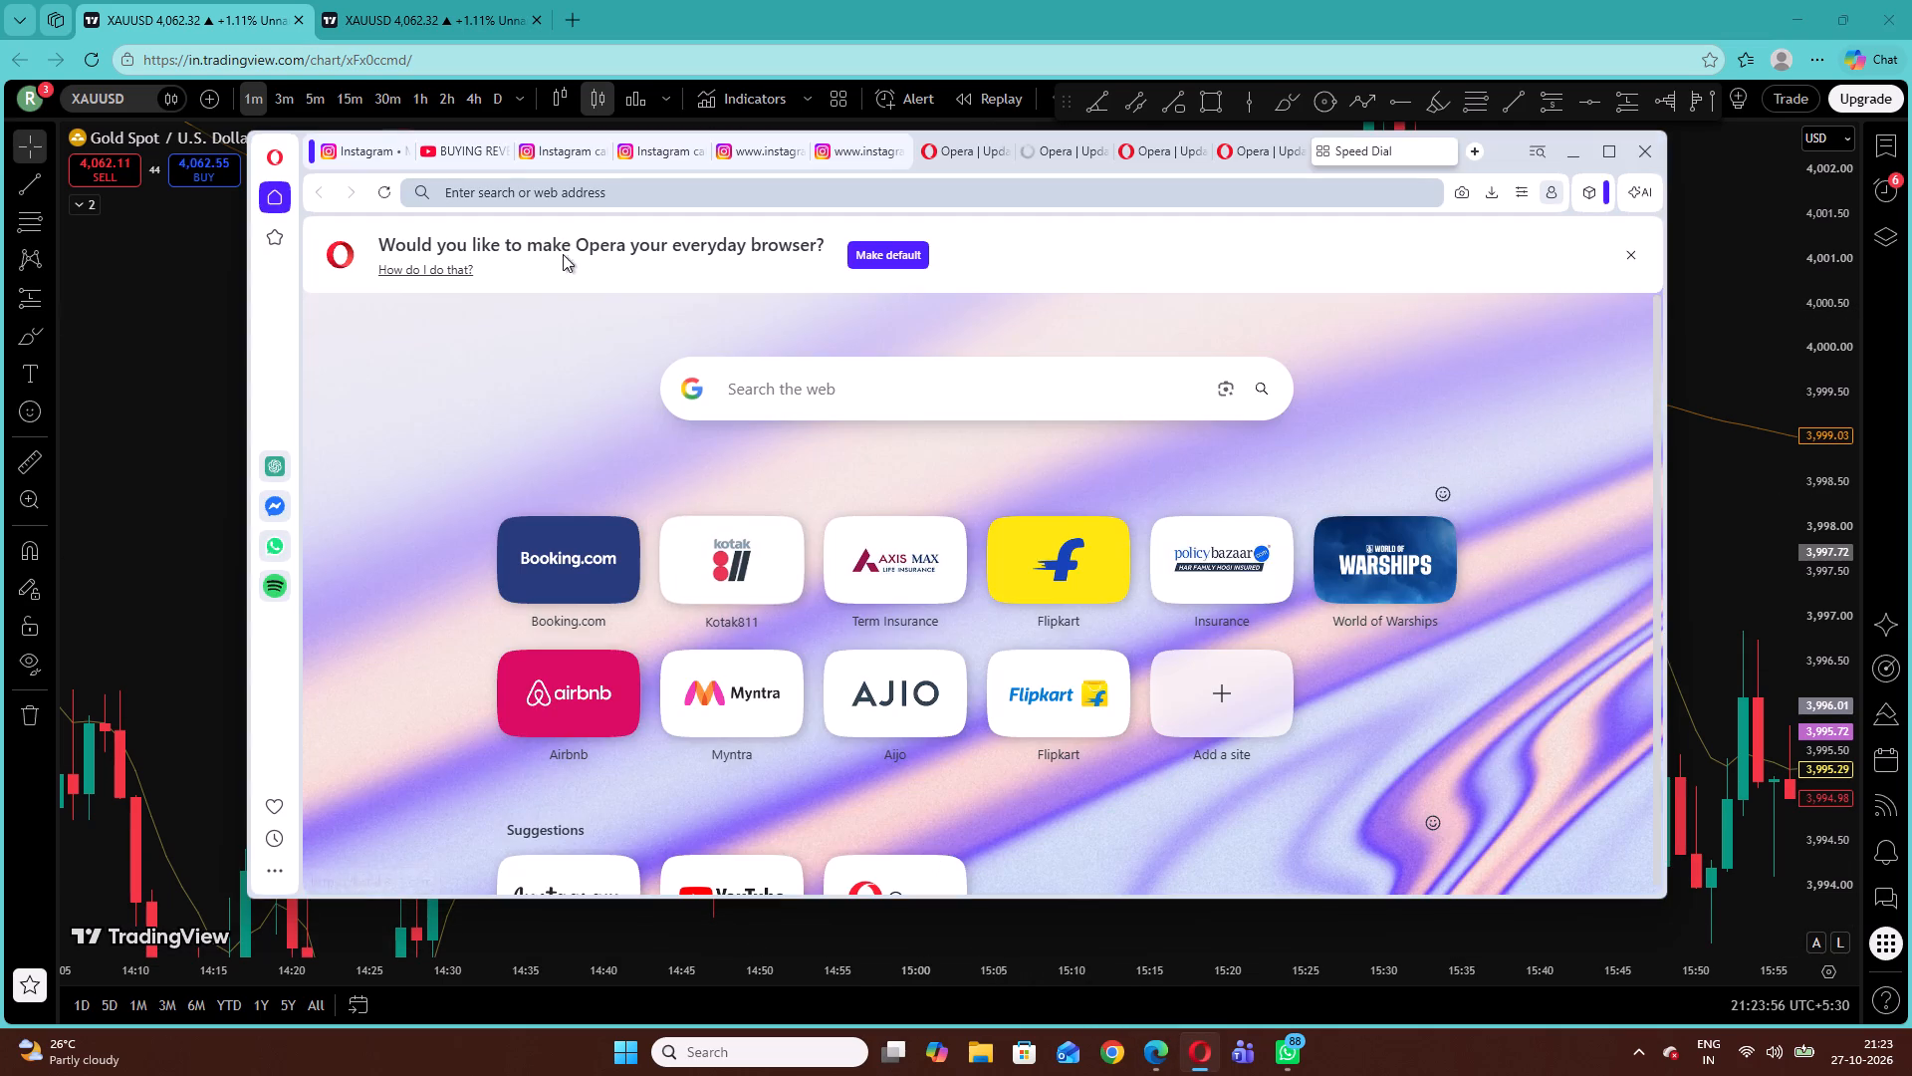
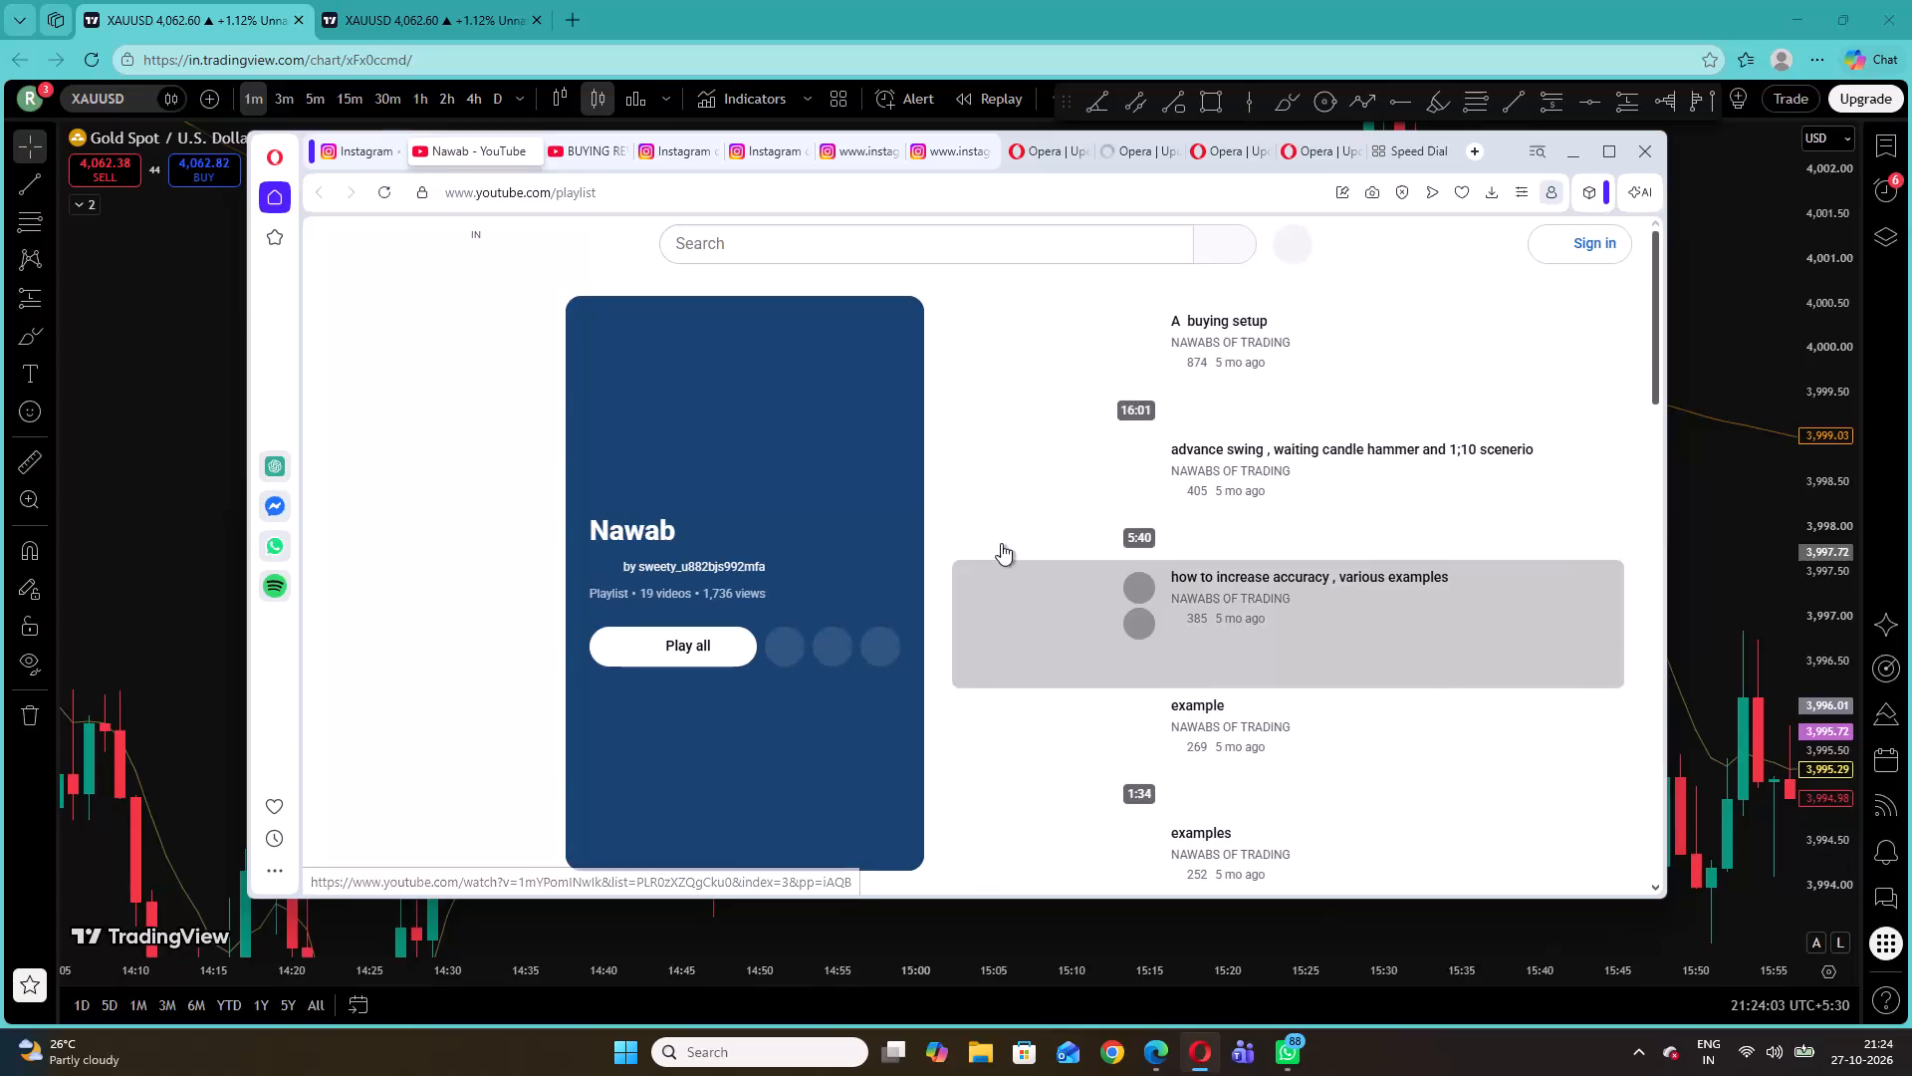
Find the BUYING REVERSAL video in the Nawab YouTube playlist and open it.
scroll(1439, 658, "down", 1)
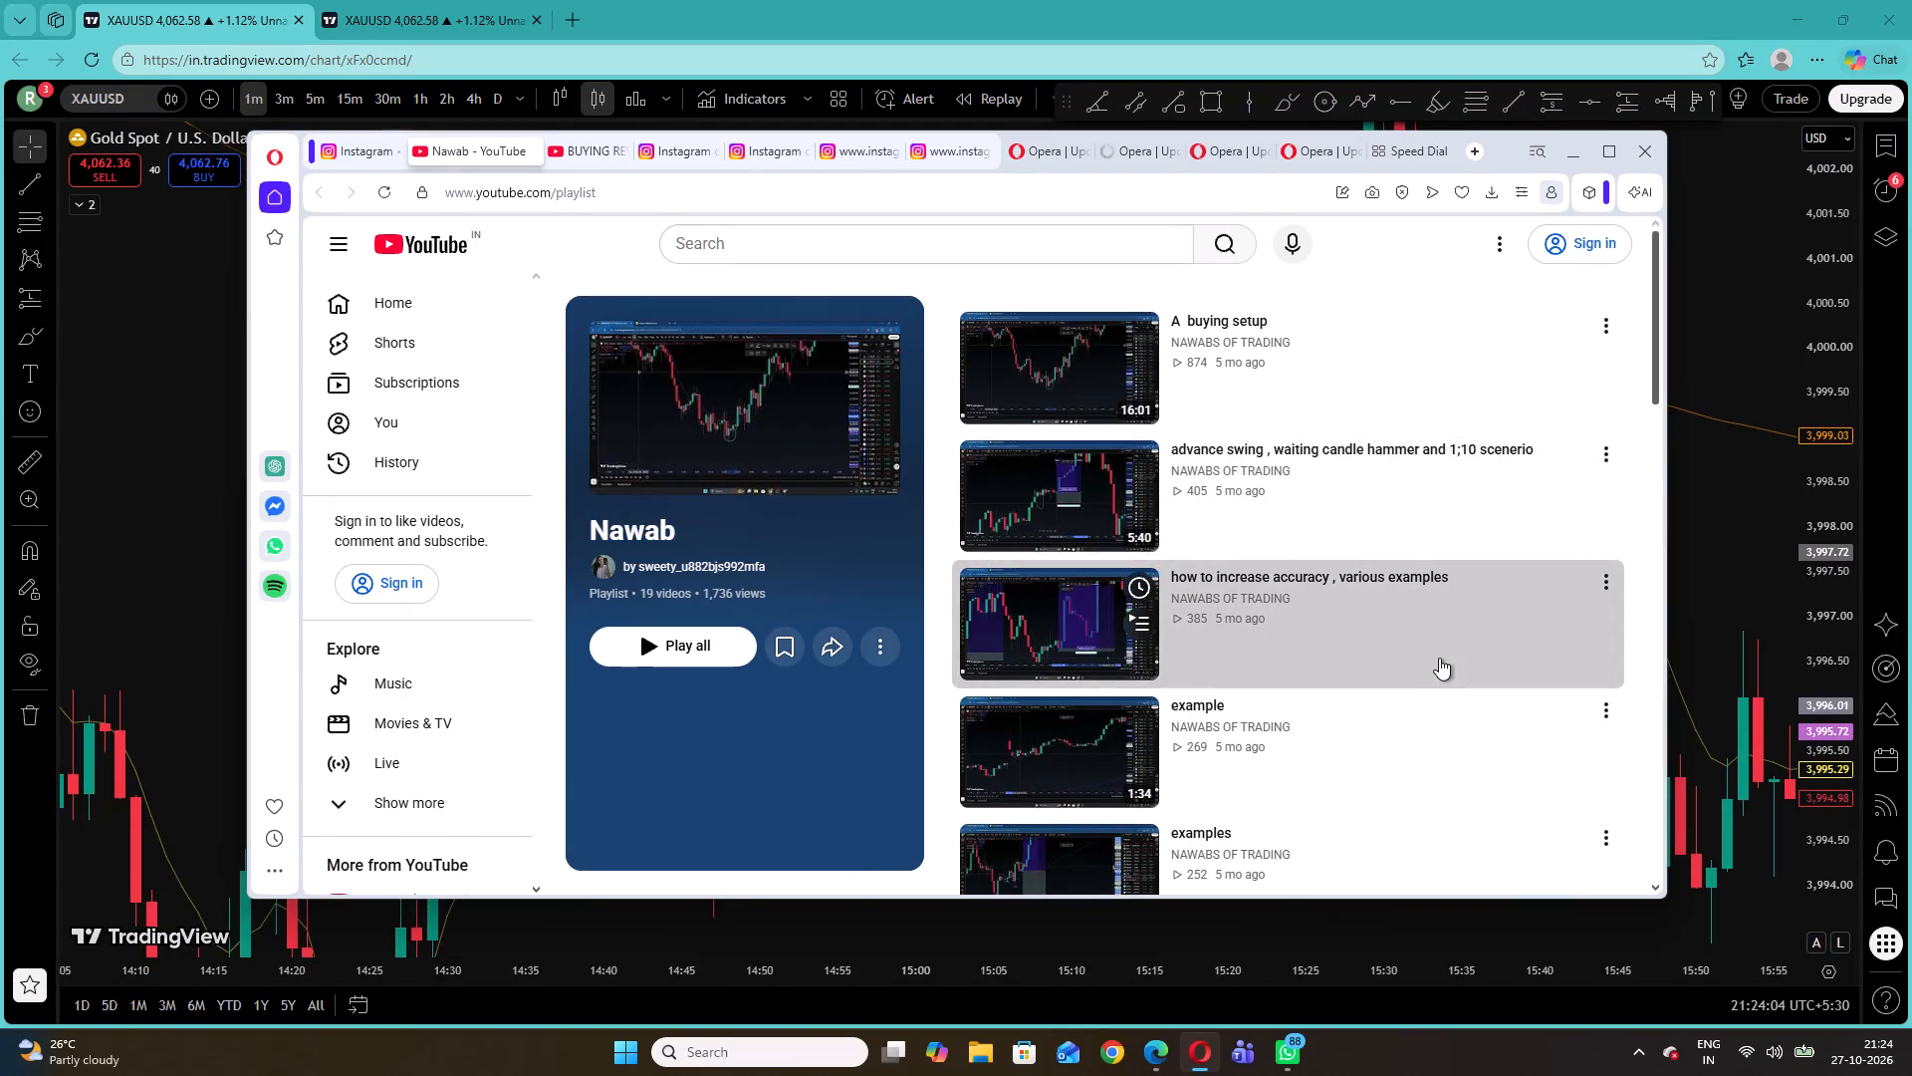
scroll(1439, 658, "down", 7)
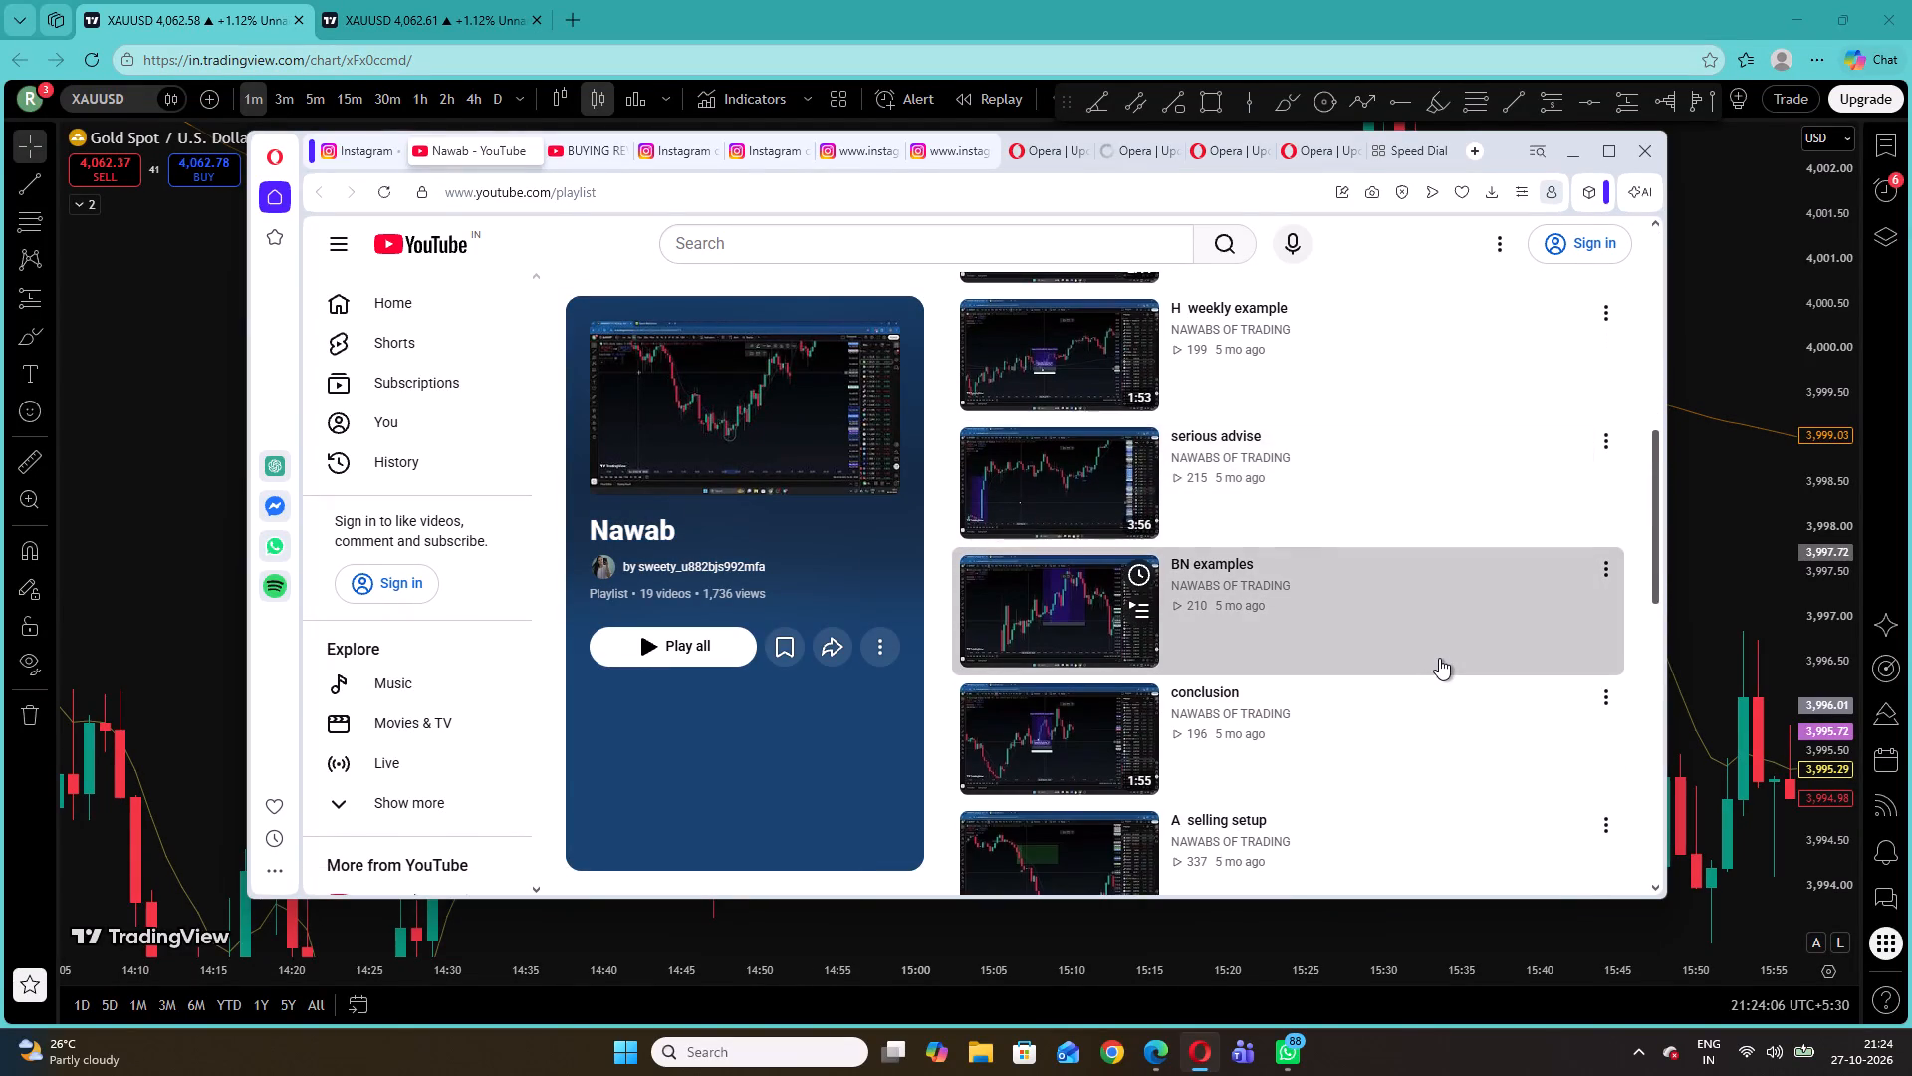
scroll(1439, 658, "down", 3)
scroll(1617, 660, "down", 1)
scroll(1401, 614, "down", 4)
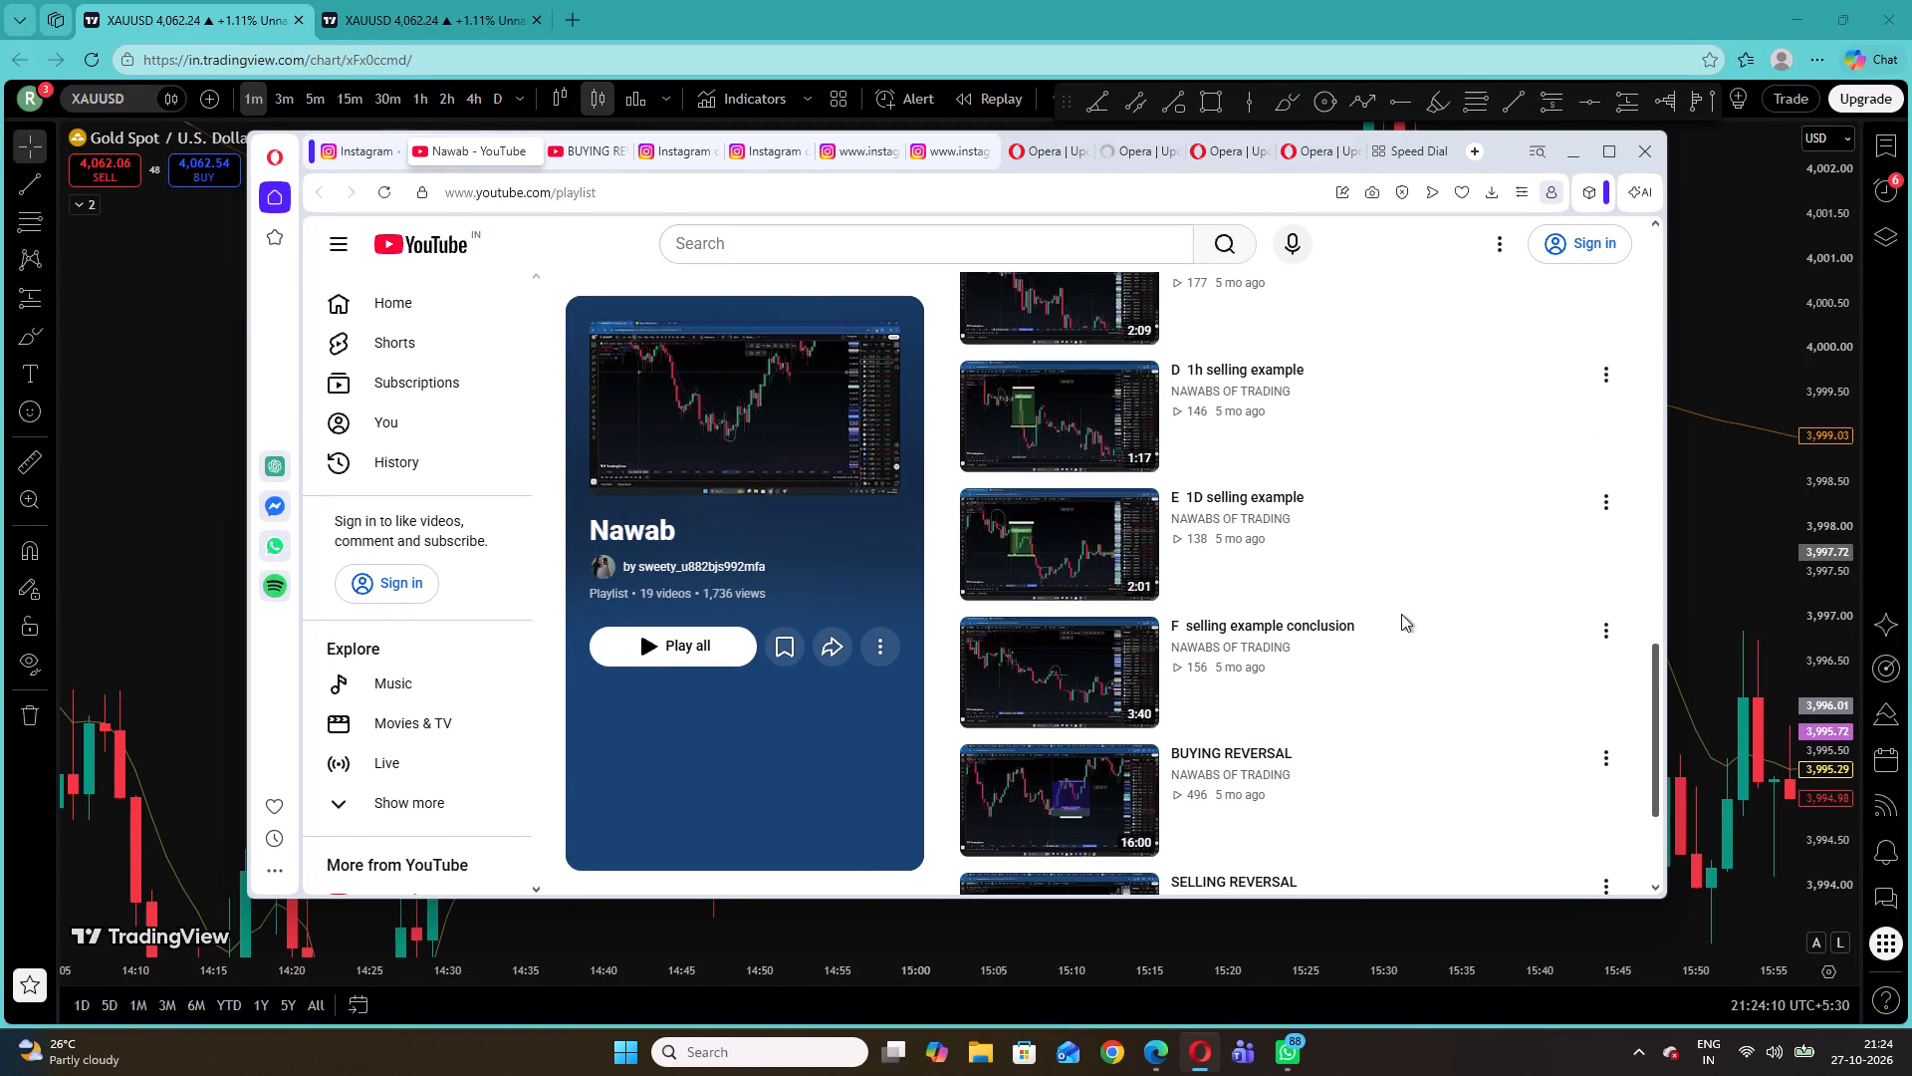
scroll(1401, 614, "down", 2)
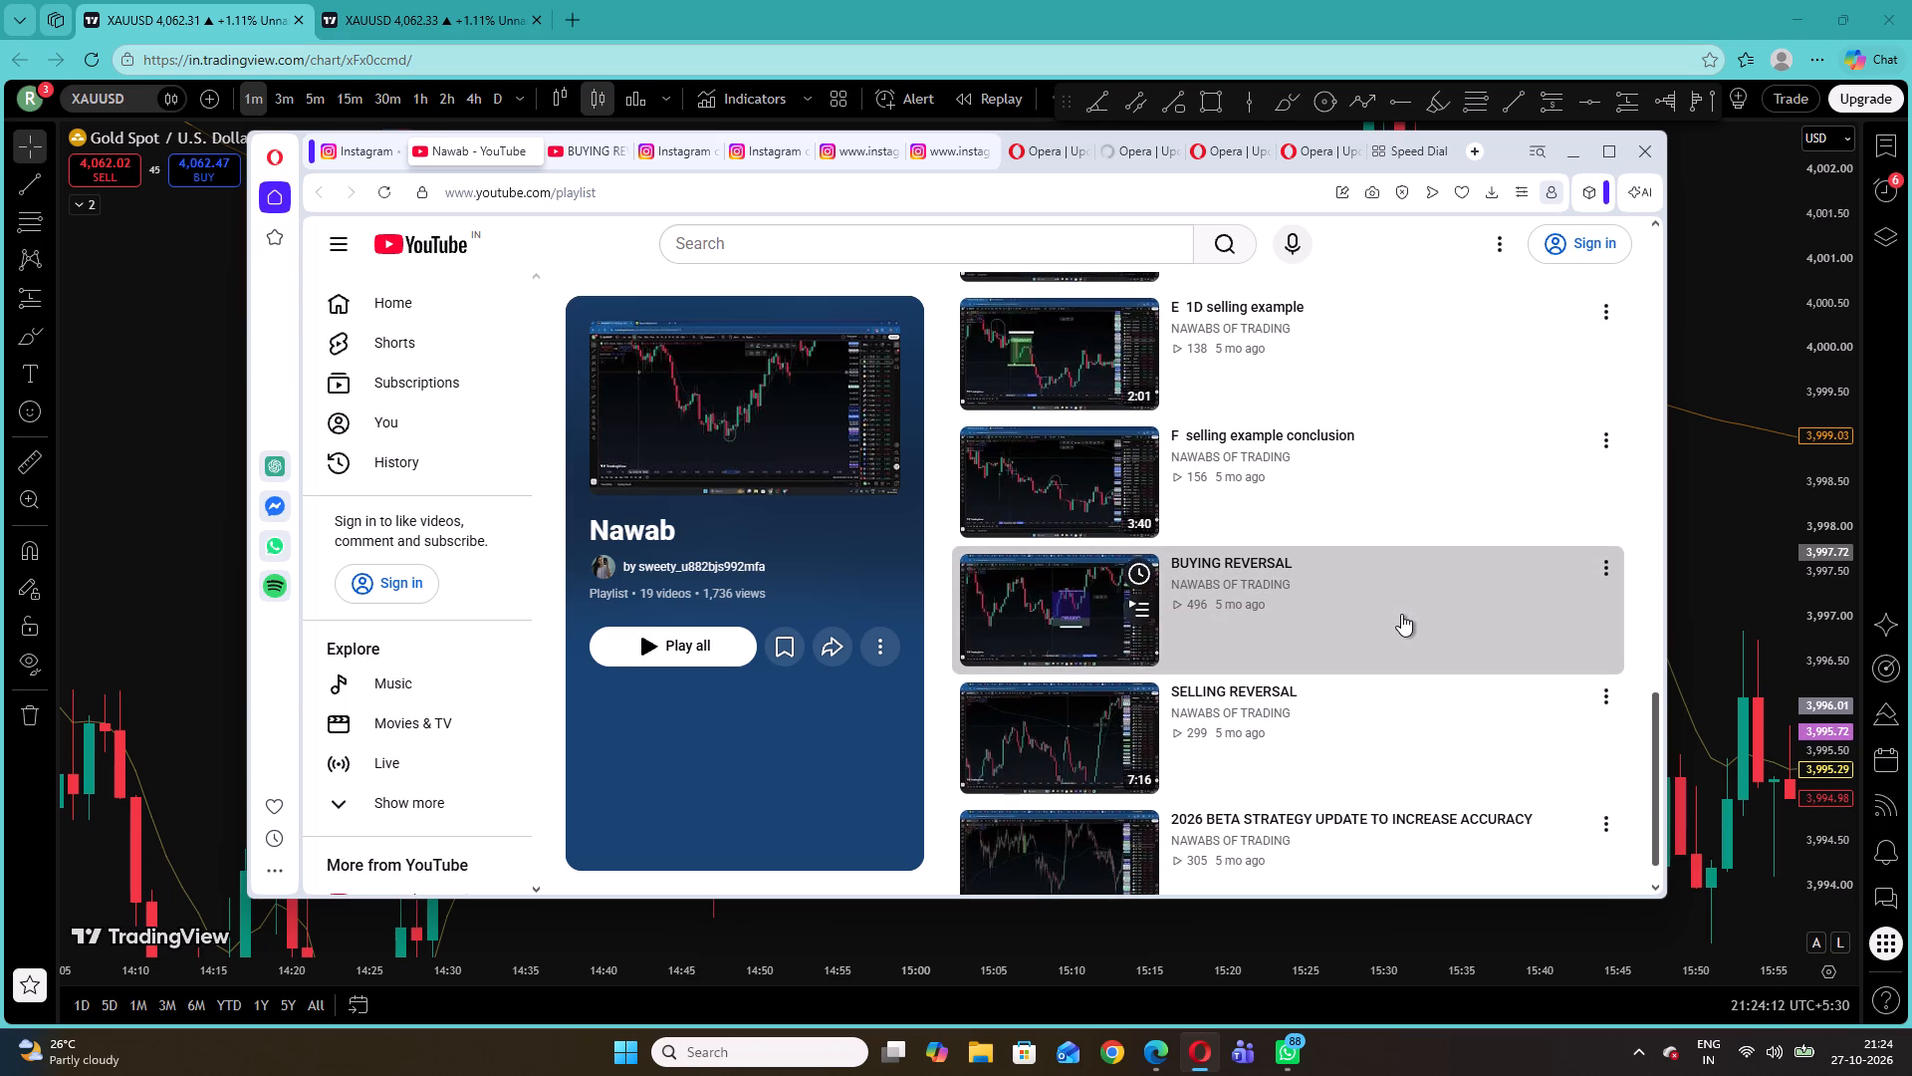
left_click(1058, 607)
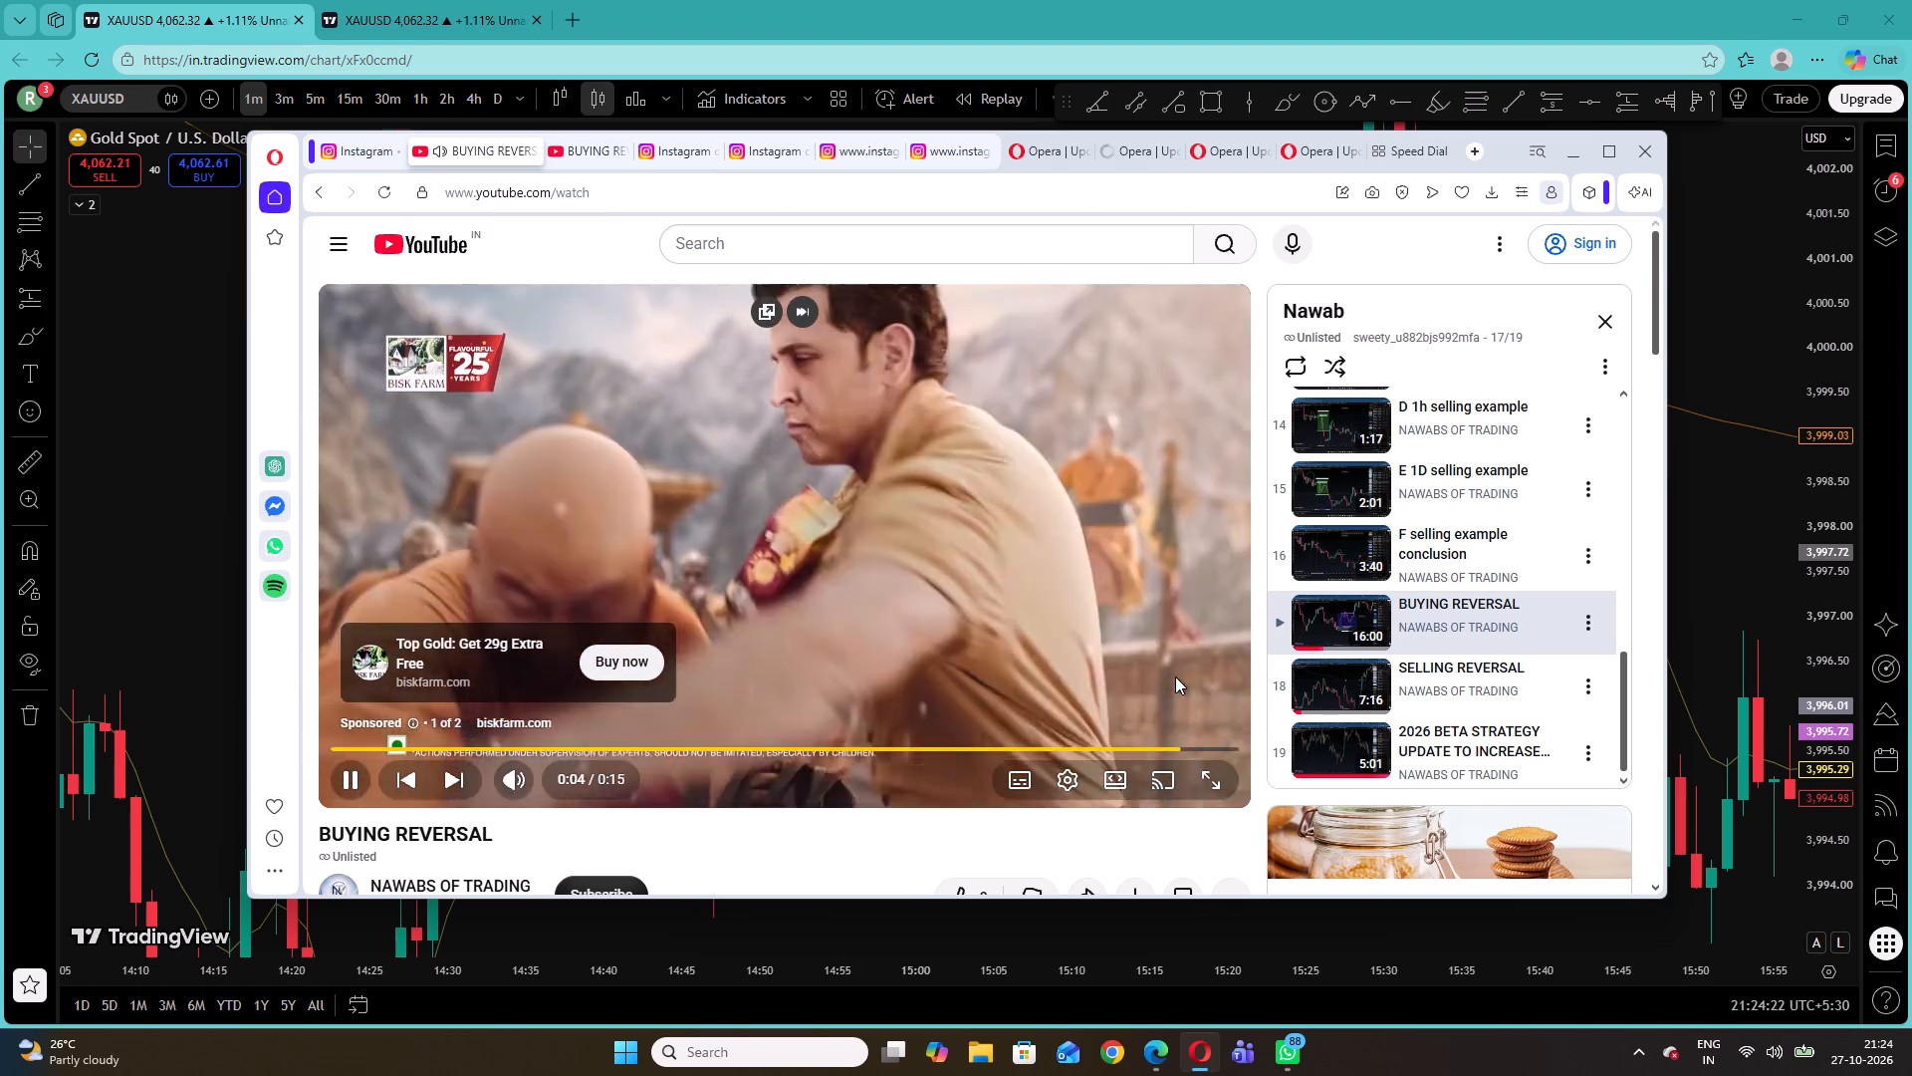
Skip the advert, watch the opening of the BUYING REVERSAL video and pause it at 0:16.
left_click(1191, 715)
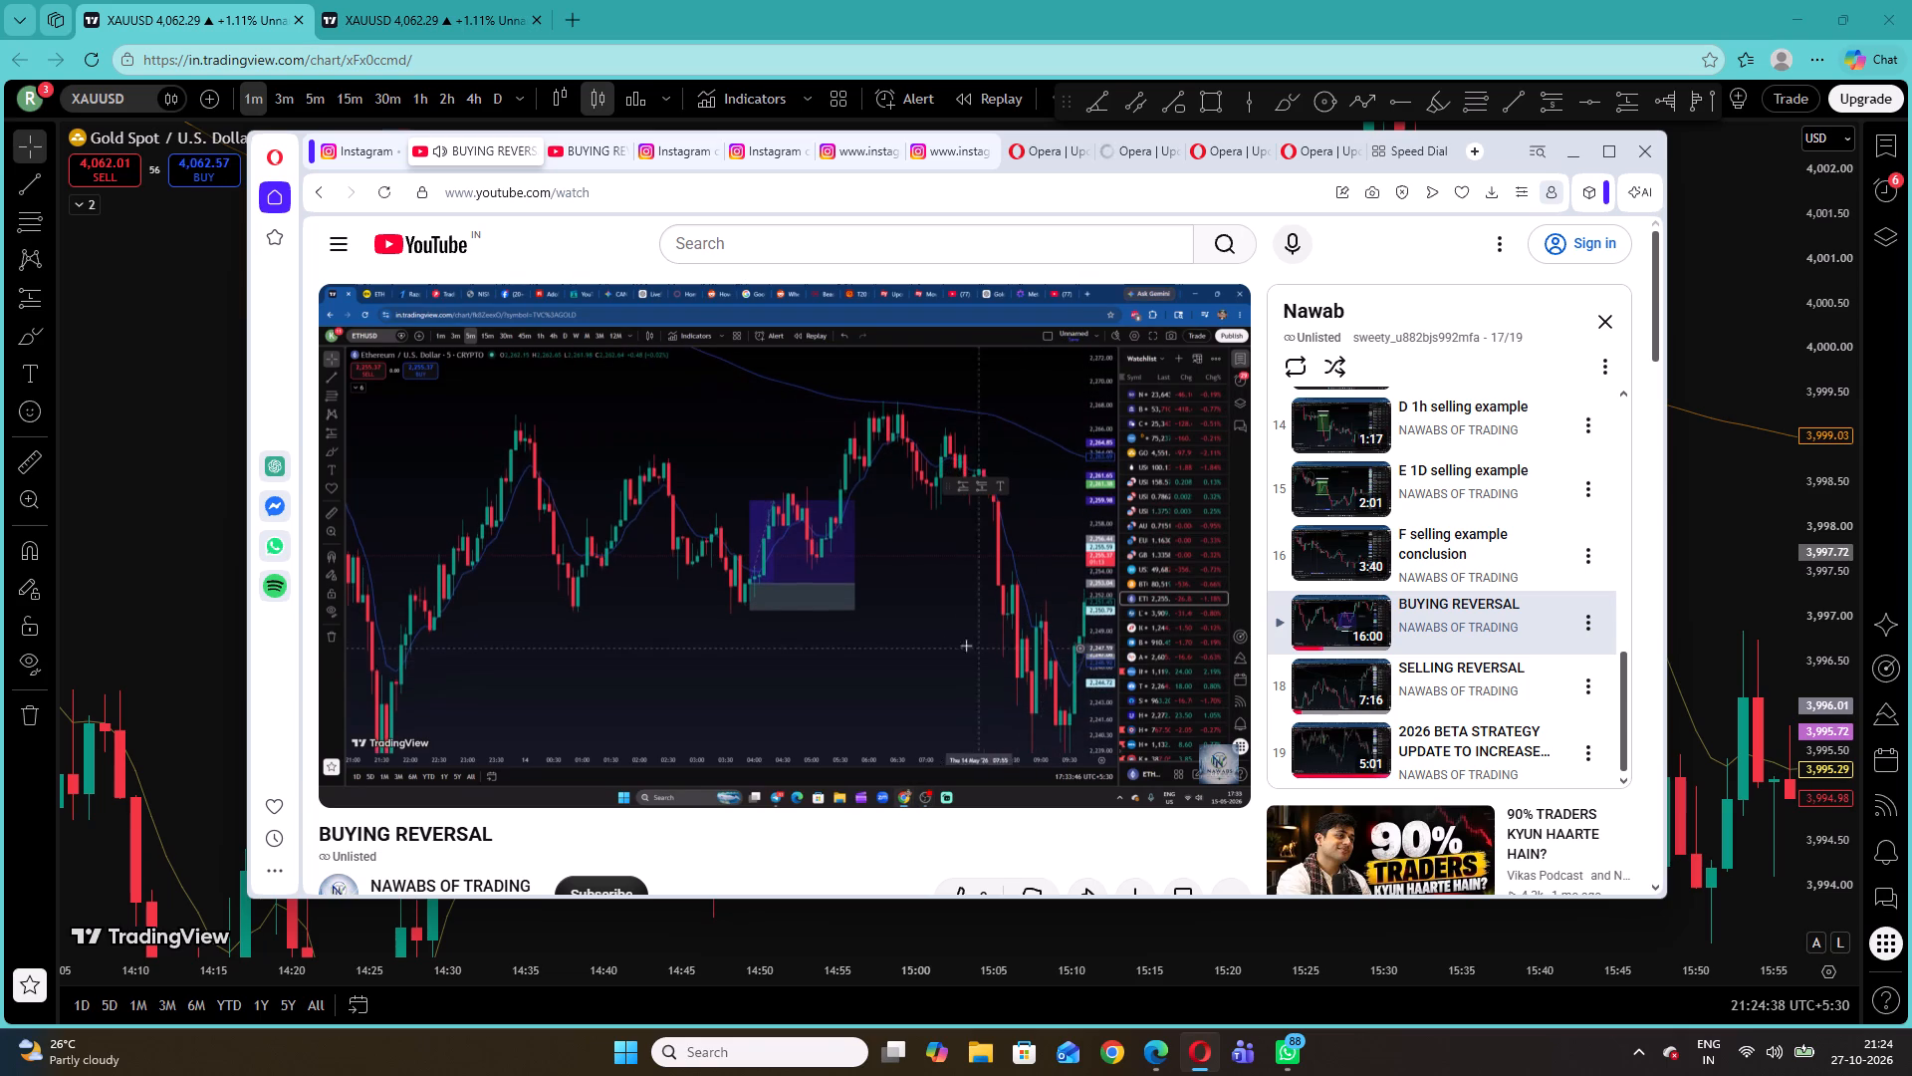
left_click(810, 697)
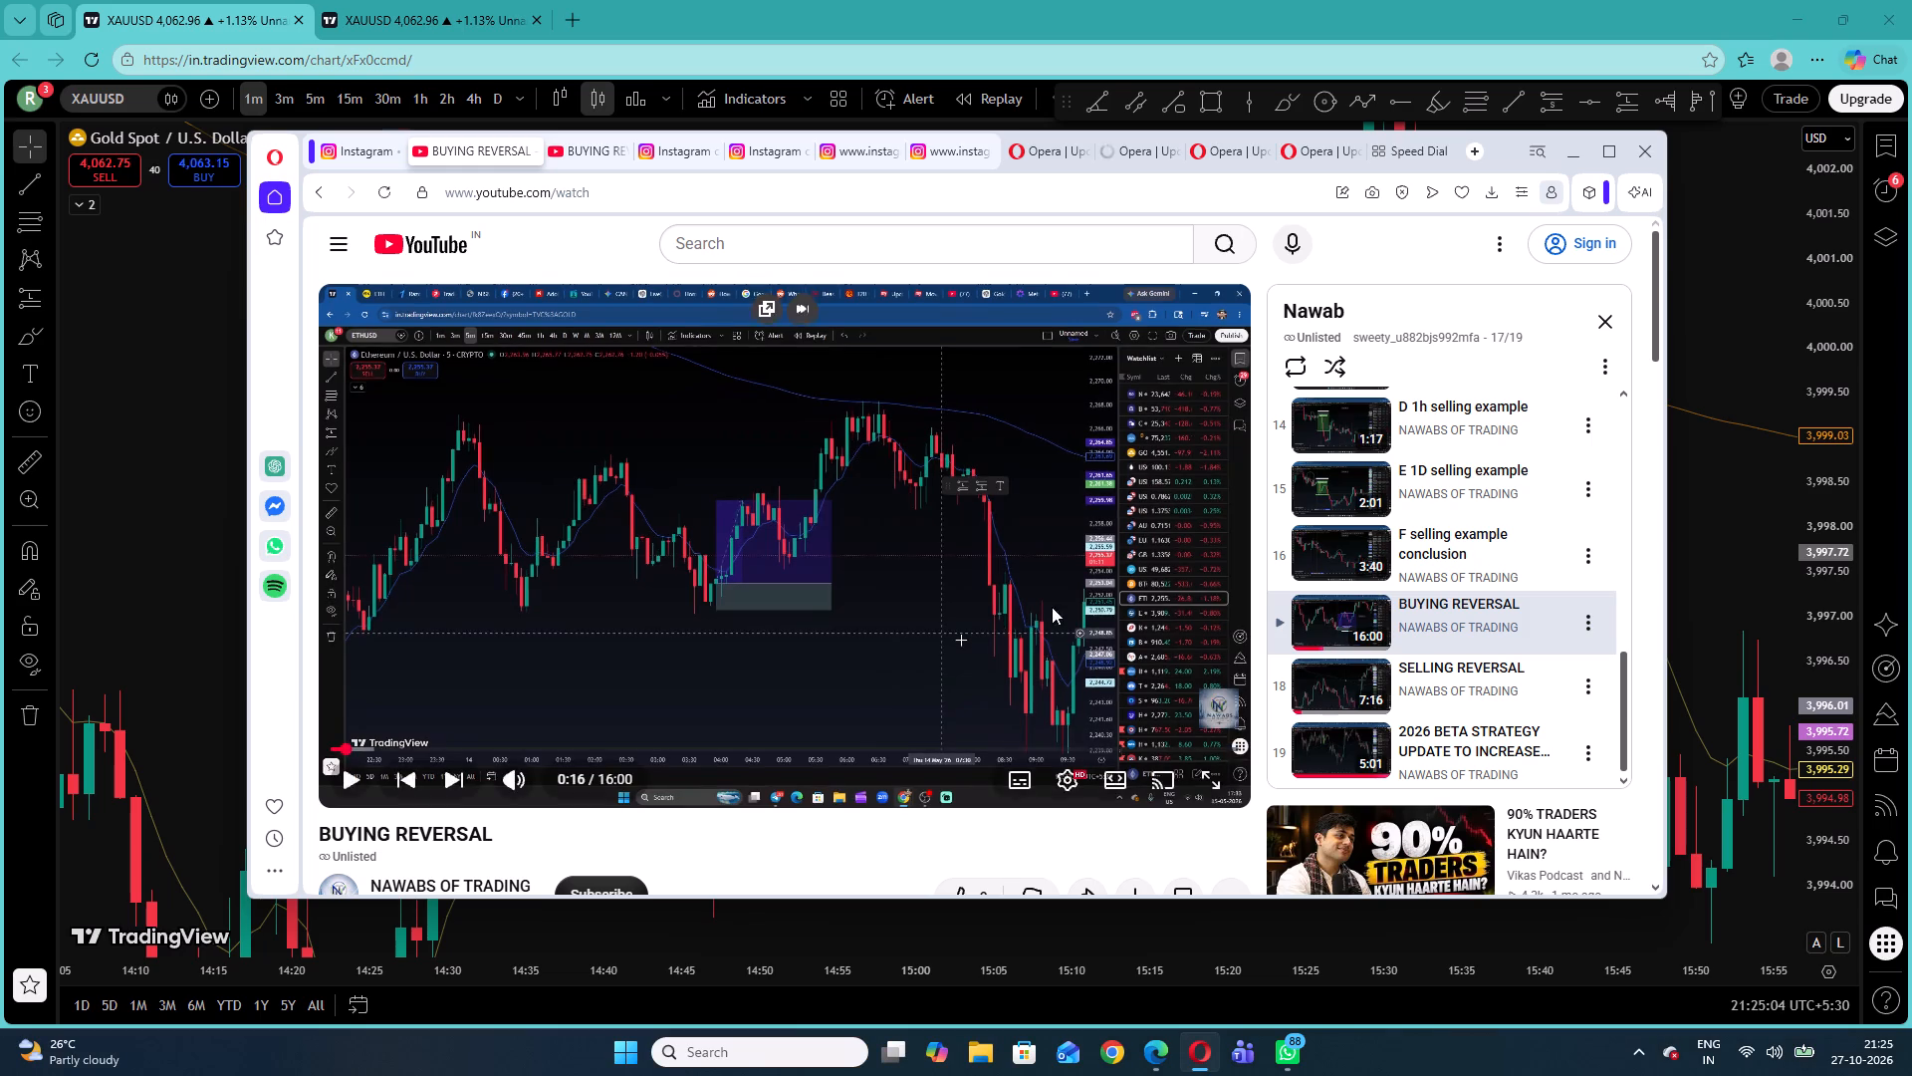
Switch back to the XAUUSD chart in Microsoft Edge.
left_click(1572, 154)
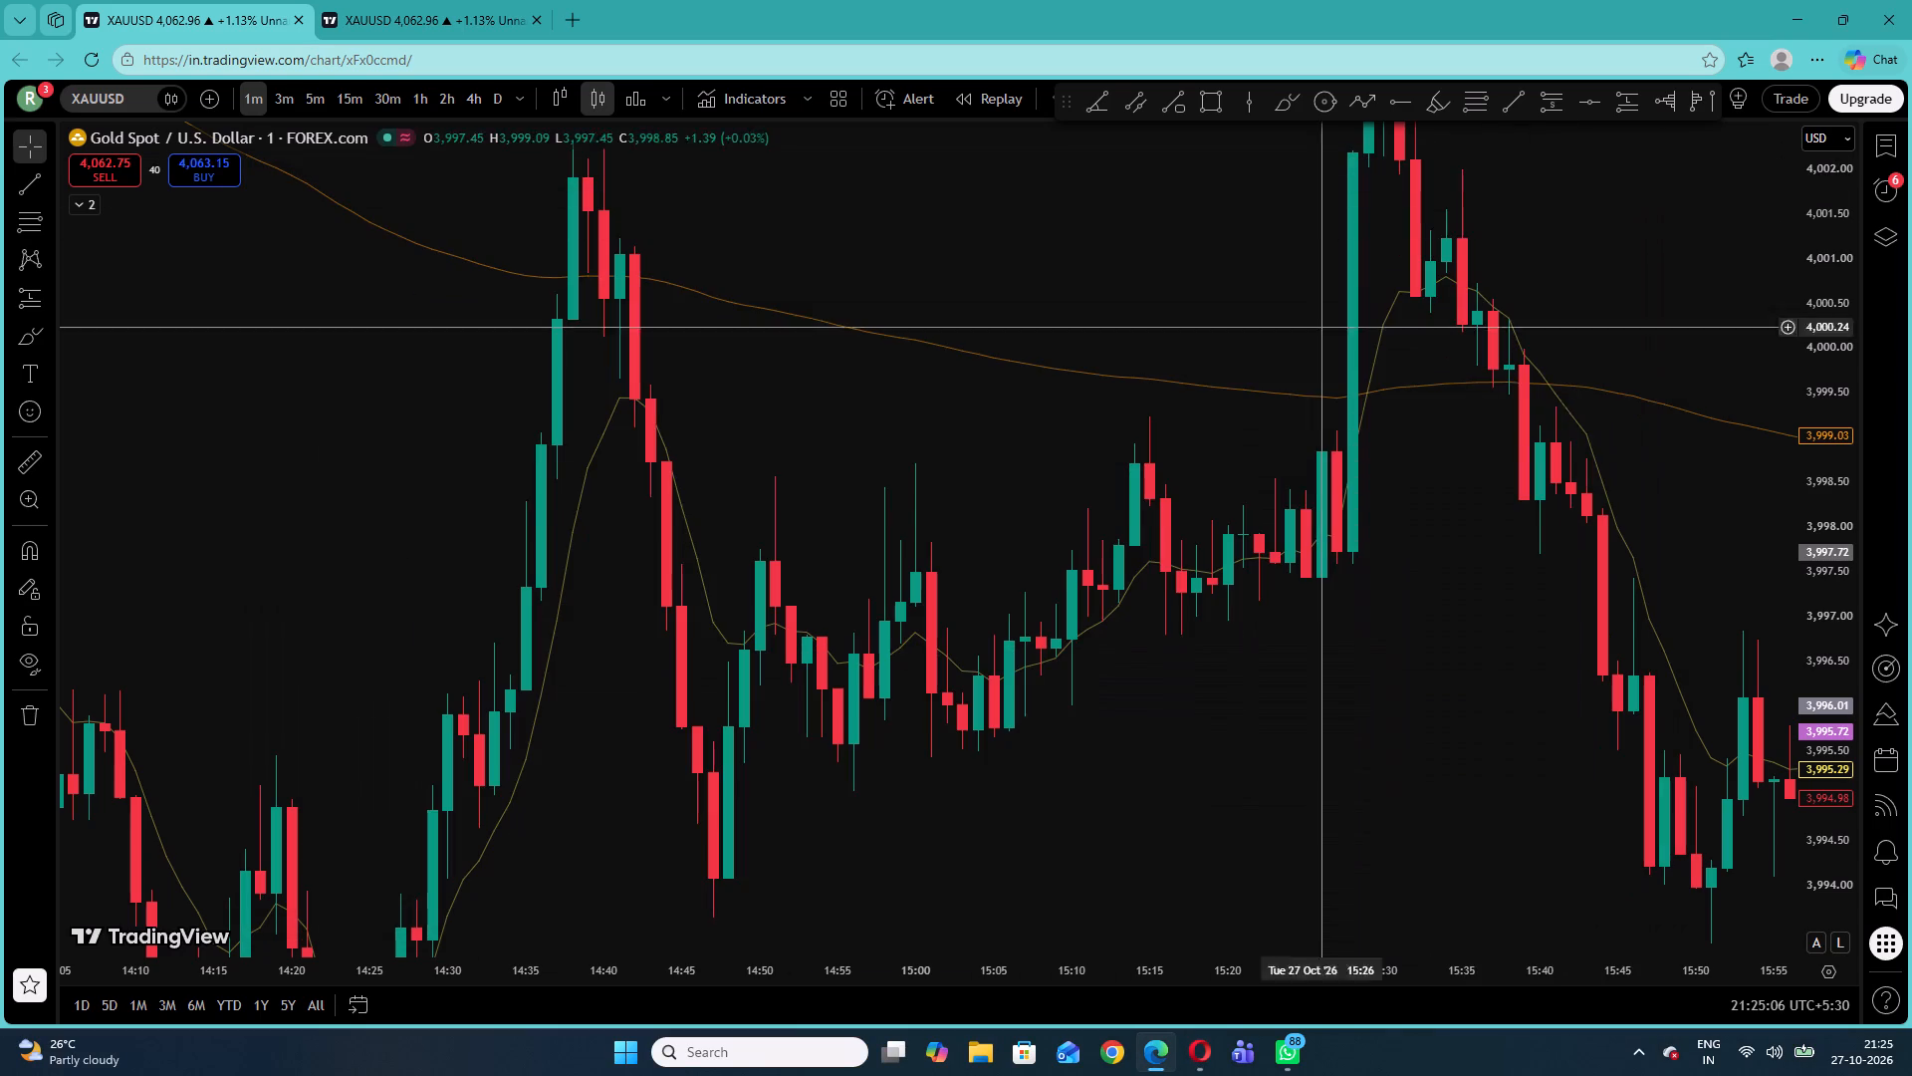
Shorten the most recent long position, with entry 4,060.83, so that it ends at the 21:20 candle.
right_click(890, 300)
left_click(956, 307)
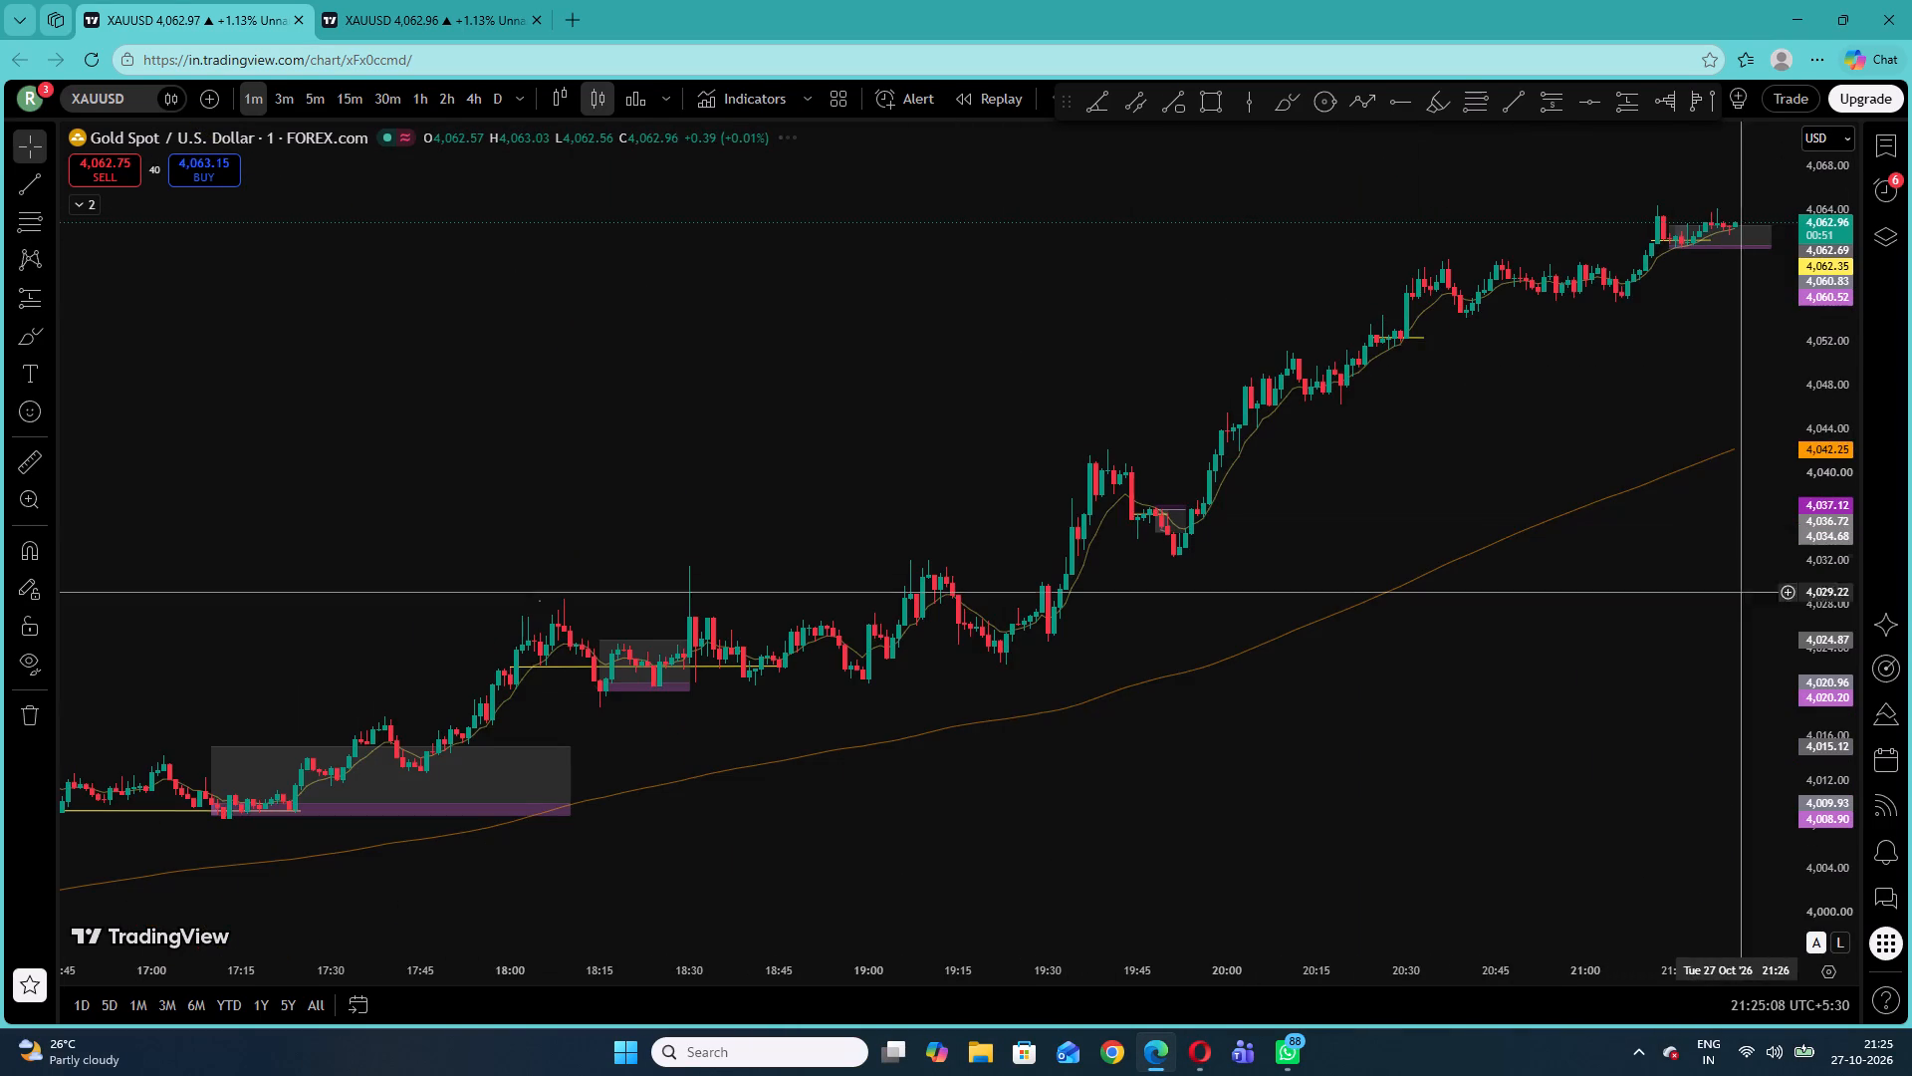
left_click_drag(1804, 741, 1826, 253)
left_click_drag(1715, 253, 1208, 923)
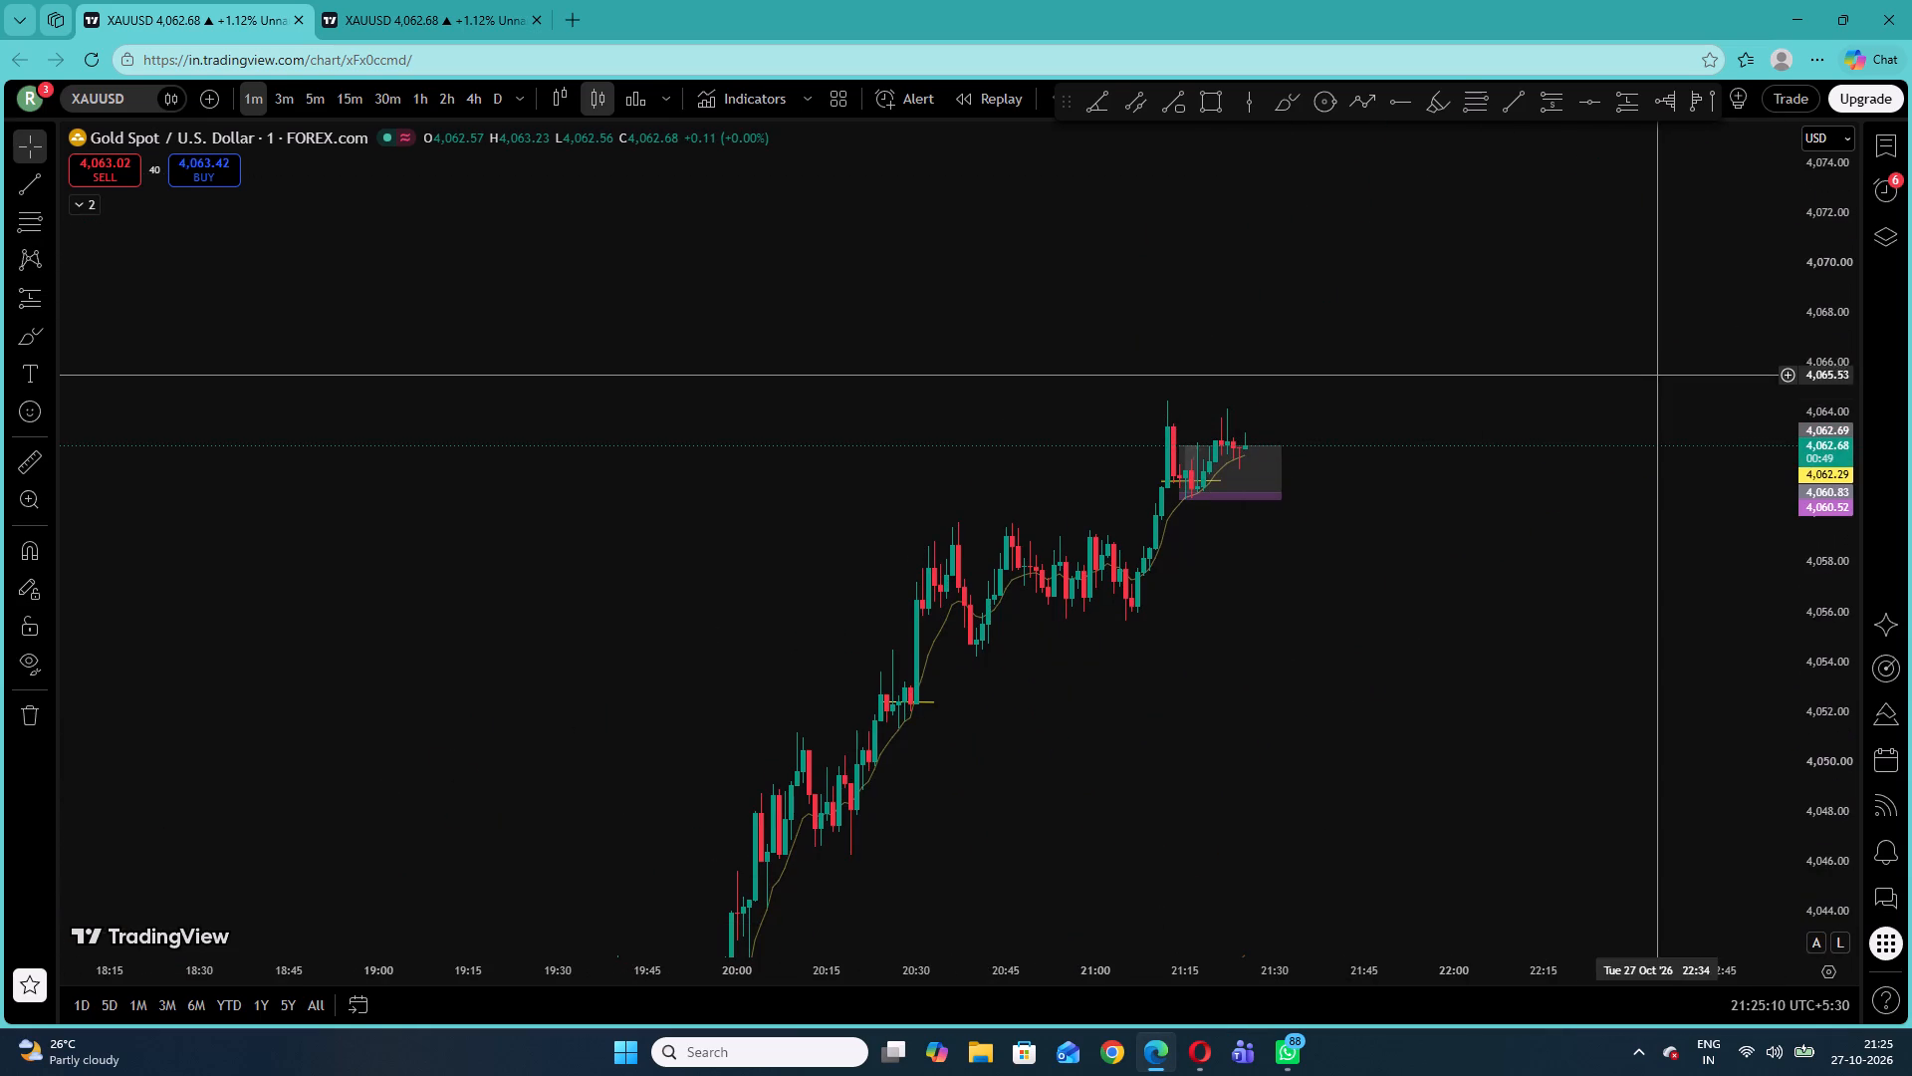
left_click_drag(1813, 712, 1770, 206)
left_click_drag(1523, 370, 1342, 631)
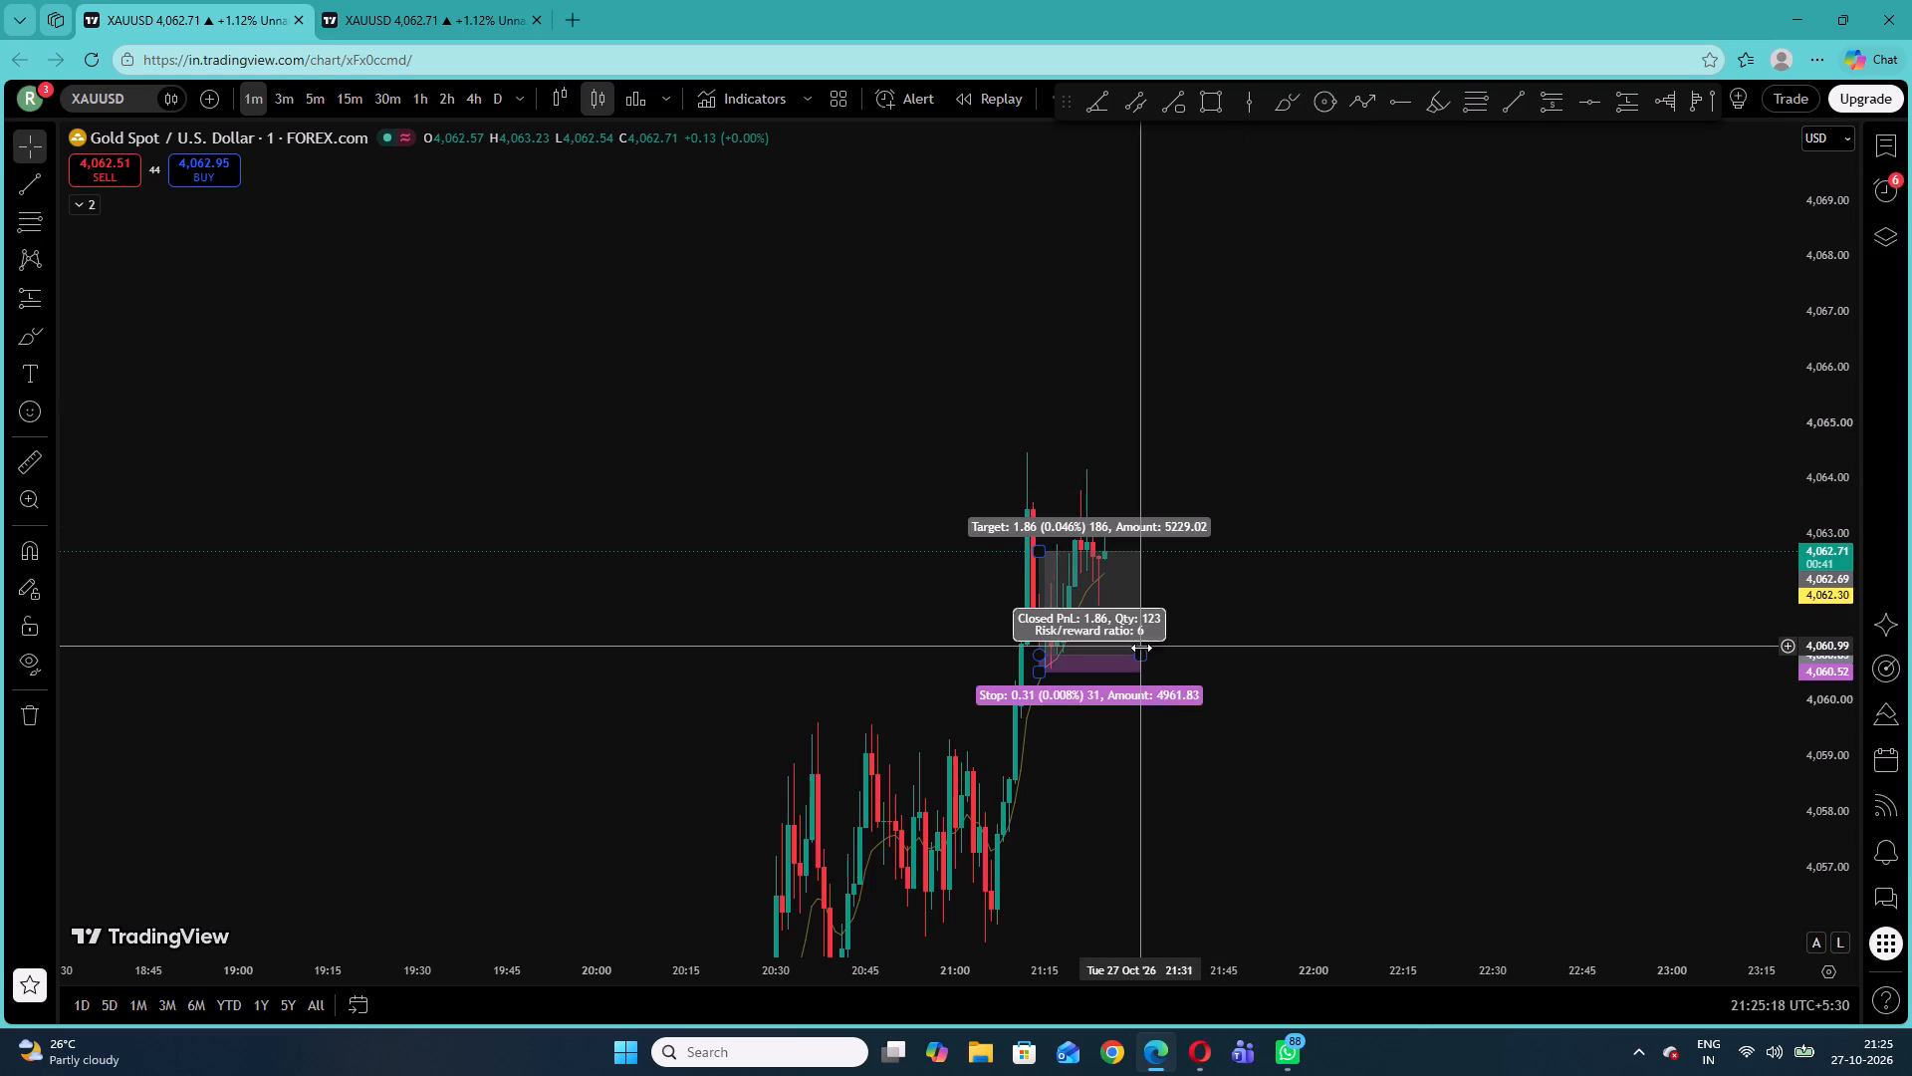
left_click_drag(1141, 655, 1073, 659)
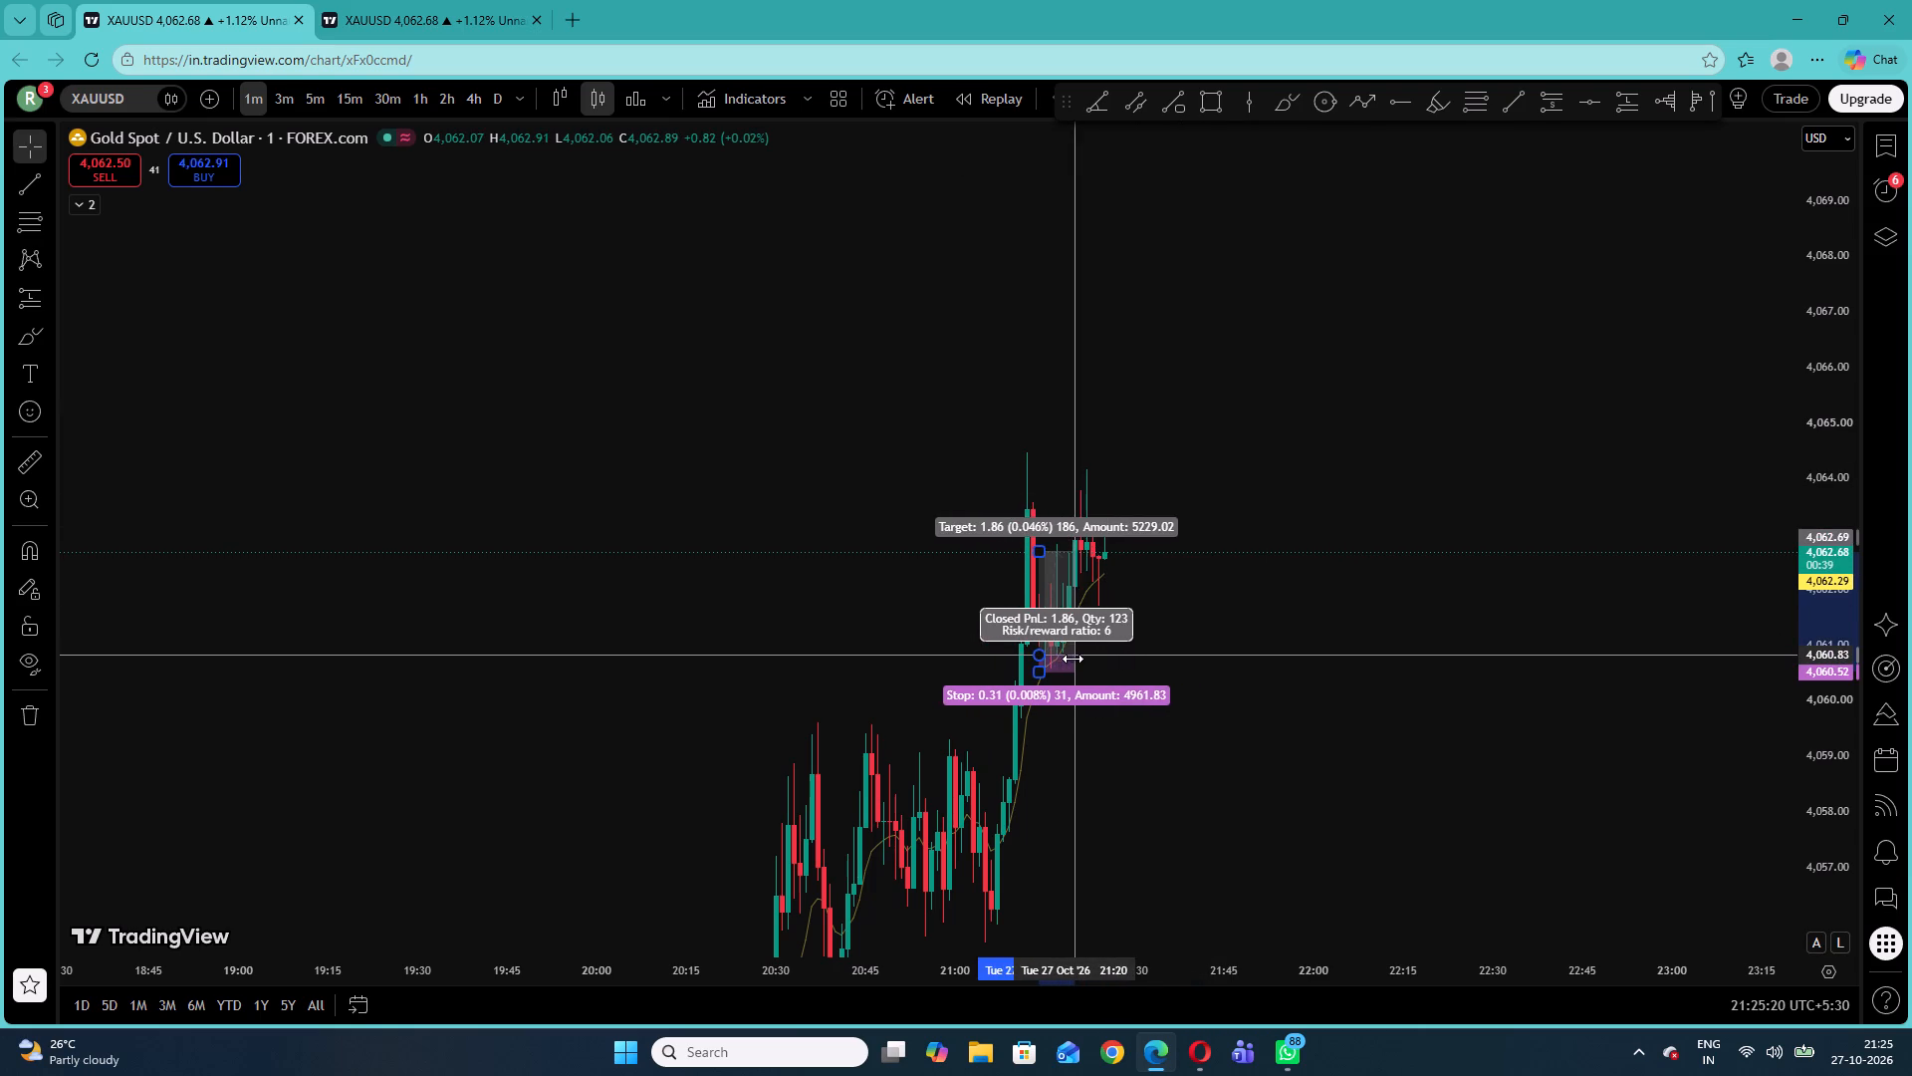
left_click(1271, 530)
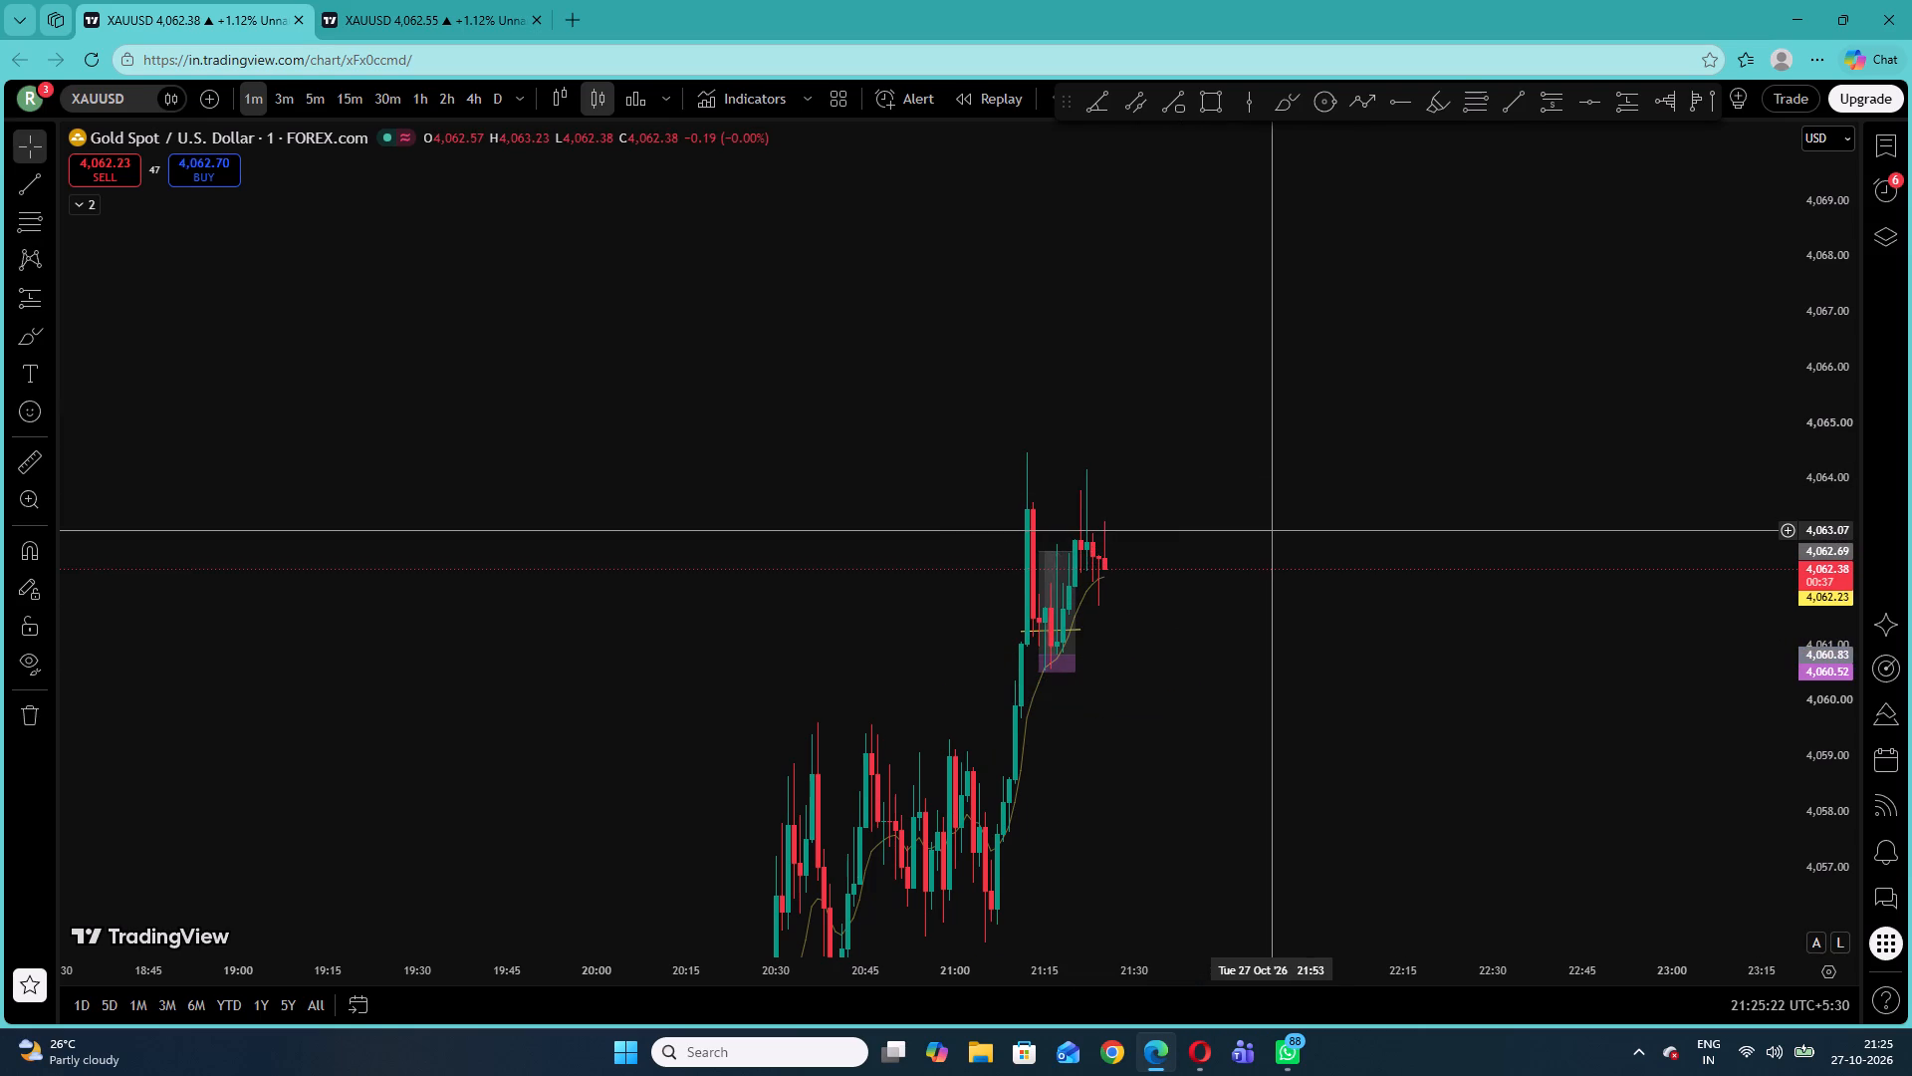
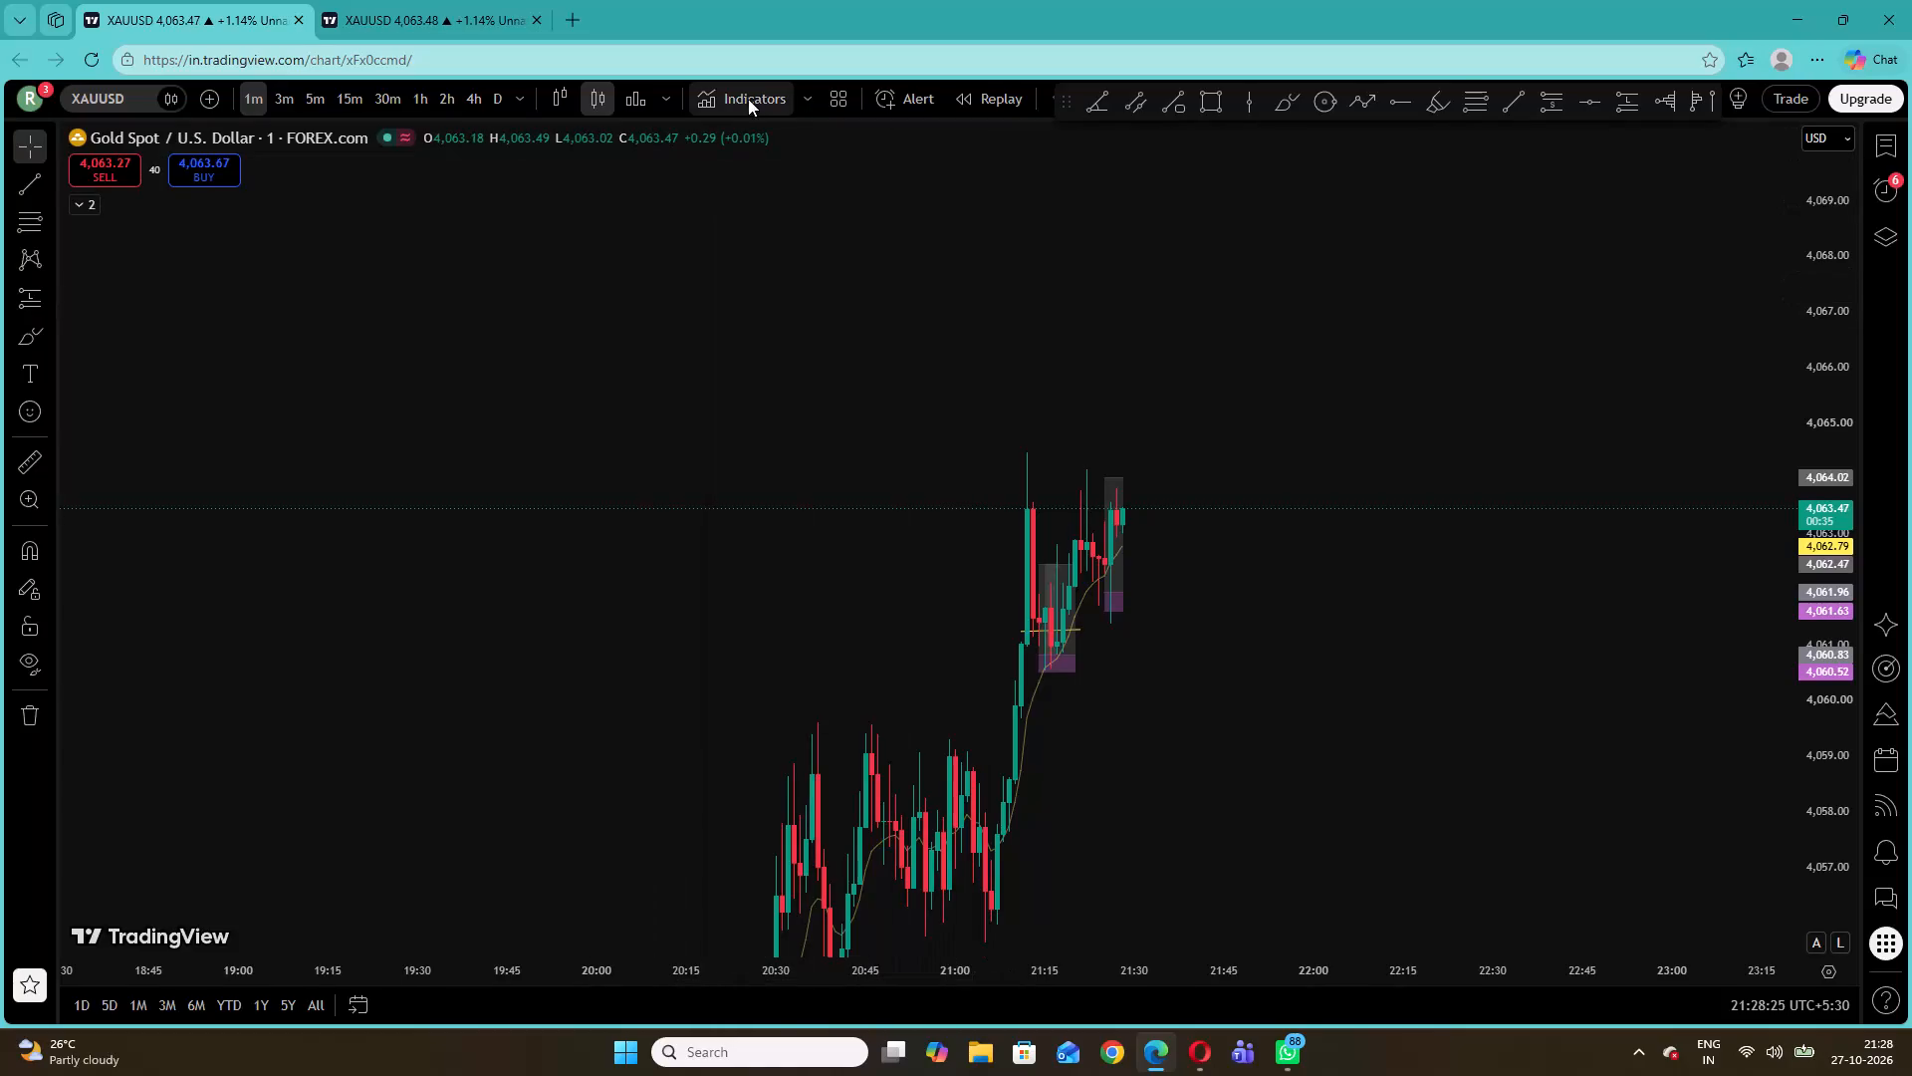
Switch the XAUUSD chart to the 5-minute timeframe and reset the chart view.
left_click(316, 85)
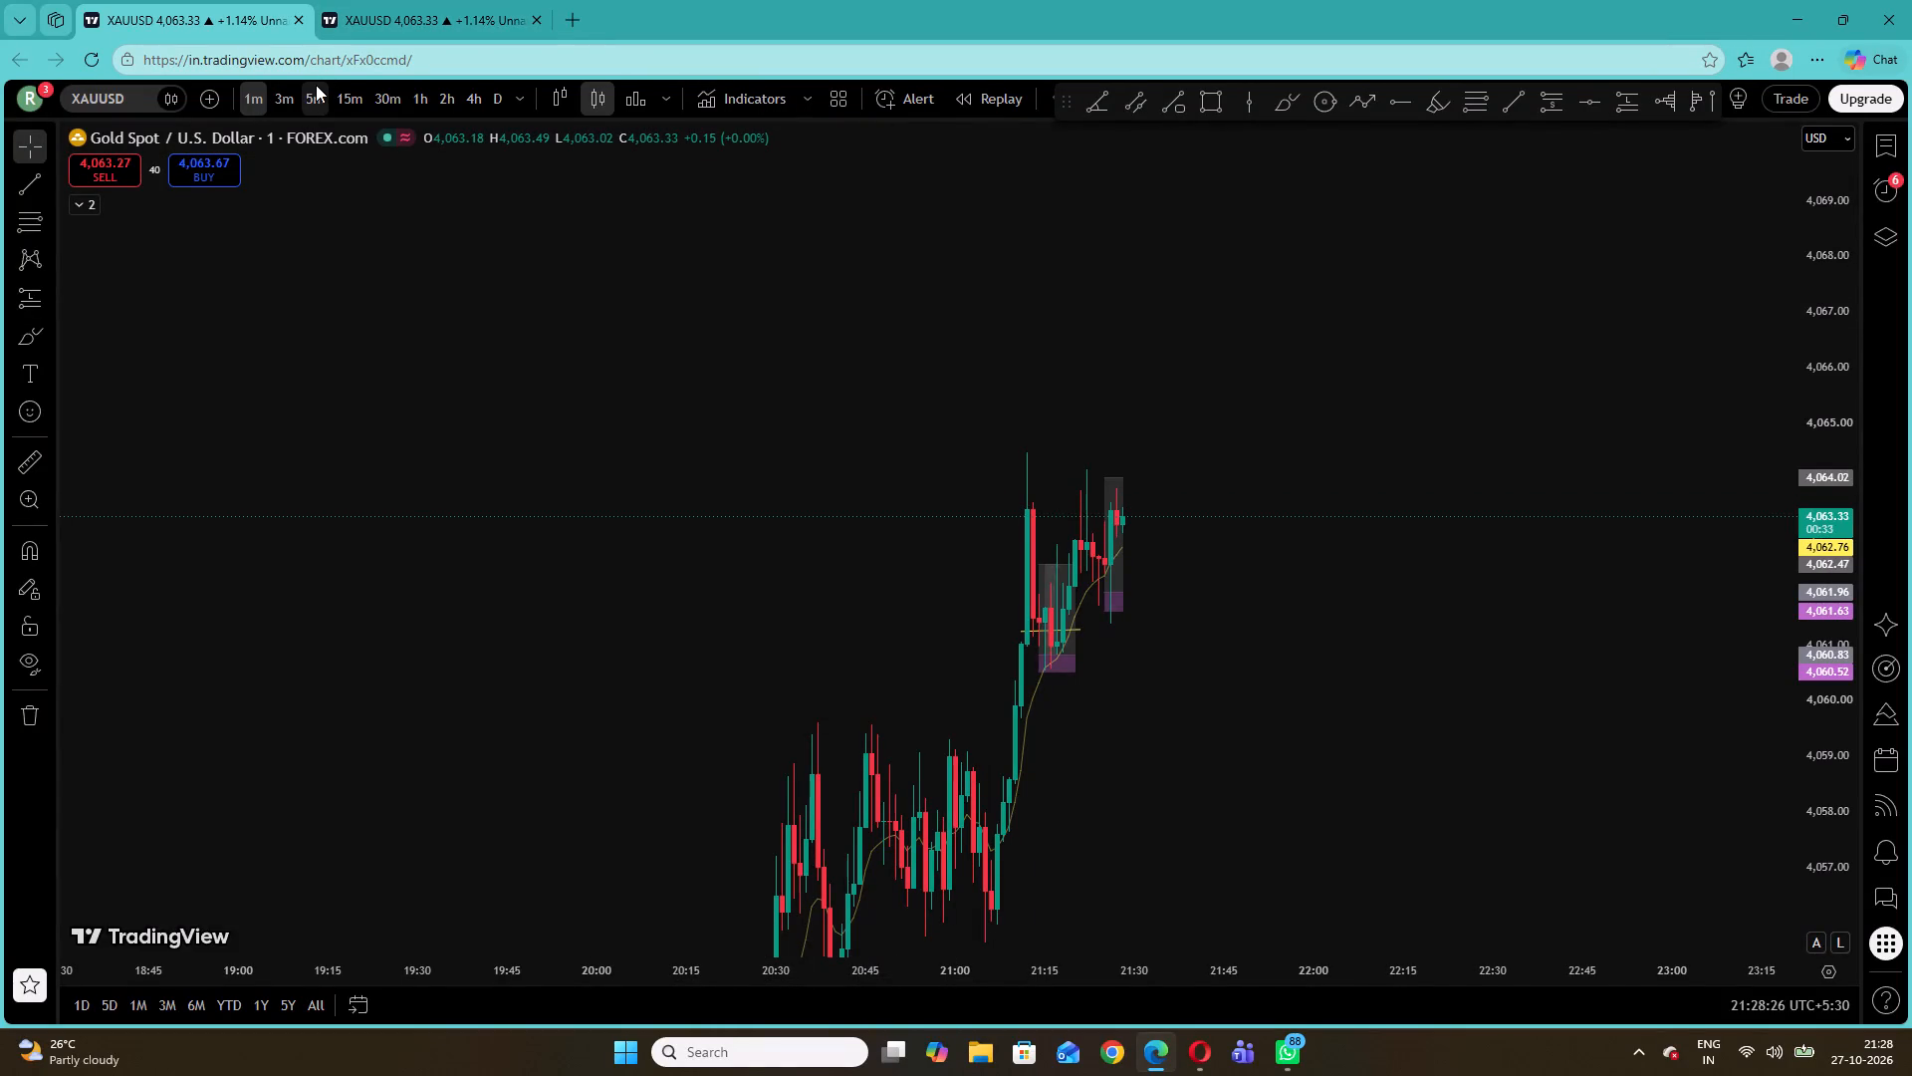
right_click(624, 314)
left_click(702, 325)
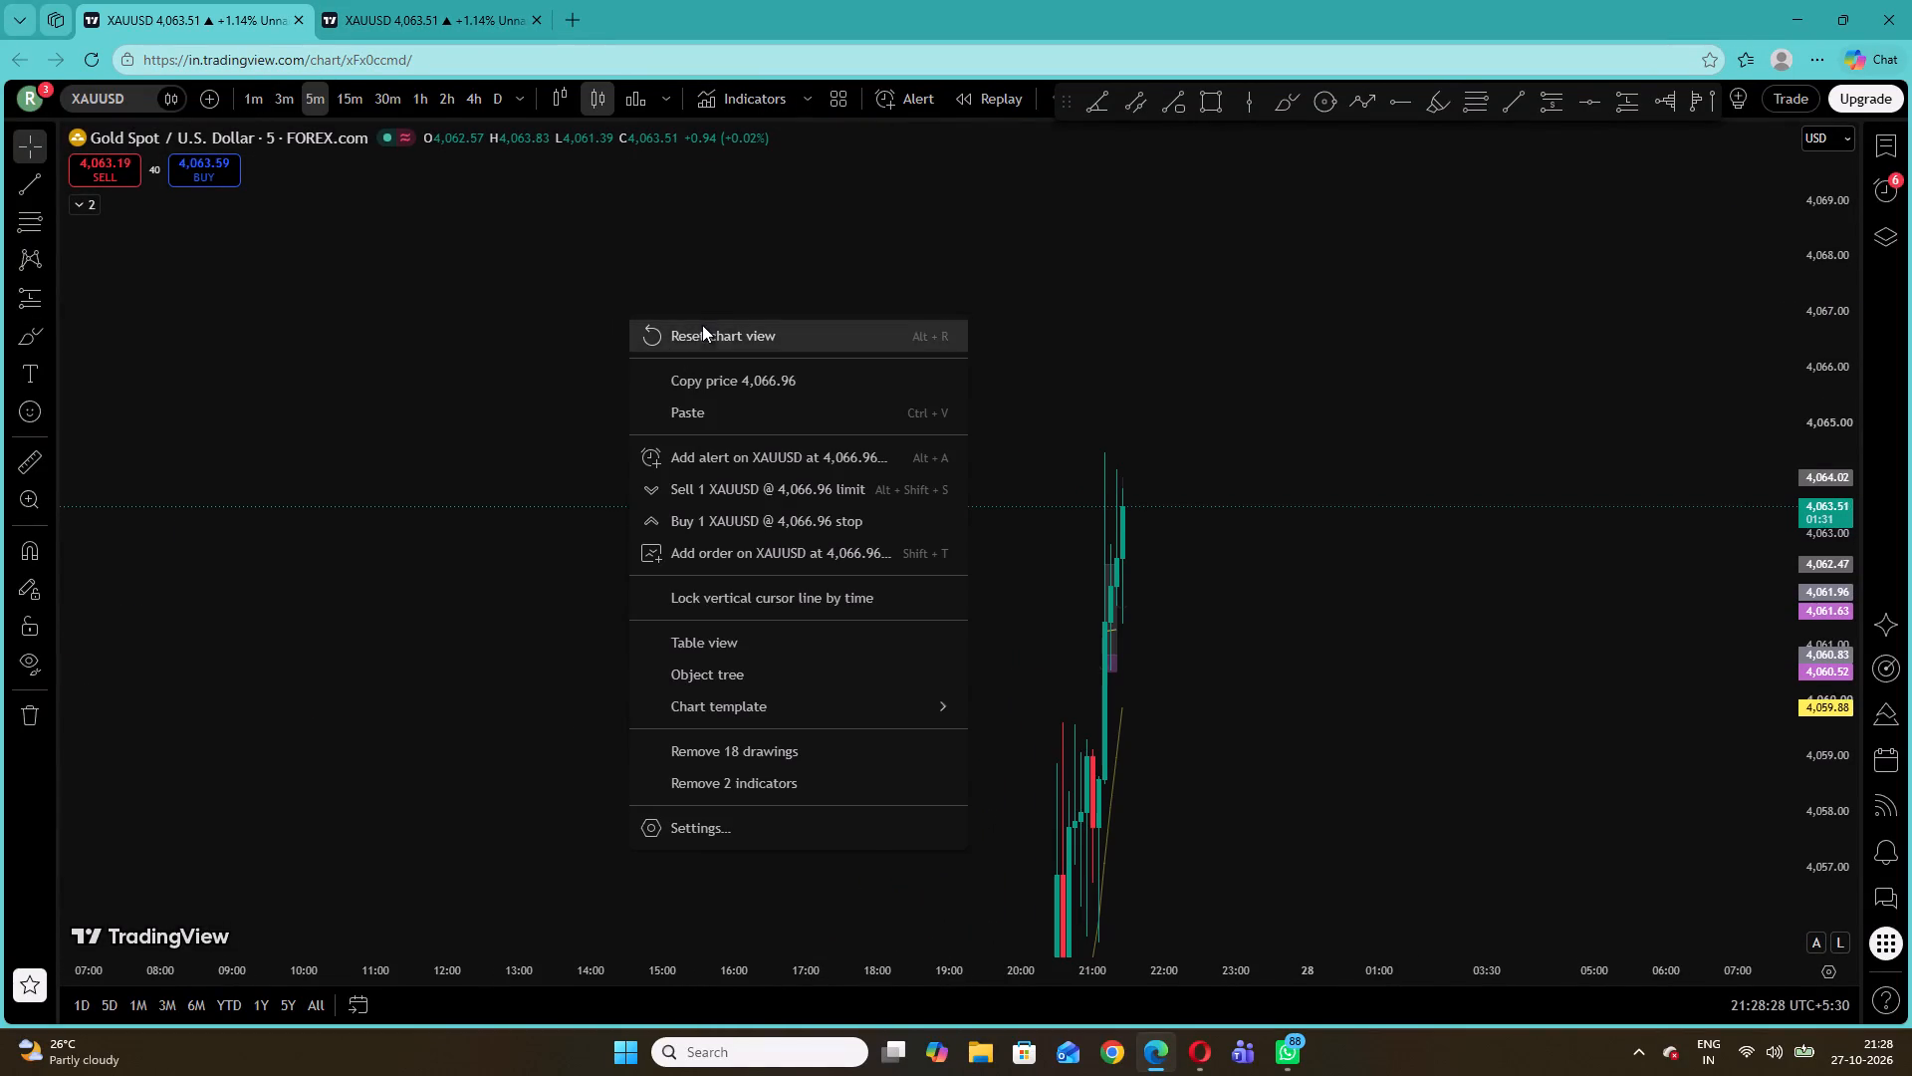
Look back through the 5-minute XAUUSD price history to 1 October 2026 and examine that day's swings around the moving averages.
left_click_drag(1834, 761, 1797, 540)
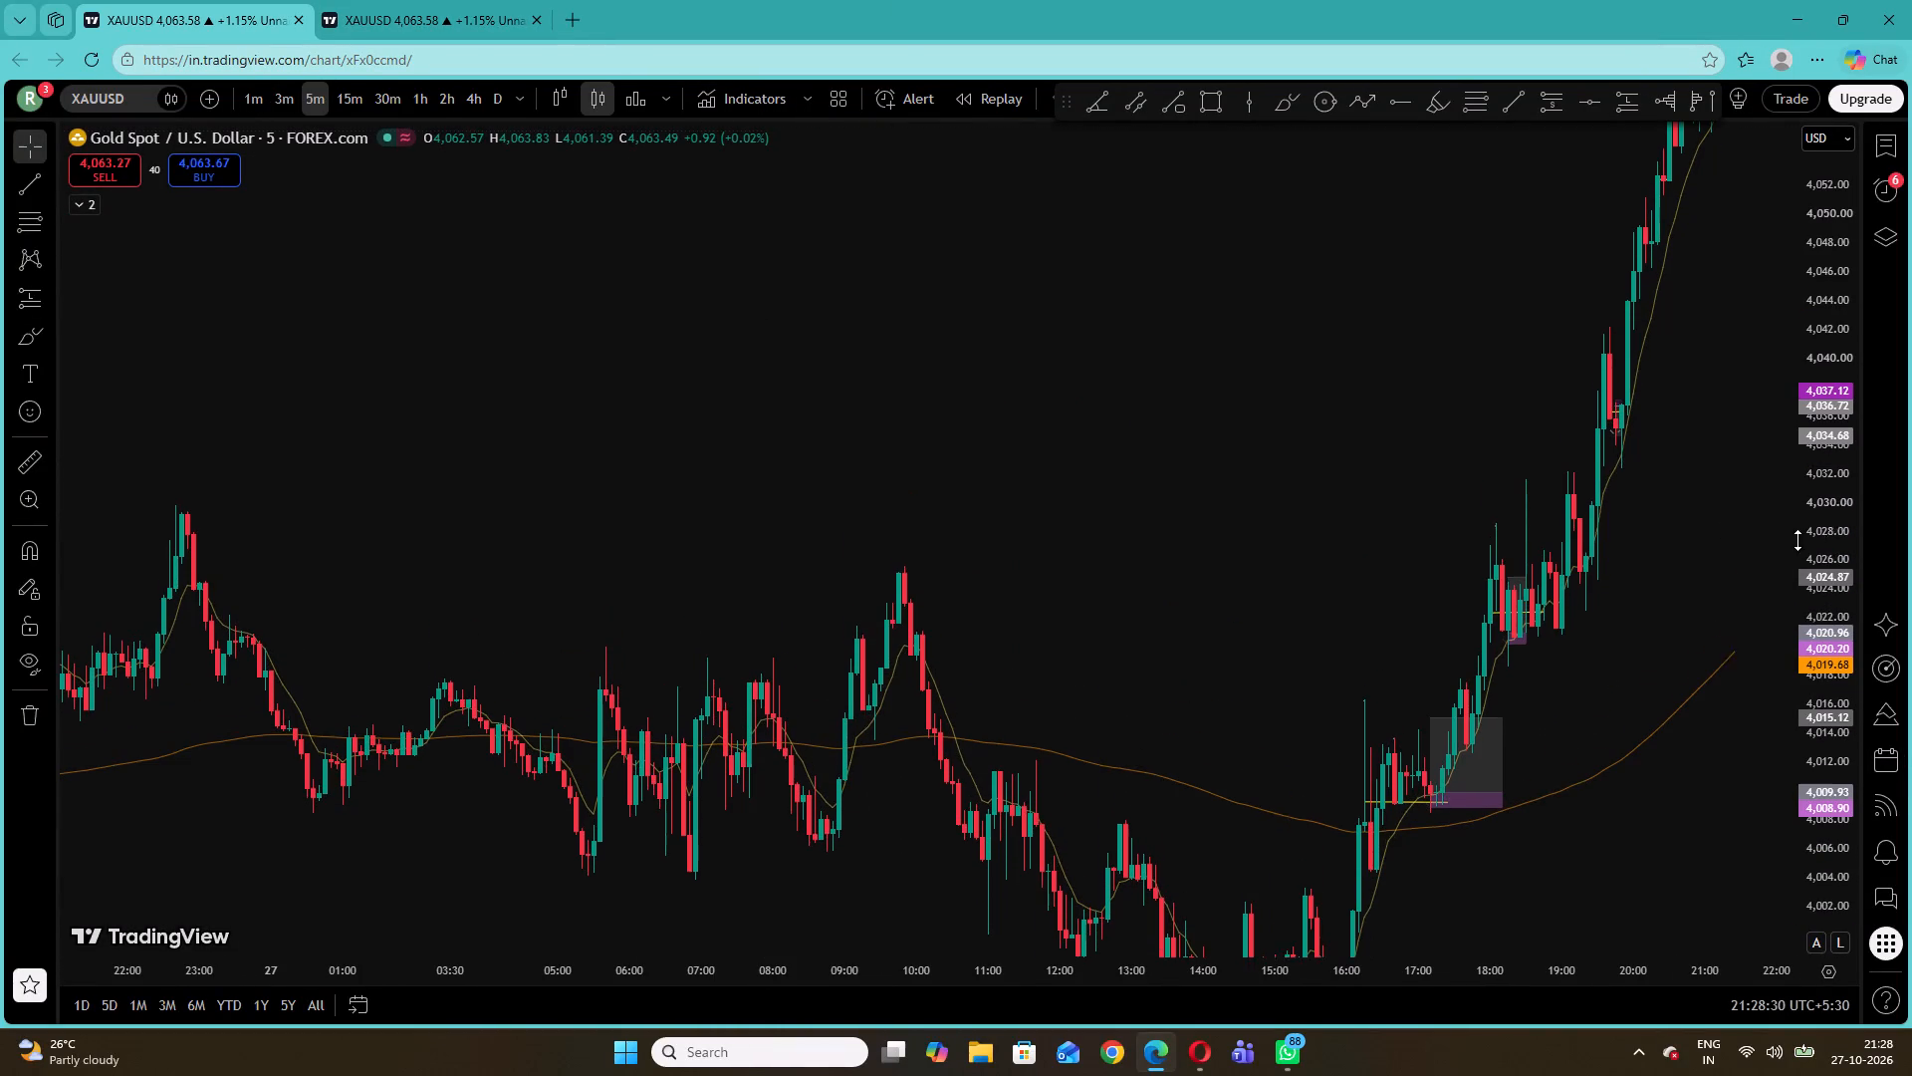
left_click_drag(1797, 540, 1827, 549)
left_click_drag(862, 542, 1911, 473)
left_click_drag(526, 475, 1909, 457)
left_click_drag(310, 476, 1727, 458)
left_click_drag(1047, 455, 1904, 567)
left_click_drag(286, 482, 1441, 656)
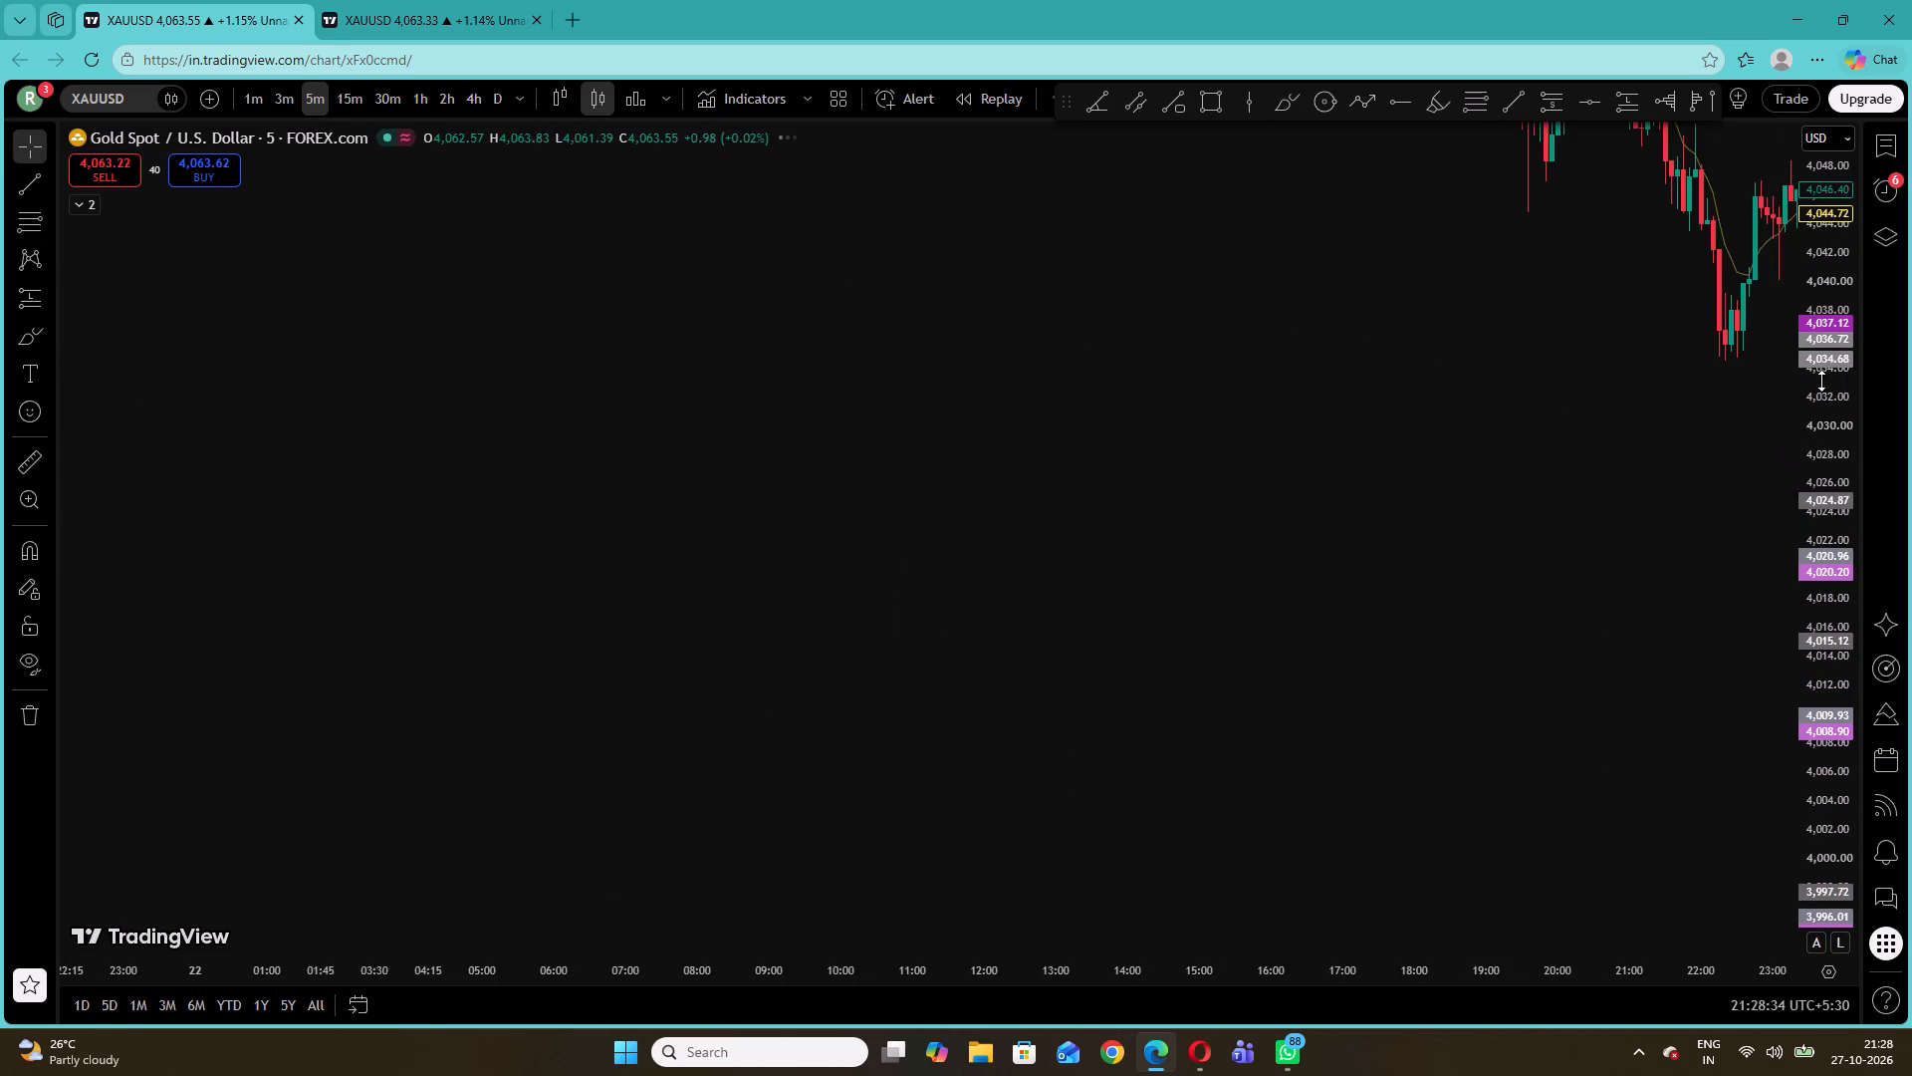
left_click_drag(1823, 371, 1772, 1030)
left_click_drag(232, 473, 1905, 734)
left_click_drag(248, 622, 1596, 535)
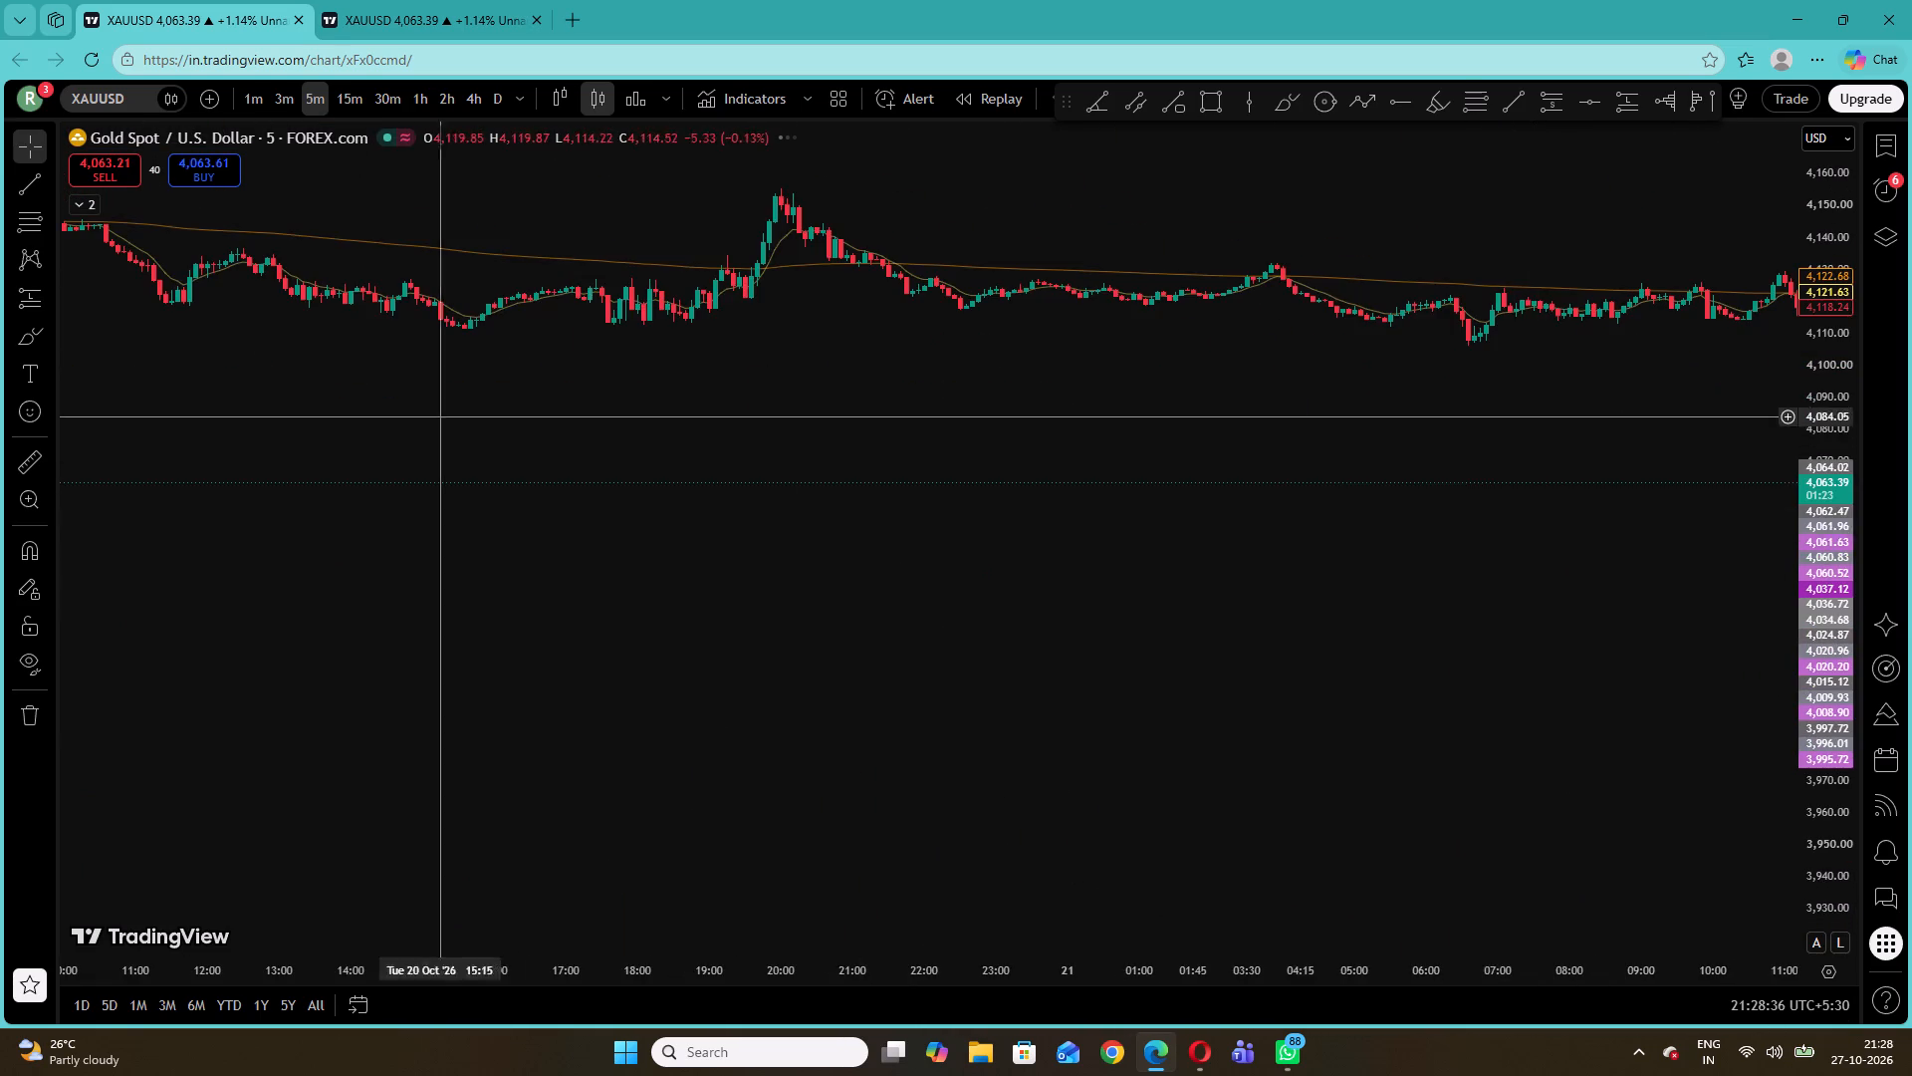
left_click_drag(392, 417, 1906, 471)
left_click_drag(386, 477, 1703, 488)
left_click_drag(650, 305, 1899, 883)
left_click_drag(629, 583, 1908, 528)
left_click_drag(154, 556, 1796, 535)
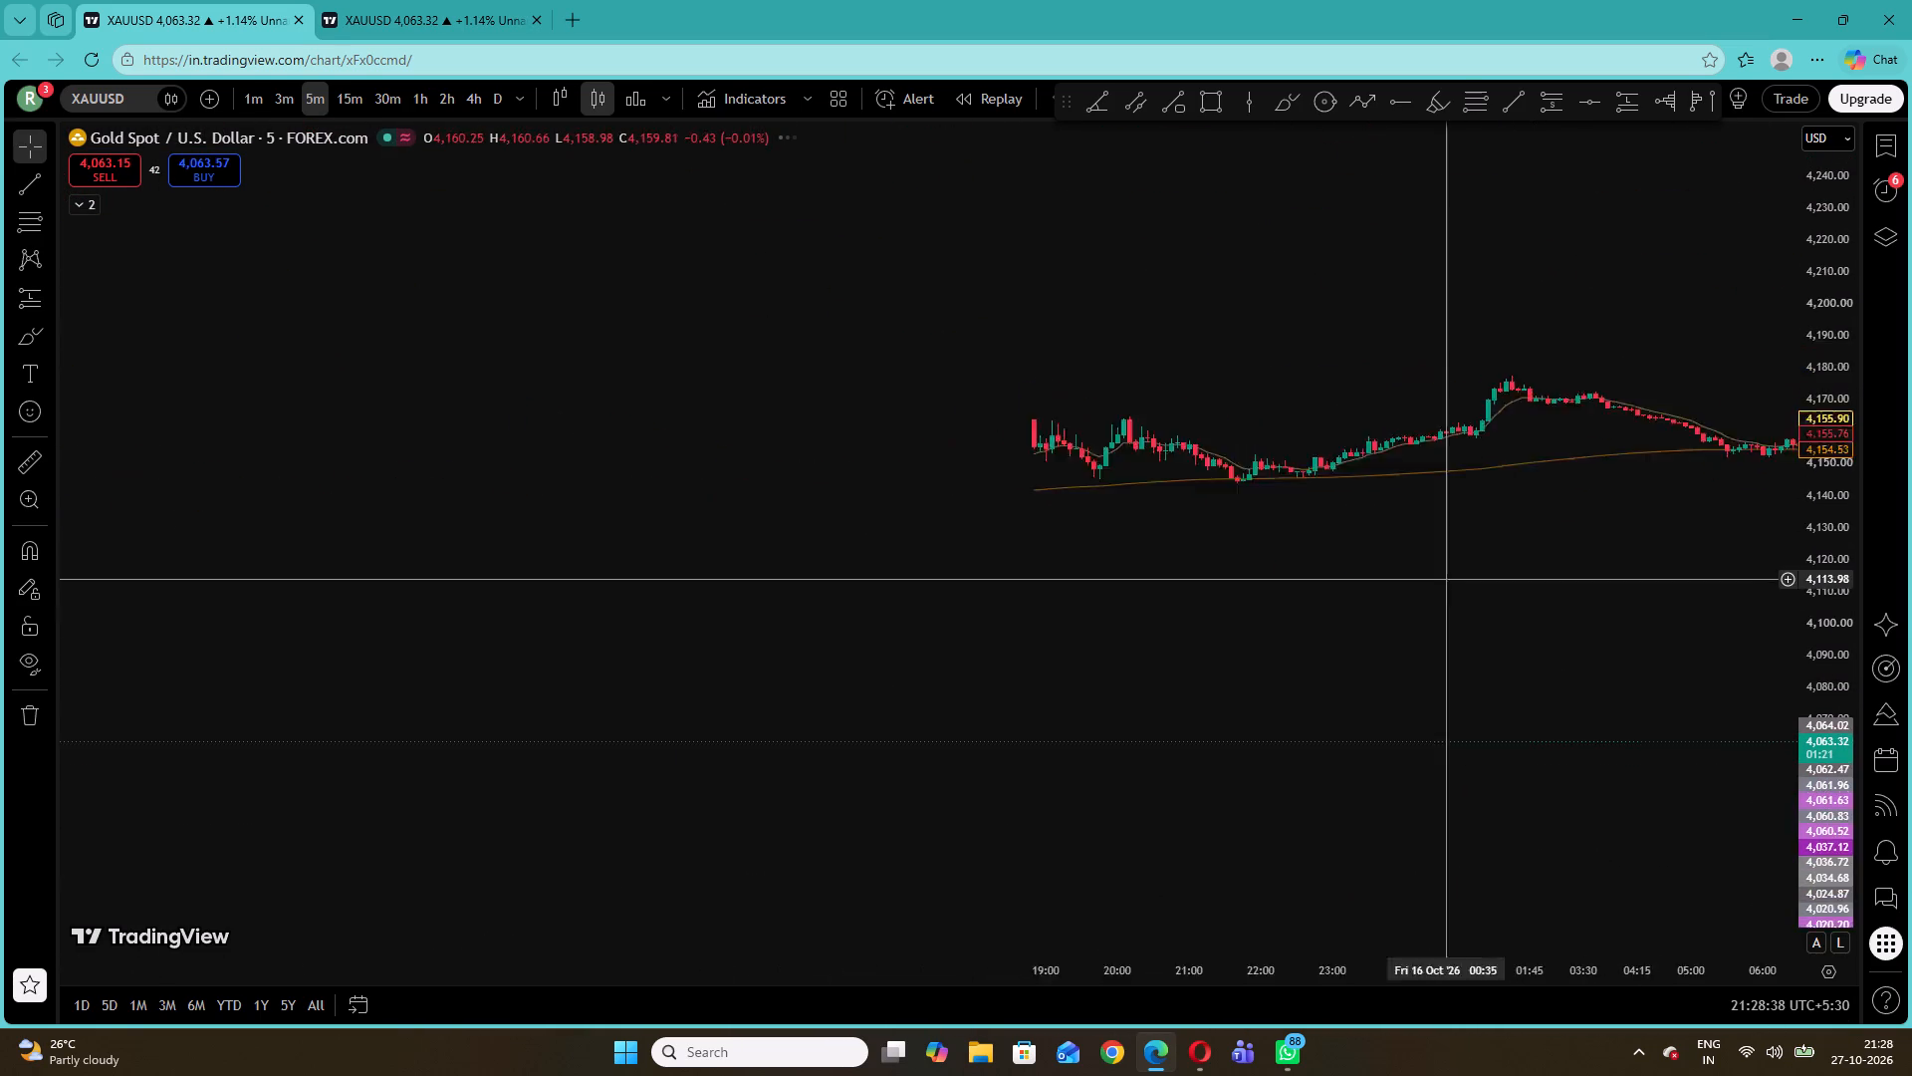
left_click_drag(1796, 535, 1773, 526)
left_click_drag(287, 515, 1895, 449)
left_click_drag(321, 489, 1910, 411)
left_click_drag(207, 338, 1895, 489)
left_click_drag(561, 379, 1901, 553)
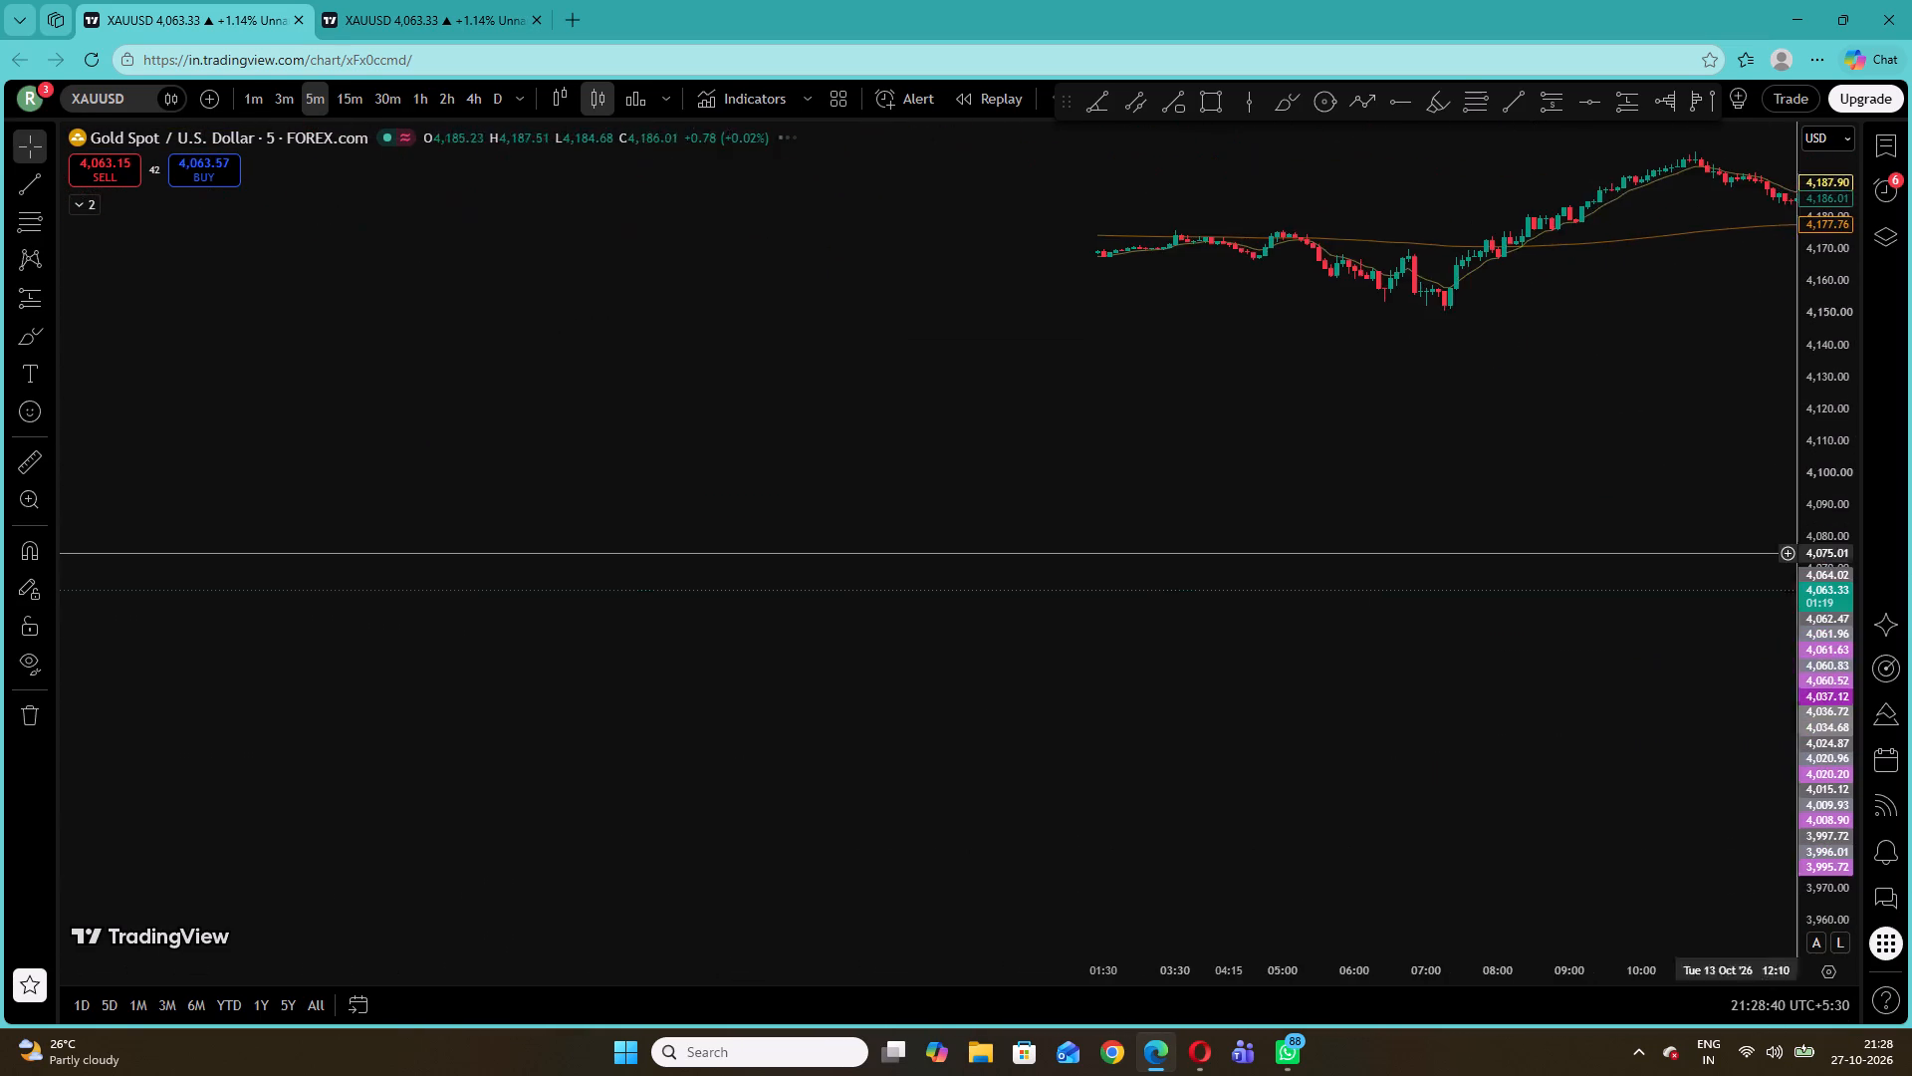
left_click_drag(472, 370, 1869, 647)
left_click_drag(329, 505, 1896, 608)
left_click_drag(653, 443, 1911, 465)
left_click_drag(300, 406, 358, 431)
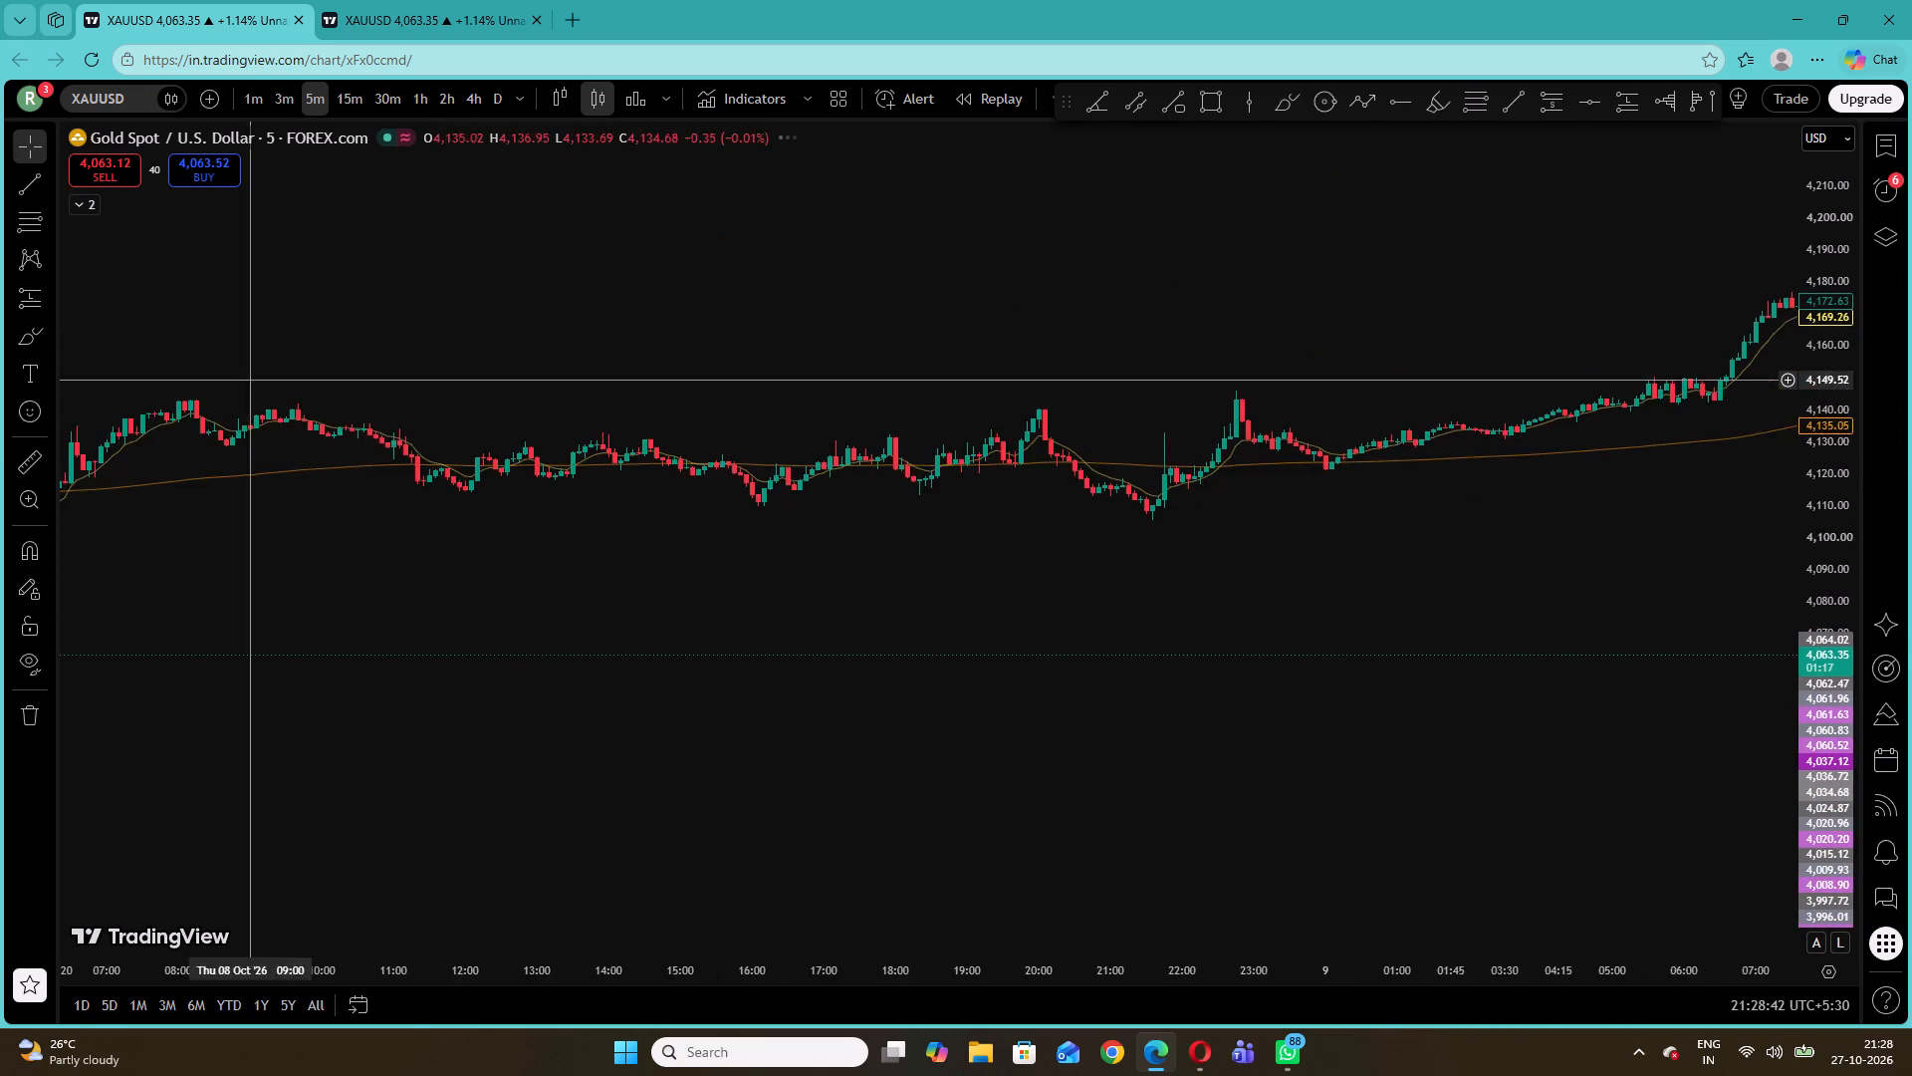
left_click_drag(358, 431, 1888, 458)
left_click_drag(553, 467, 1872, 463)
left_click_drag(0, 458, 1796, 446)
left_click_drag(644, 361, 1877, 503)
left_click_drag(37, 373, 1640, 502)
left_click_drag(25, 428, 1892, 509)
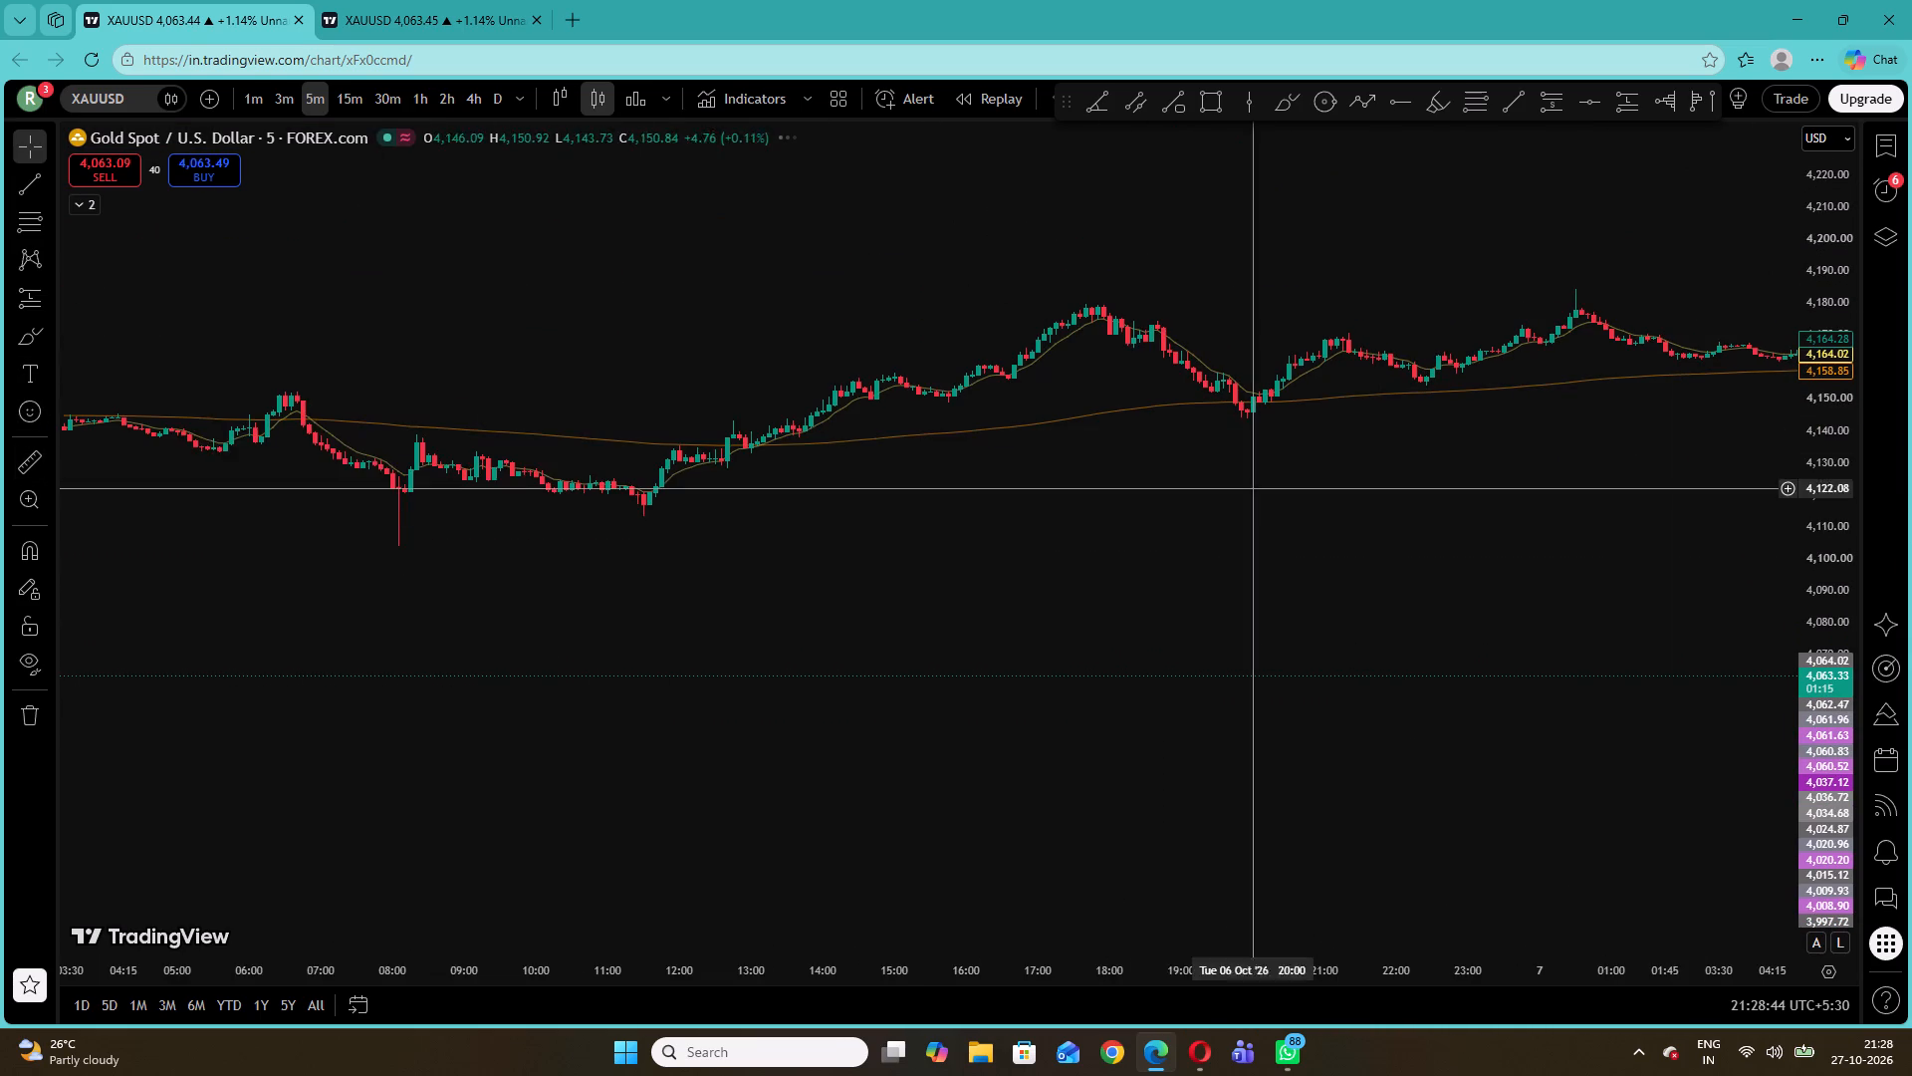
left_click_drag(245, 424, 1600, 463)
left_click(367, 214)
left_click_drag(331, 251, 1911, 406)
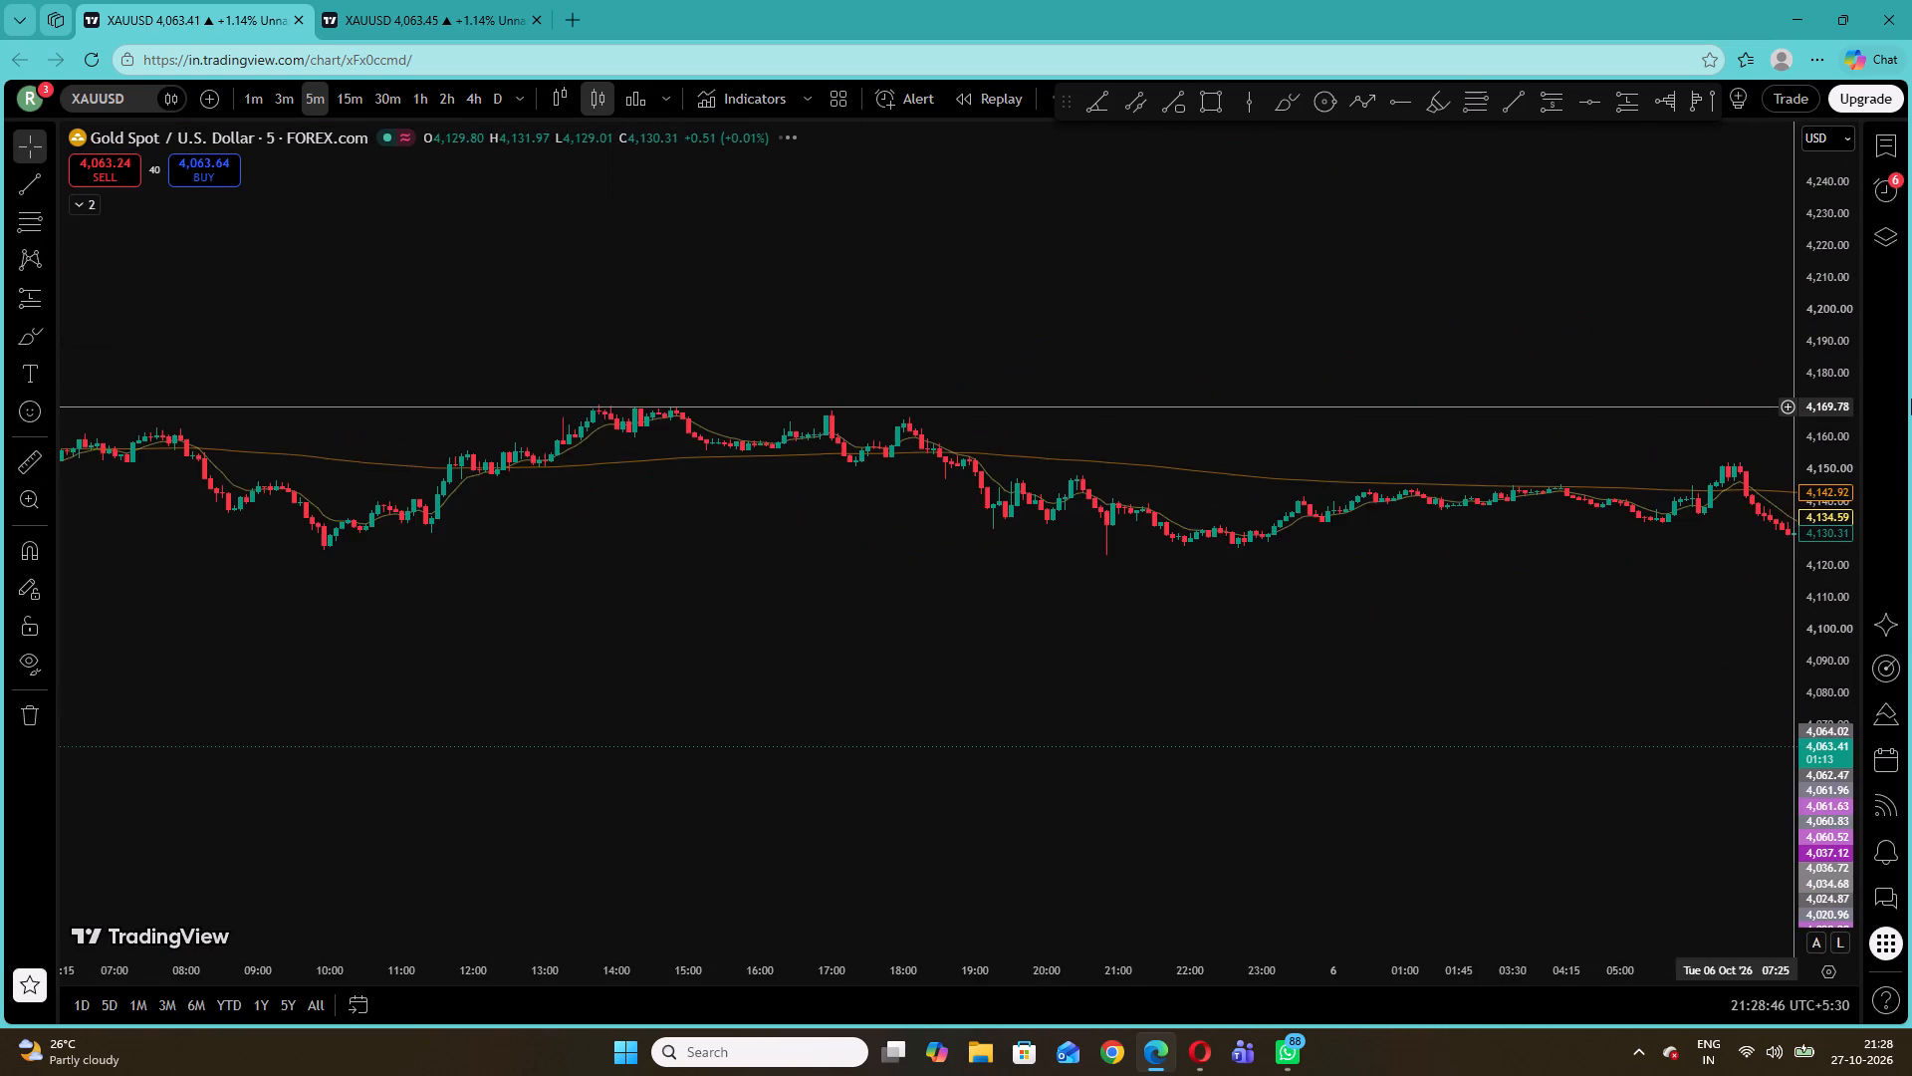
left_click_drag(496, 444, 1891, 403)
left_click_drag(312, 439, 1882, 437)
left_click_drag(515, 478, 1737, 449)
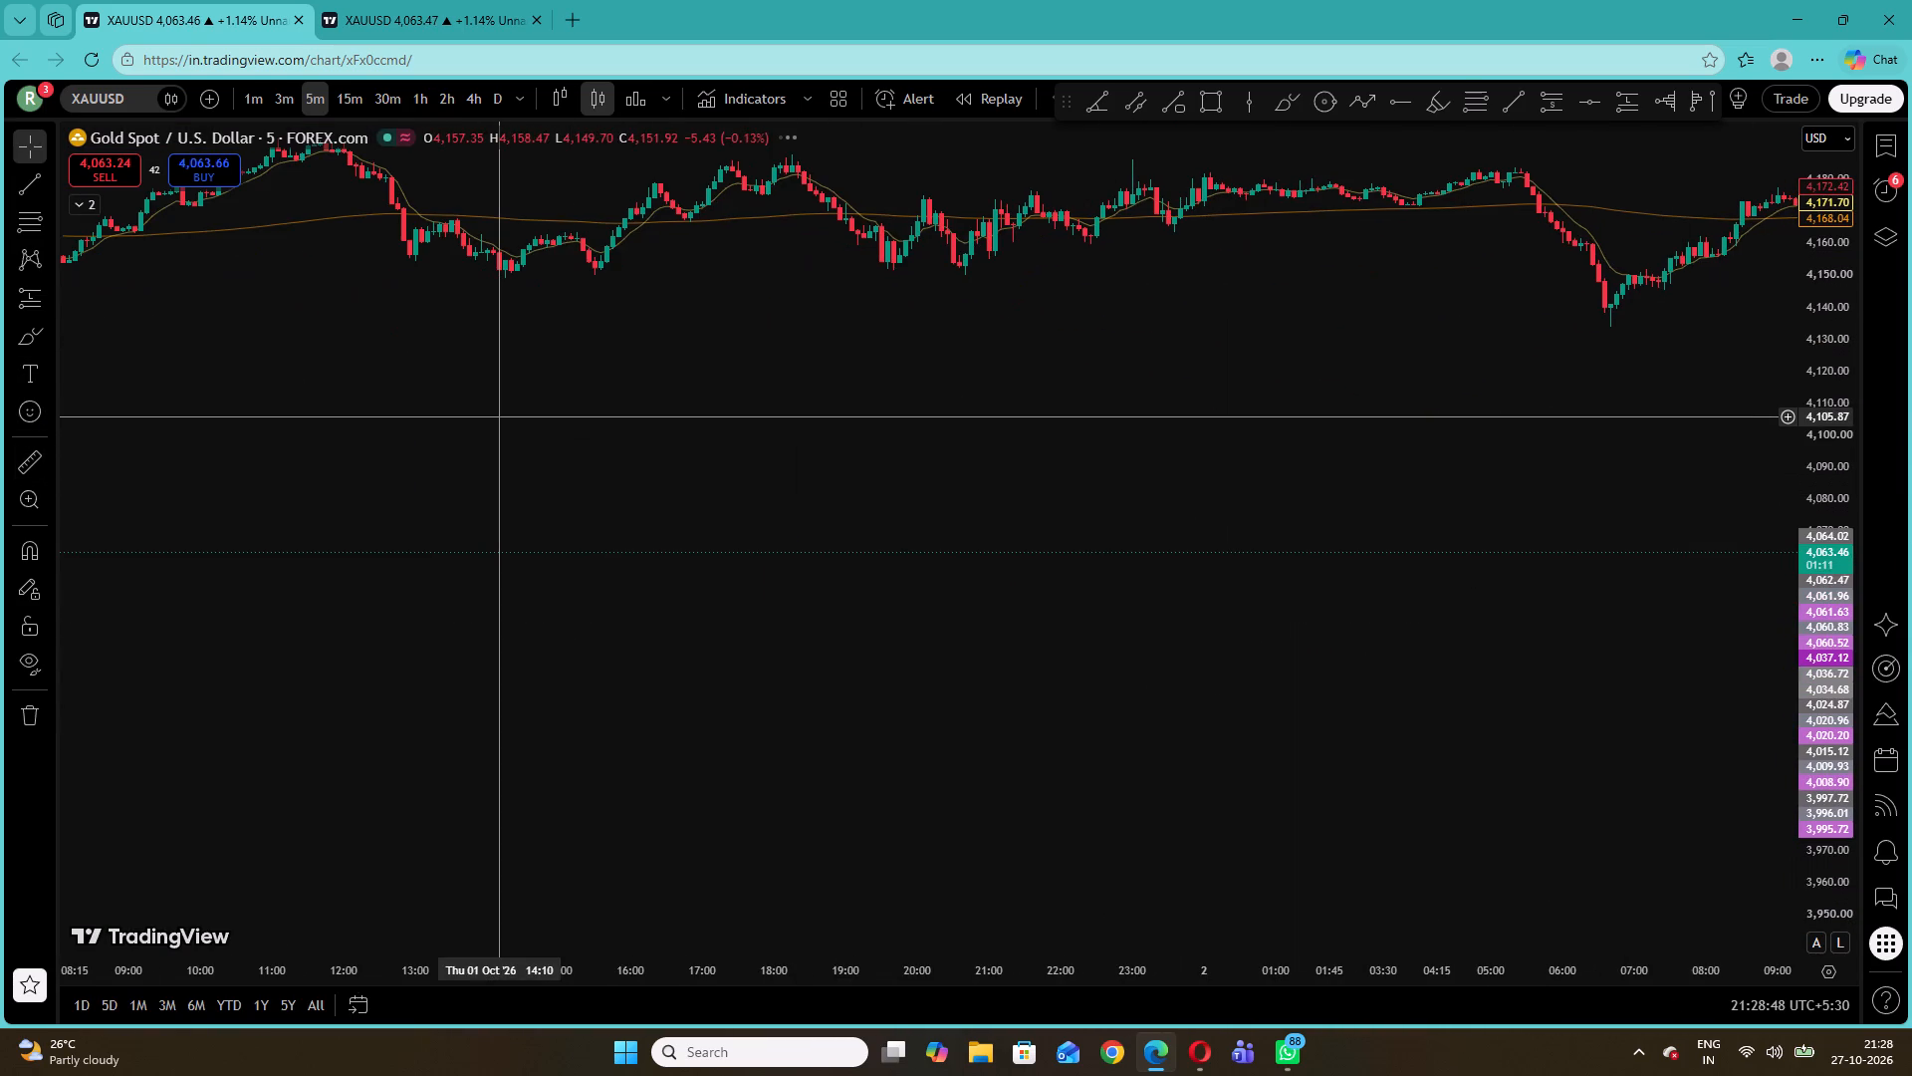
left_click_drag(496, 416, 1496, 456)
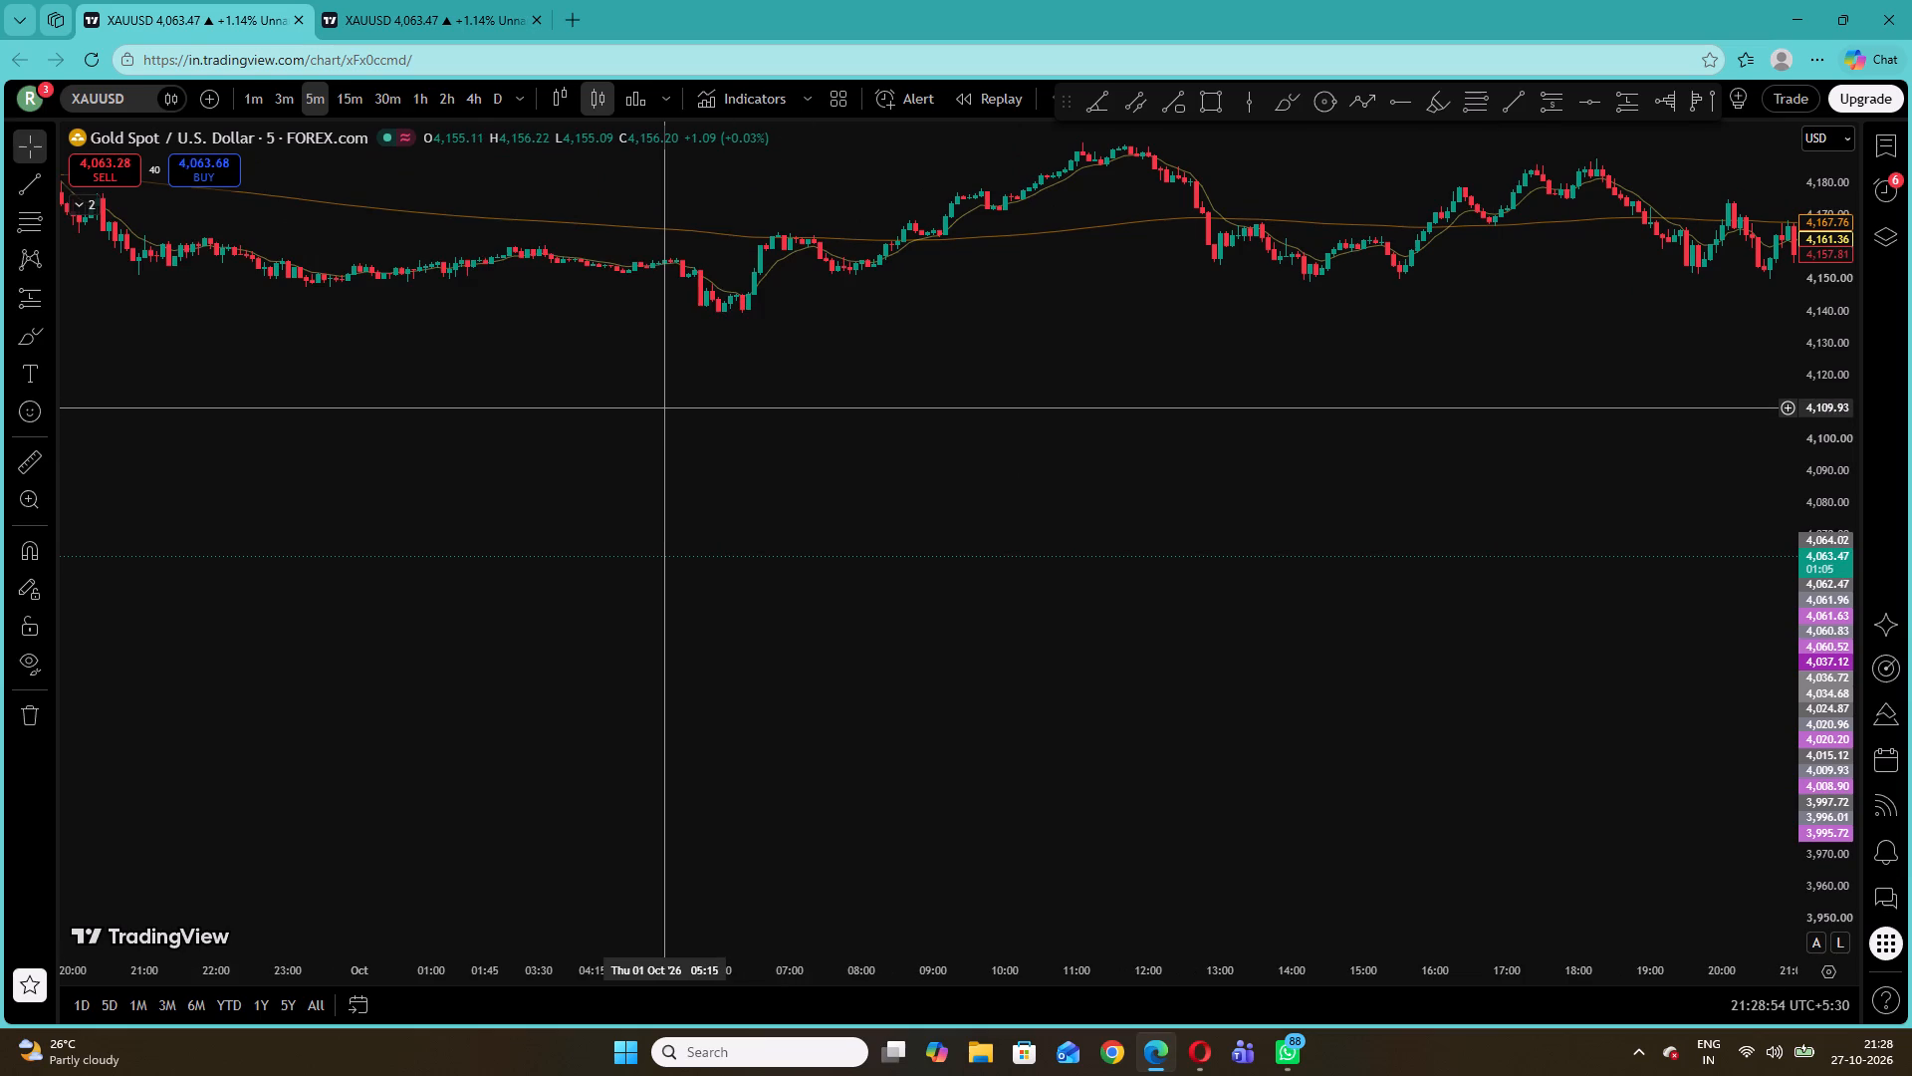
left_click_drag(1851, 683, 1888, 131)
left_click_drag(1498, 477, 1315, 884)
left_click_drag(1395, 480, 1336, 704)
left_click_drag(1832, 651, 1842, 500)
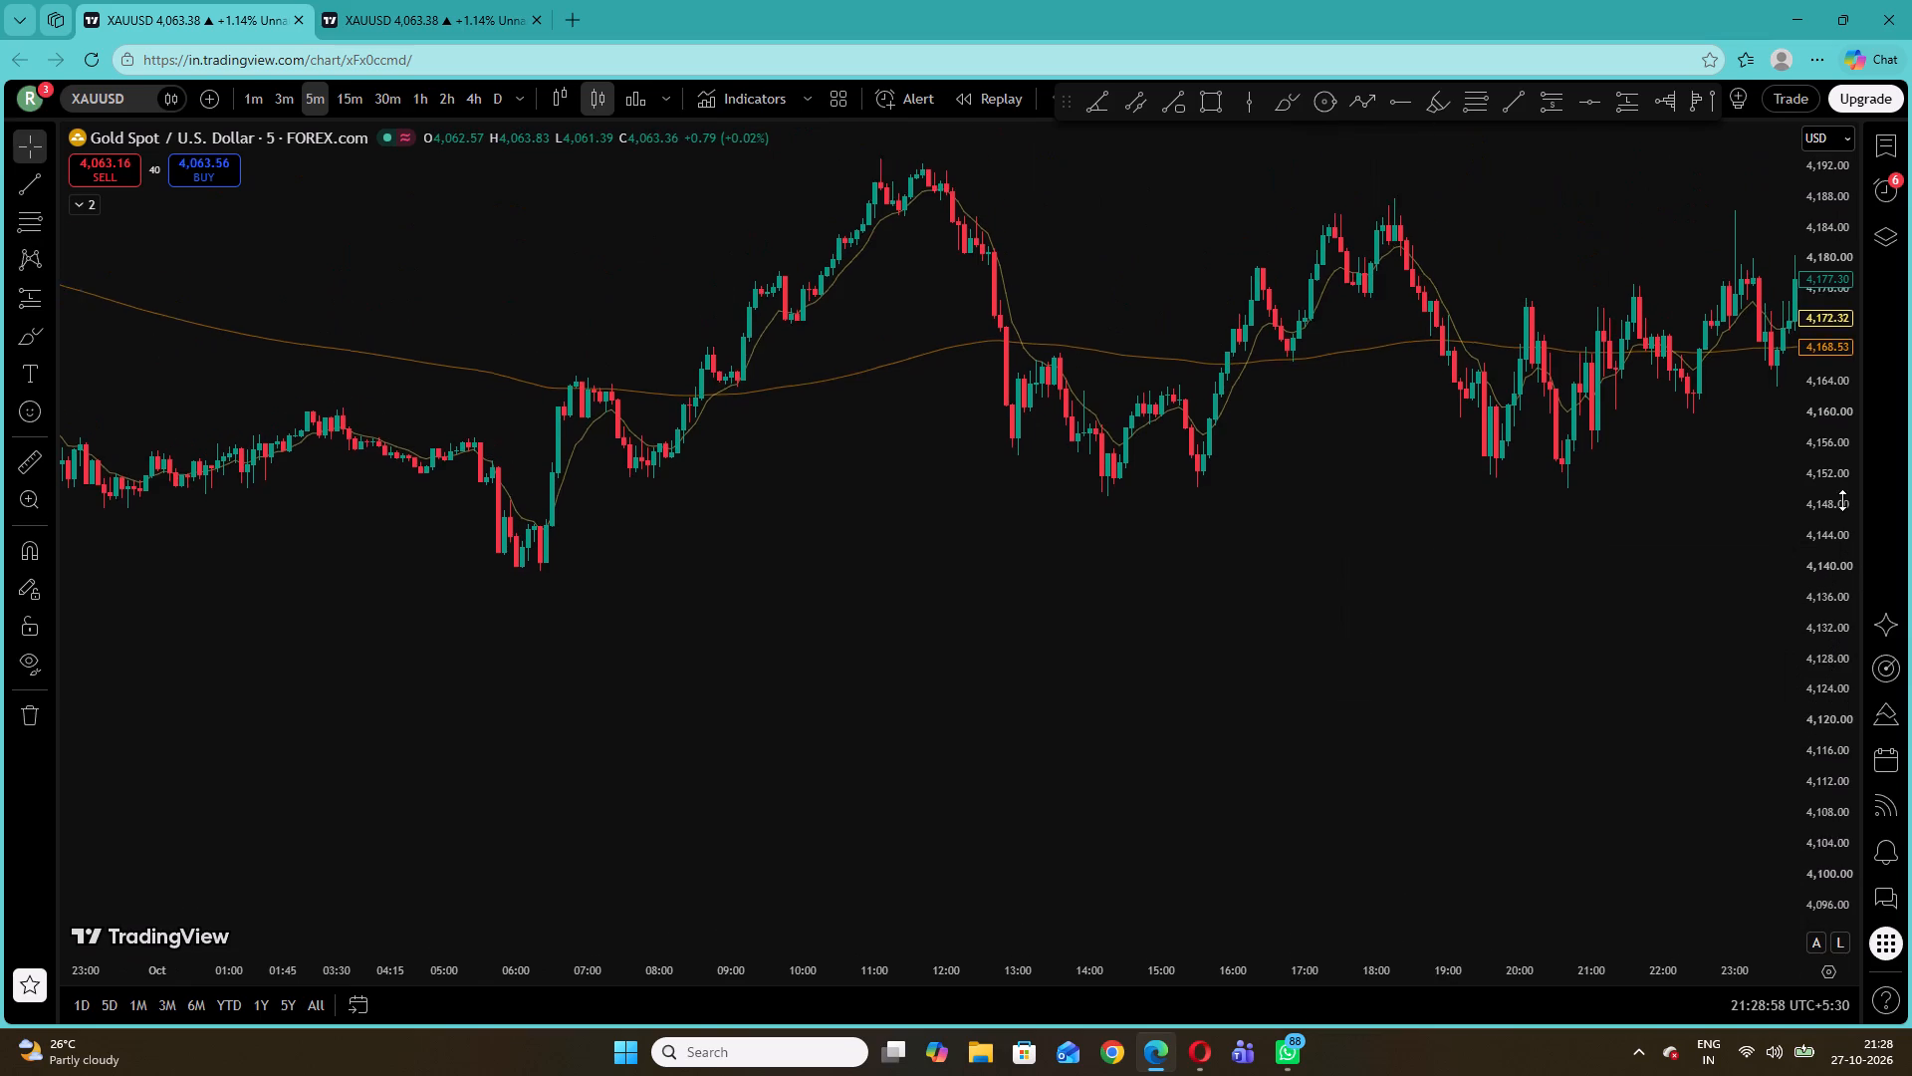
left_click_drag(1842, 500, 1846, 453)
left_click_drag(1295, 482, 1207, 538)
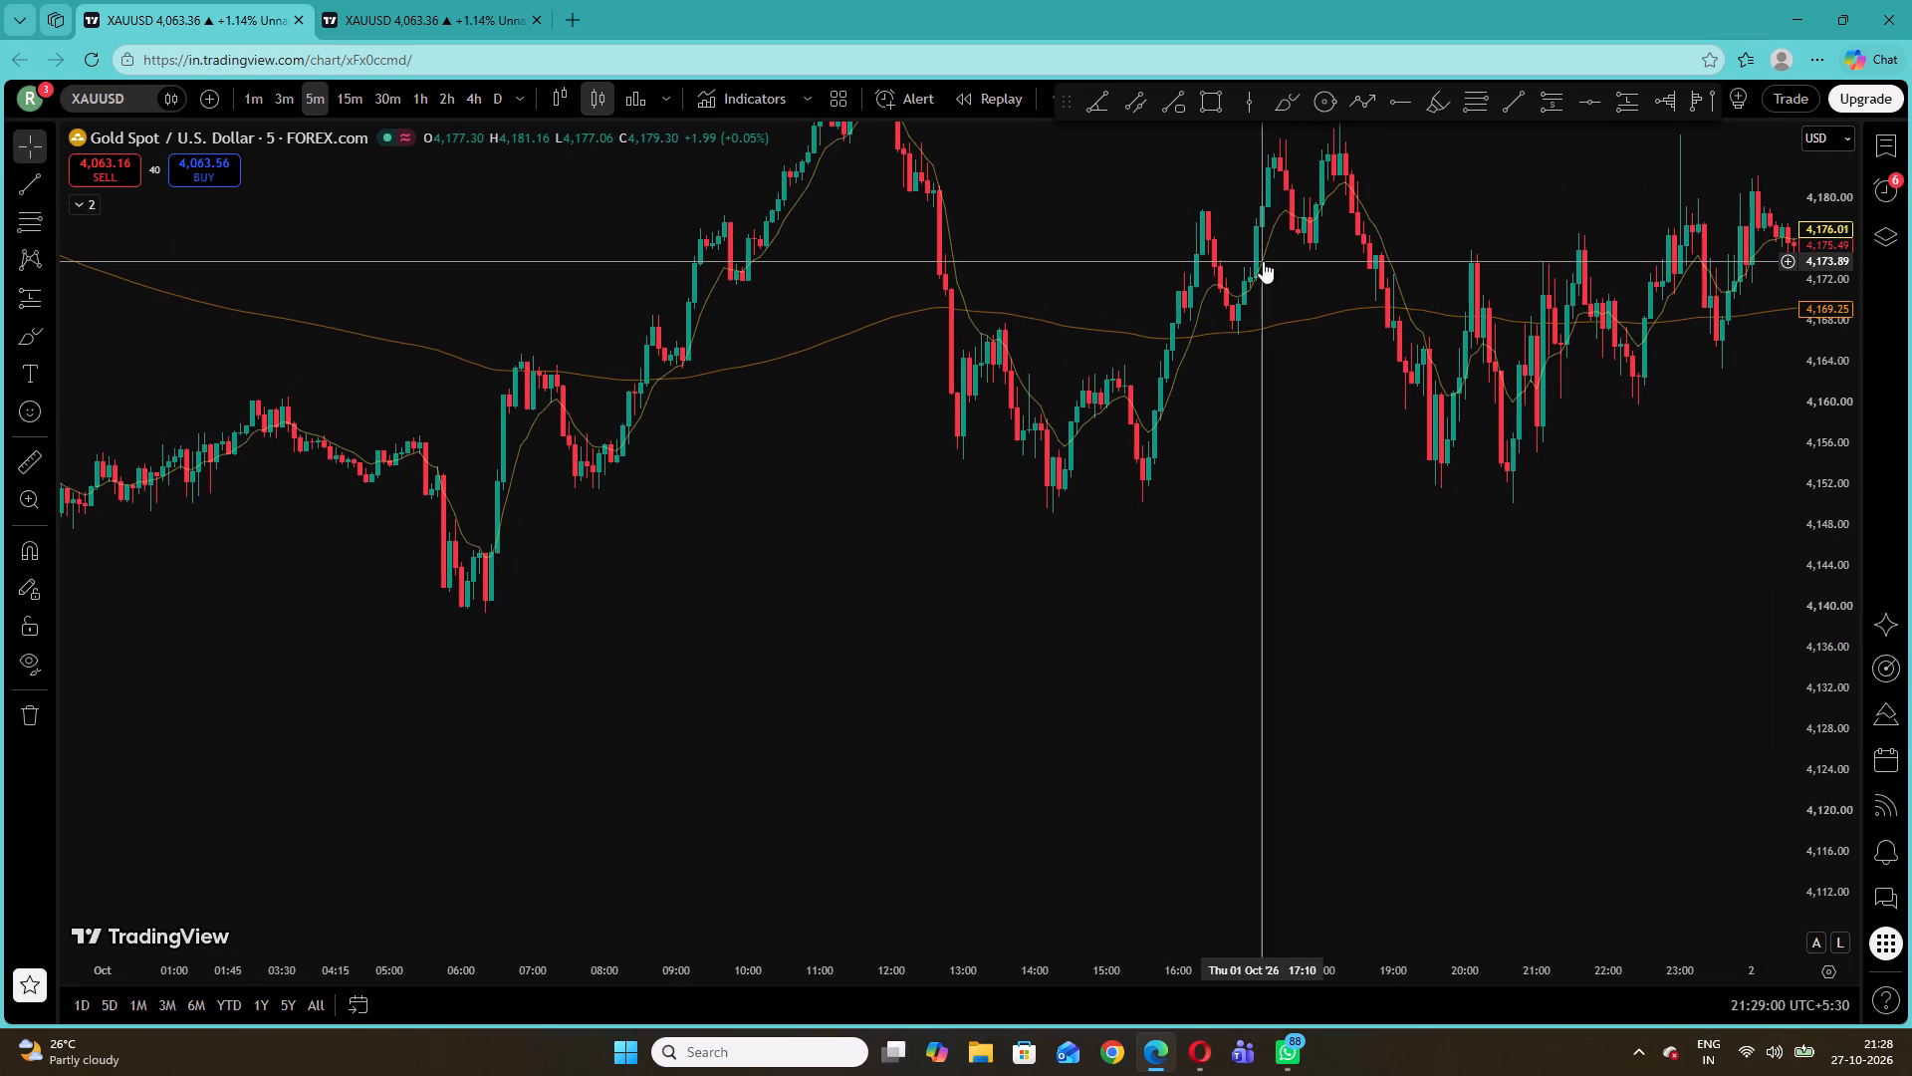
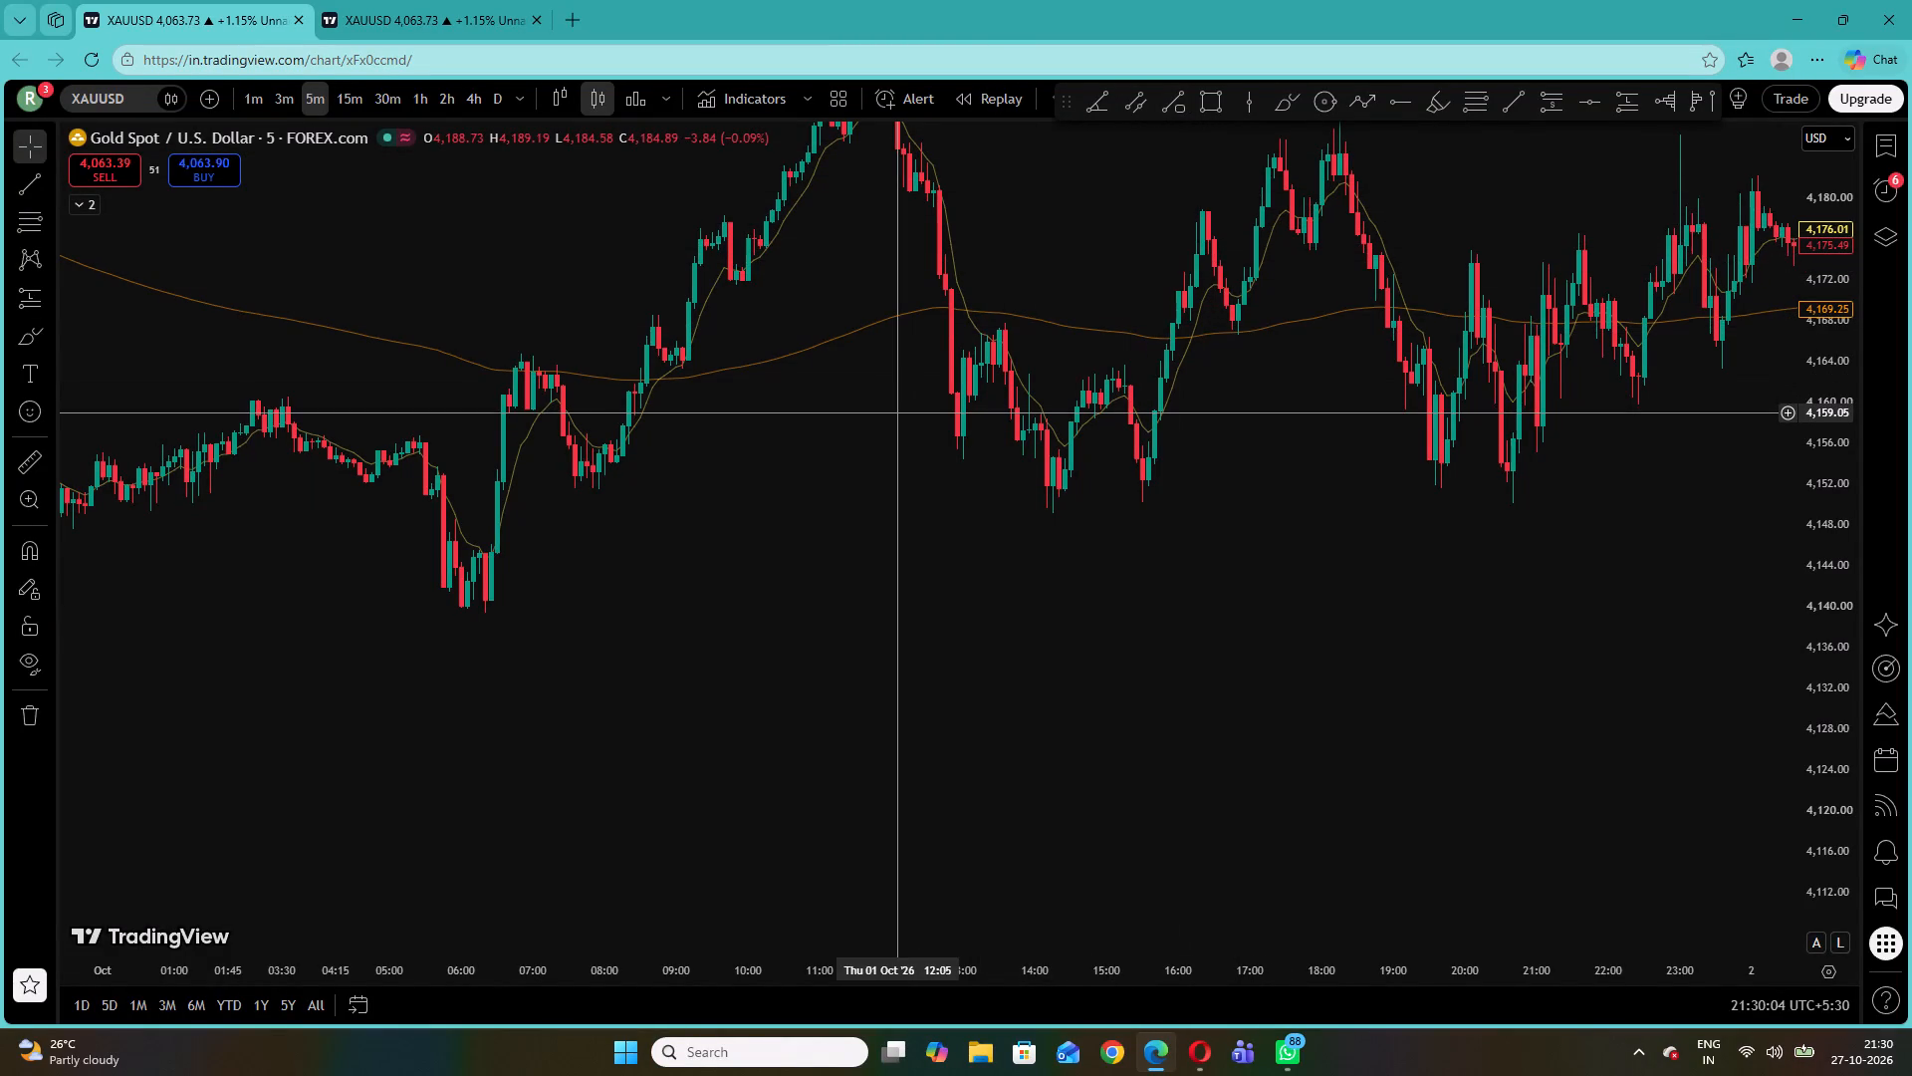
Draw a short horizontal trend line at about 4,183.4 on 1 October, from 12:05 to about 12:35.
left_click_drag(949, 480, 1255, 468)
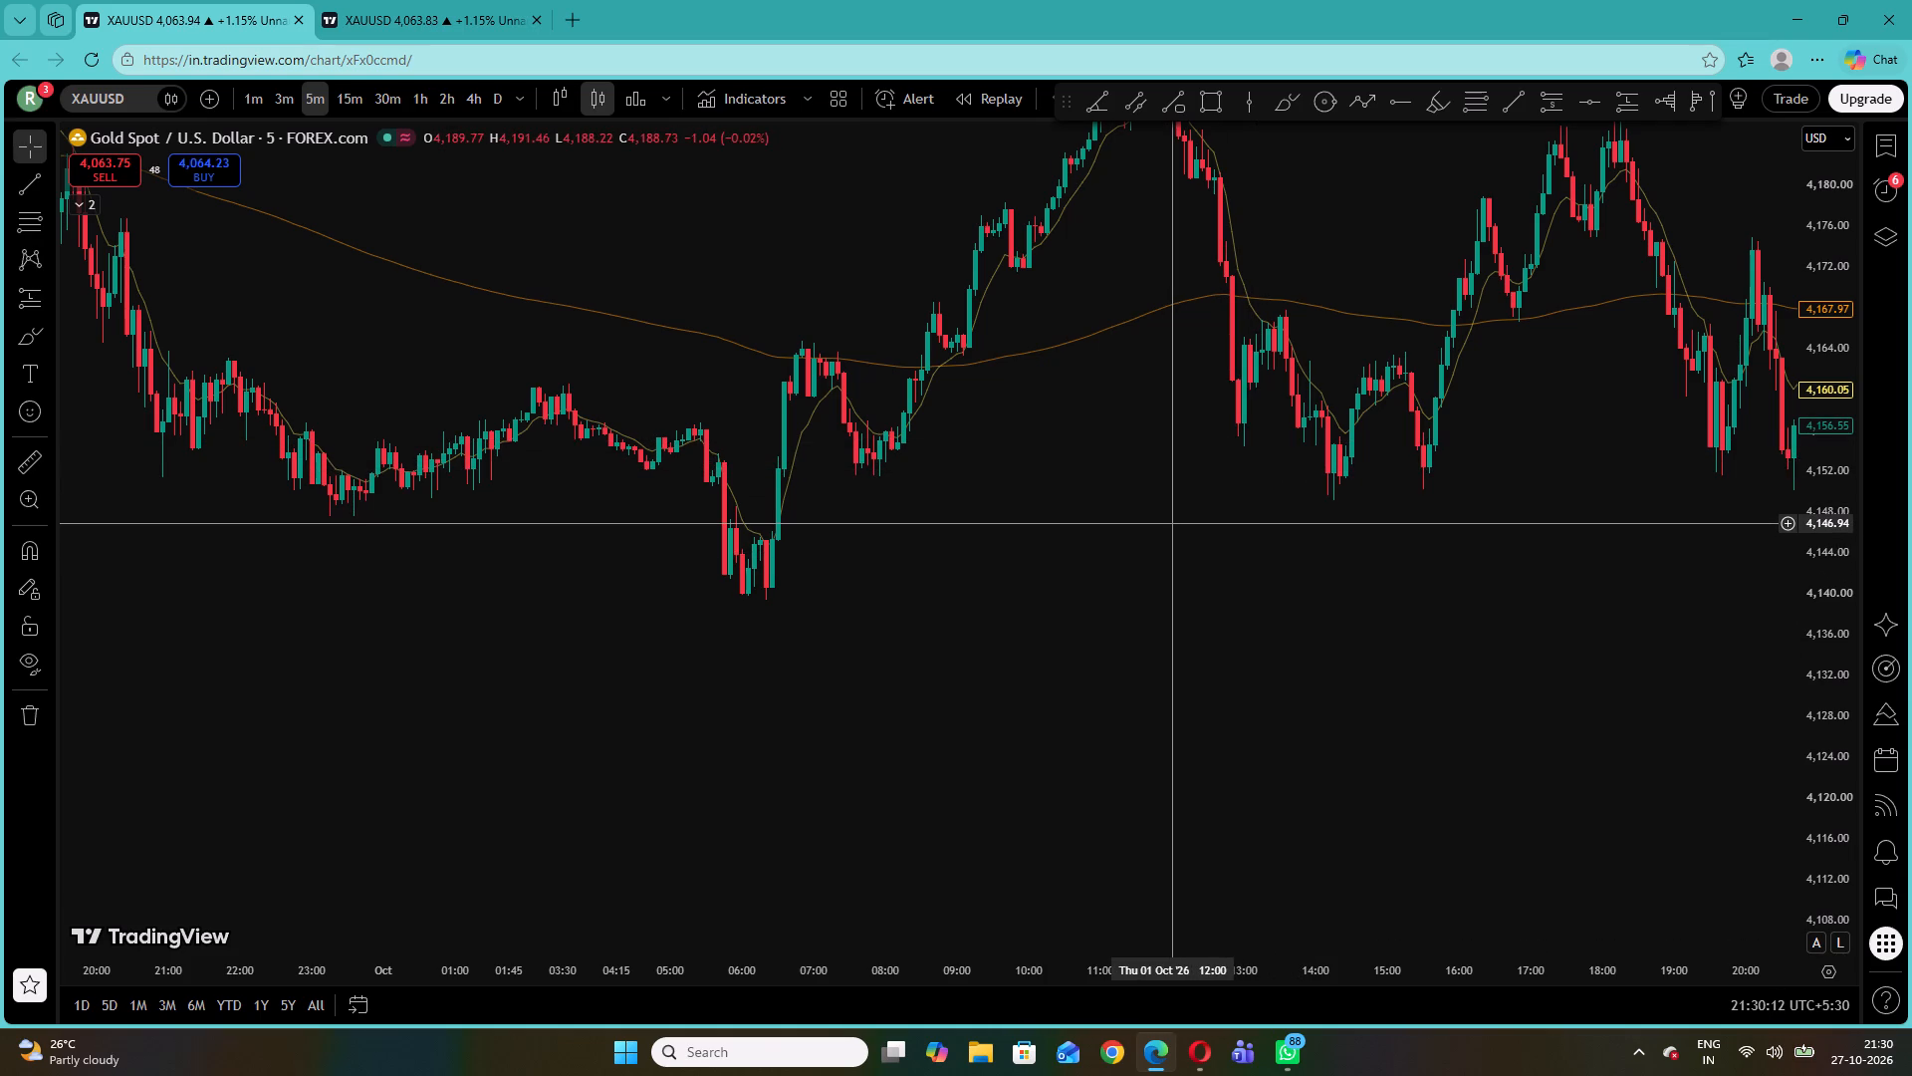
left_click_drag(1203, 499, 1099, 648)
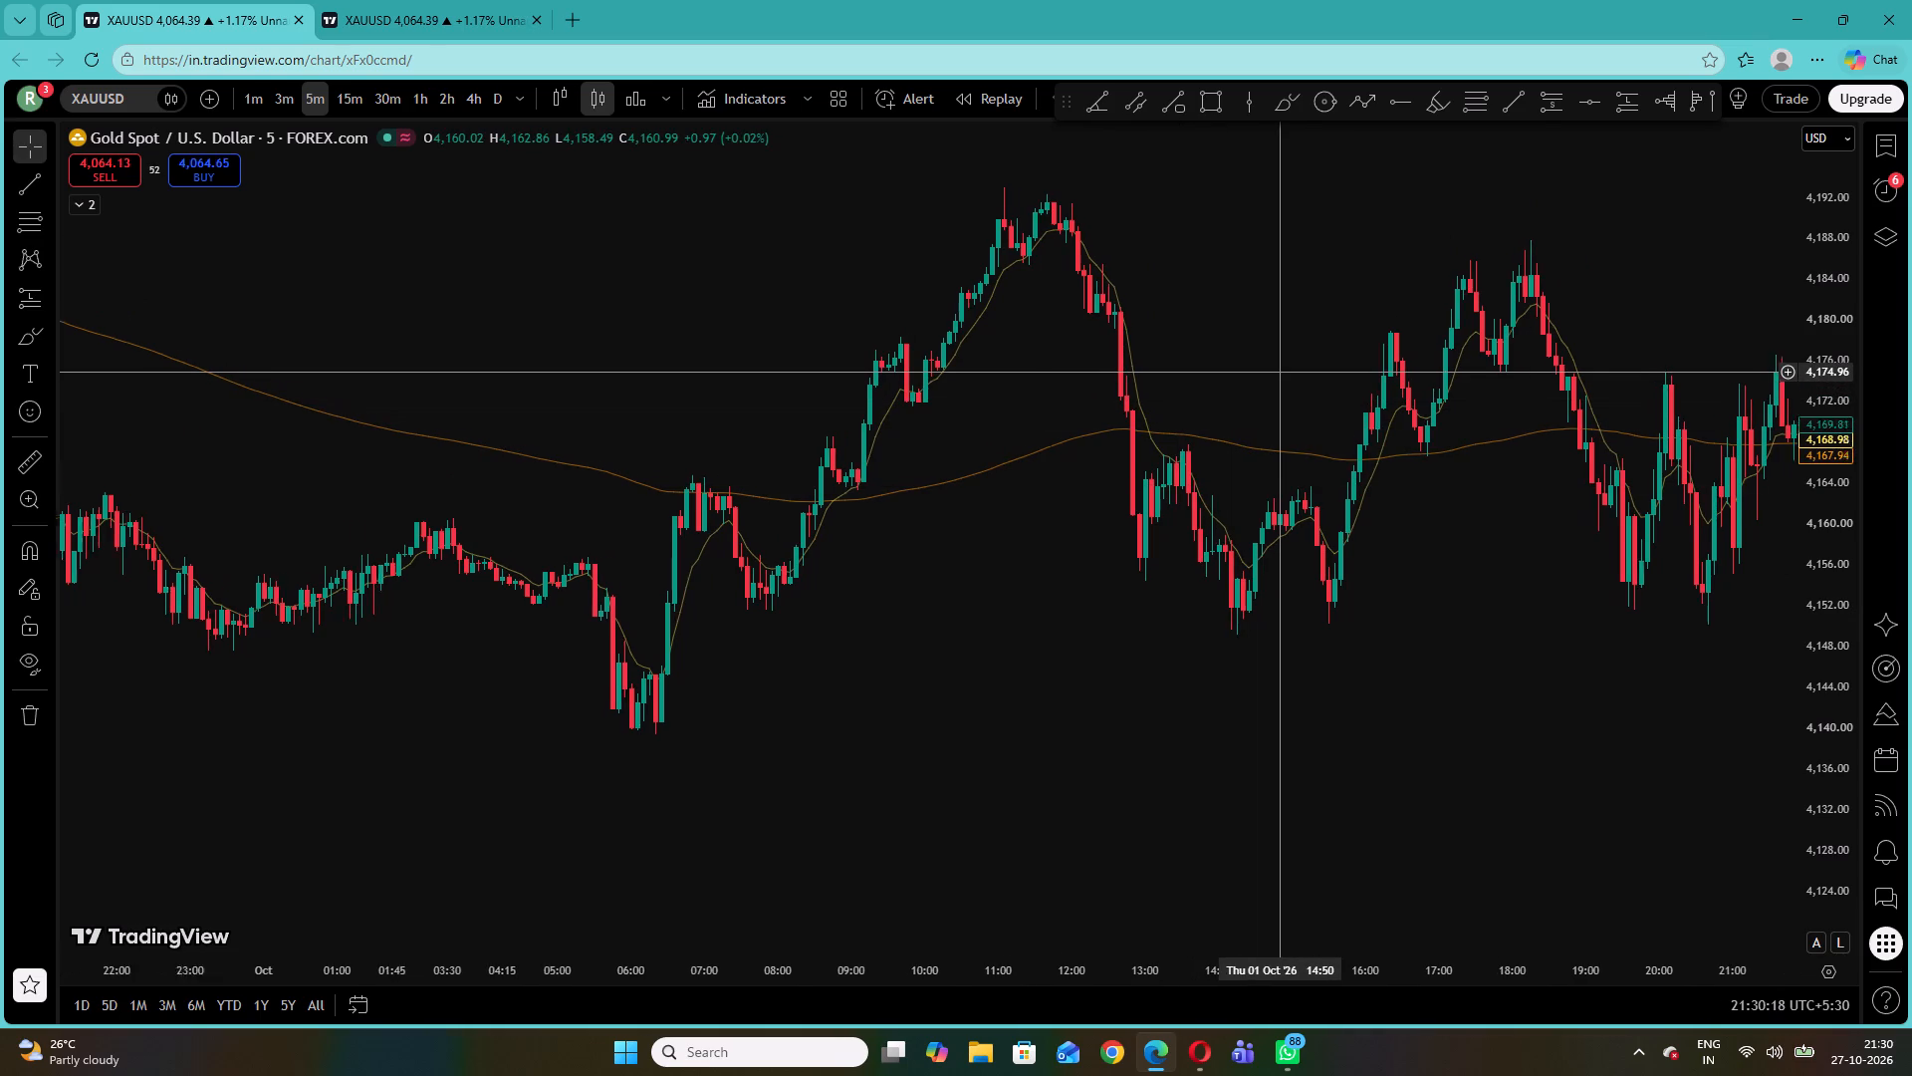
scroll(1280, 372, "left", 1)
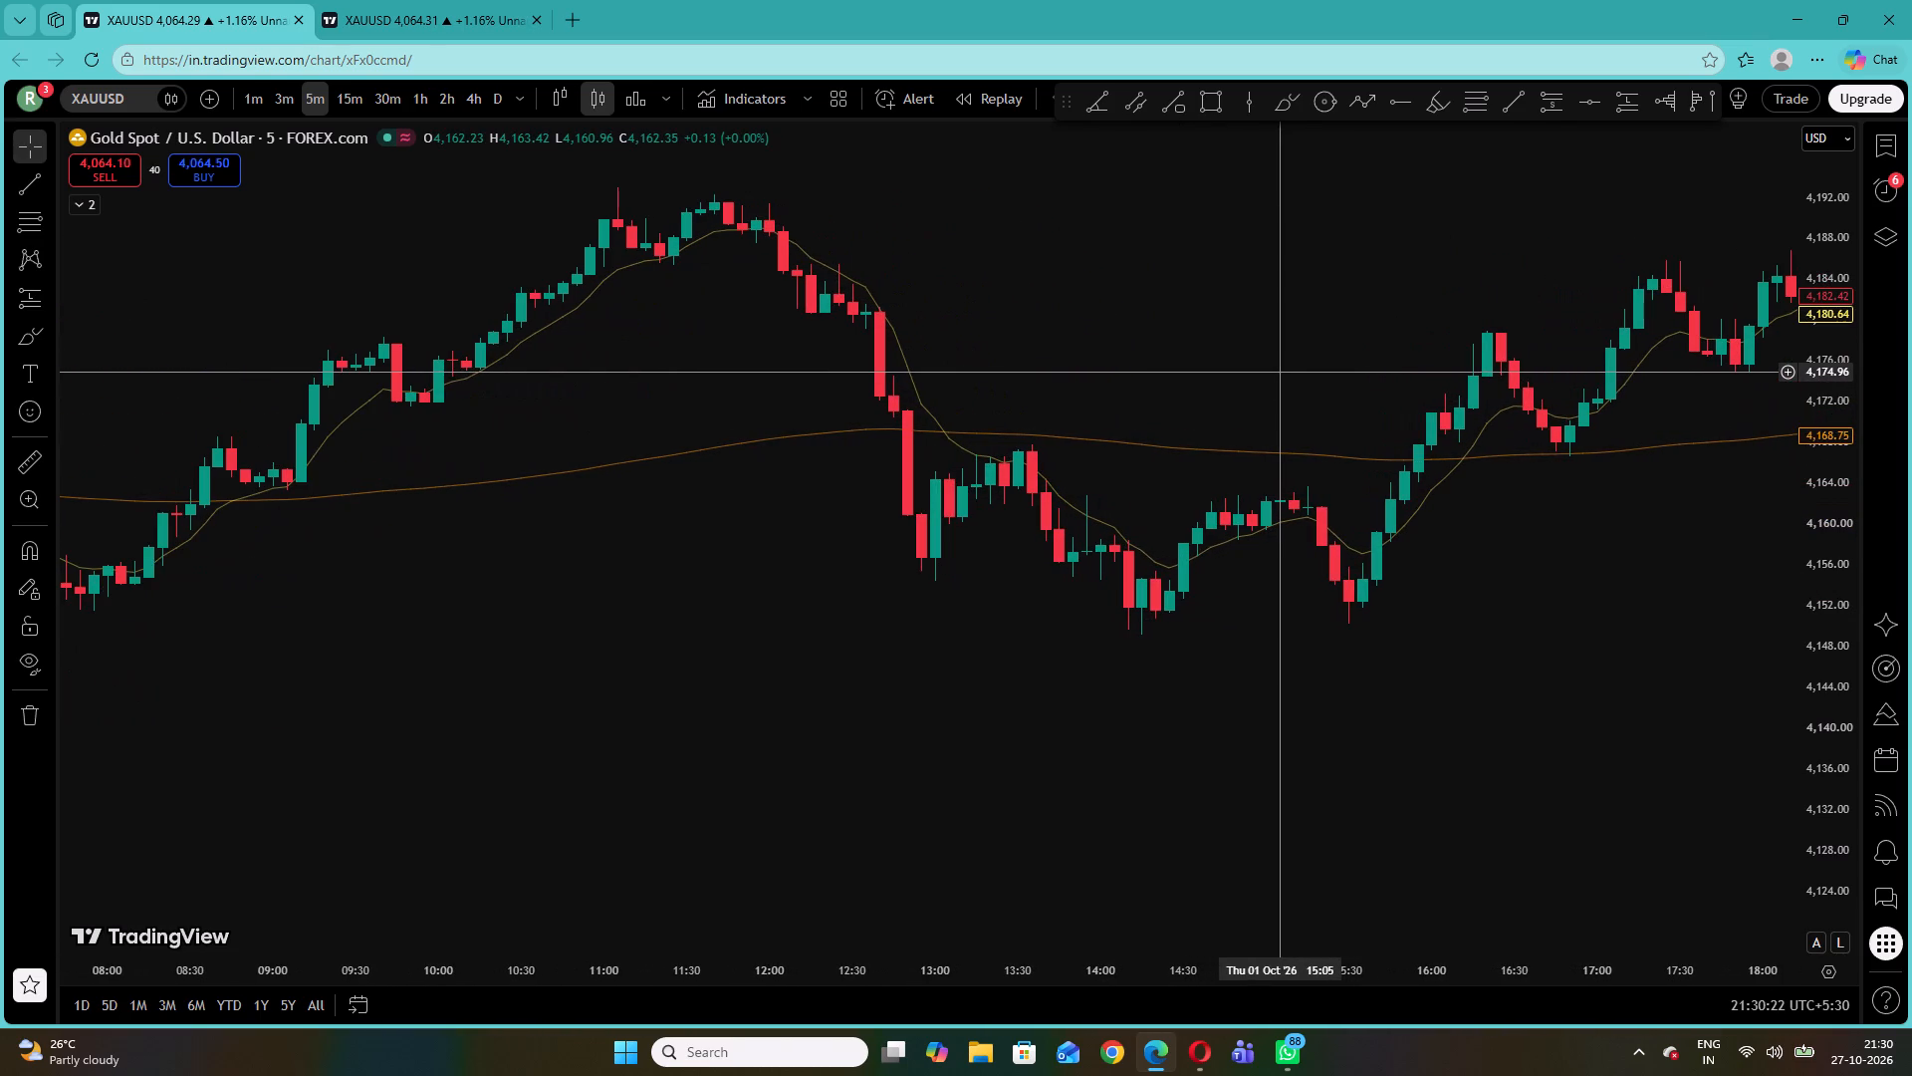
left_click_drag(1830, 635, 1809, 420)
left_click_drag(1252, 224, 1189, 417)
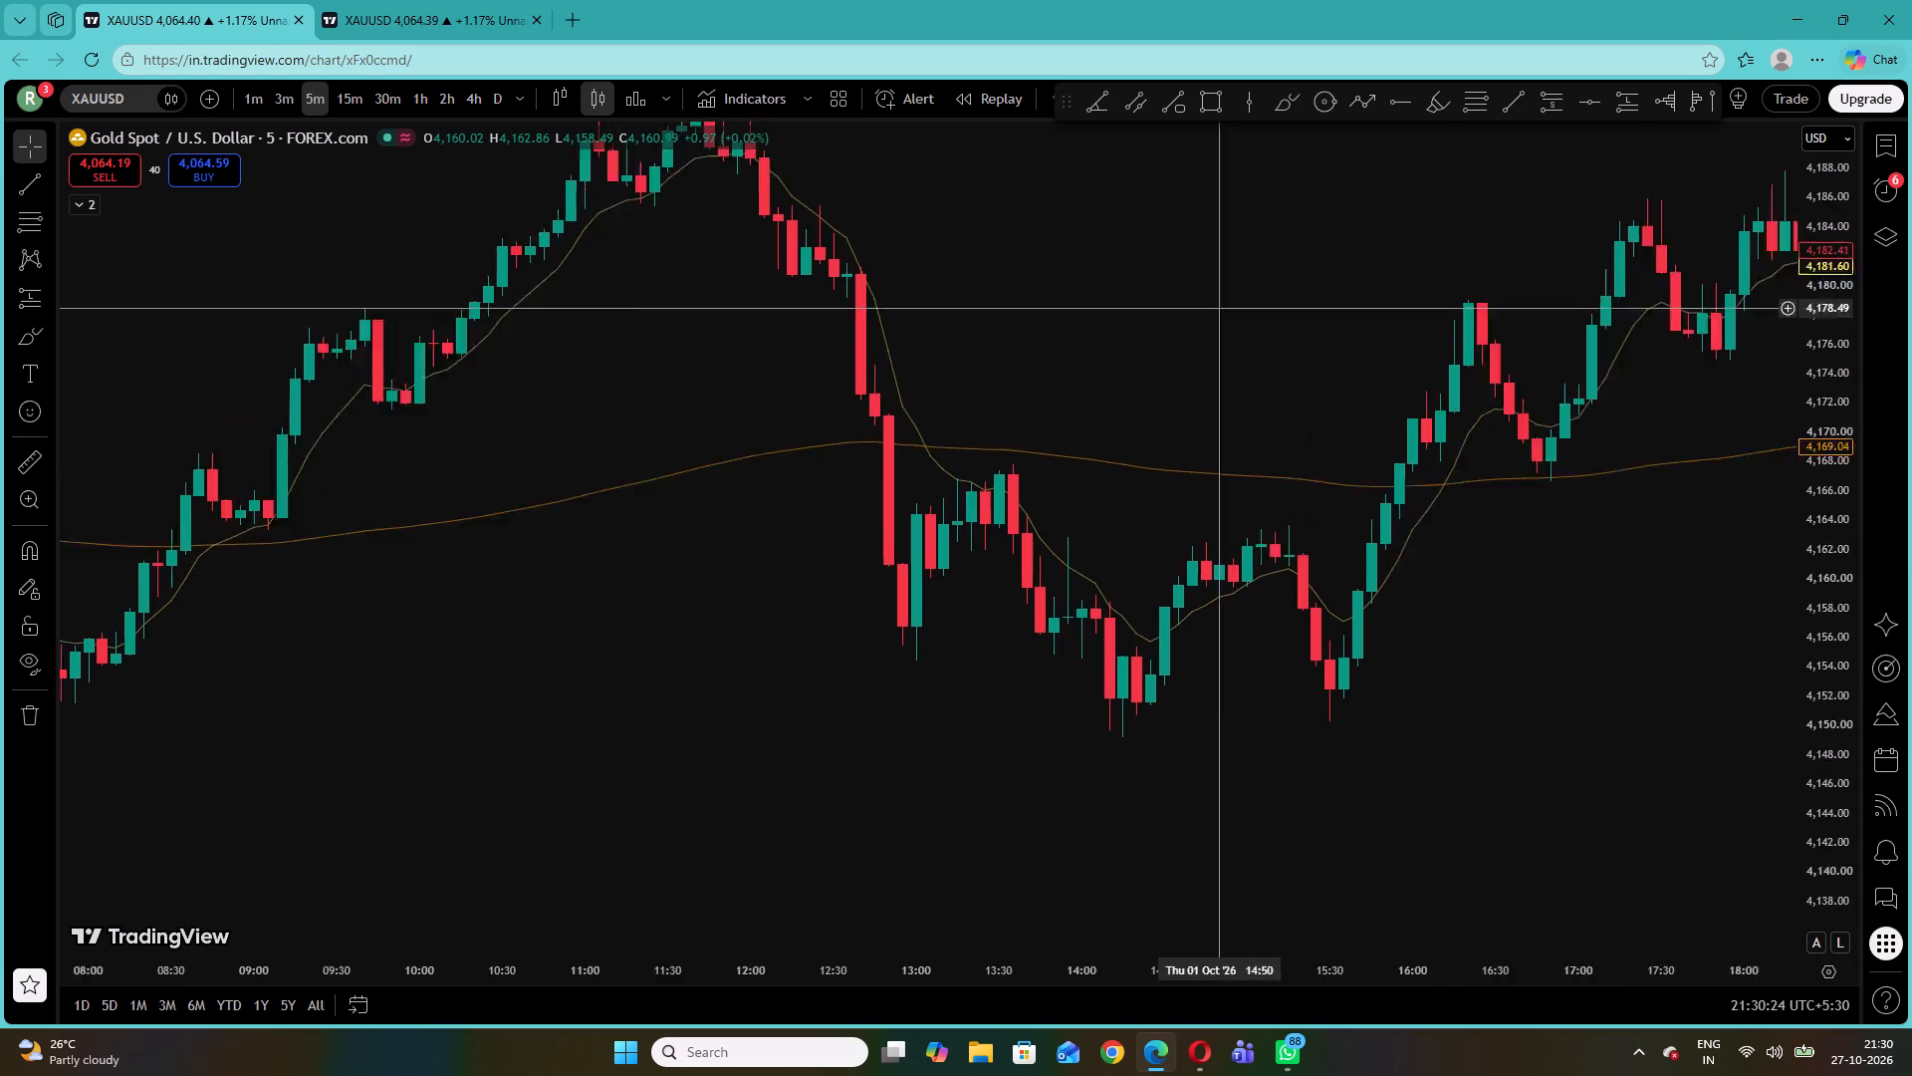
left_click_drag(1189, 417, 1144, 551)
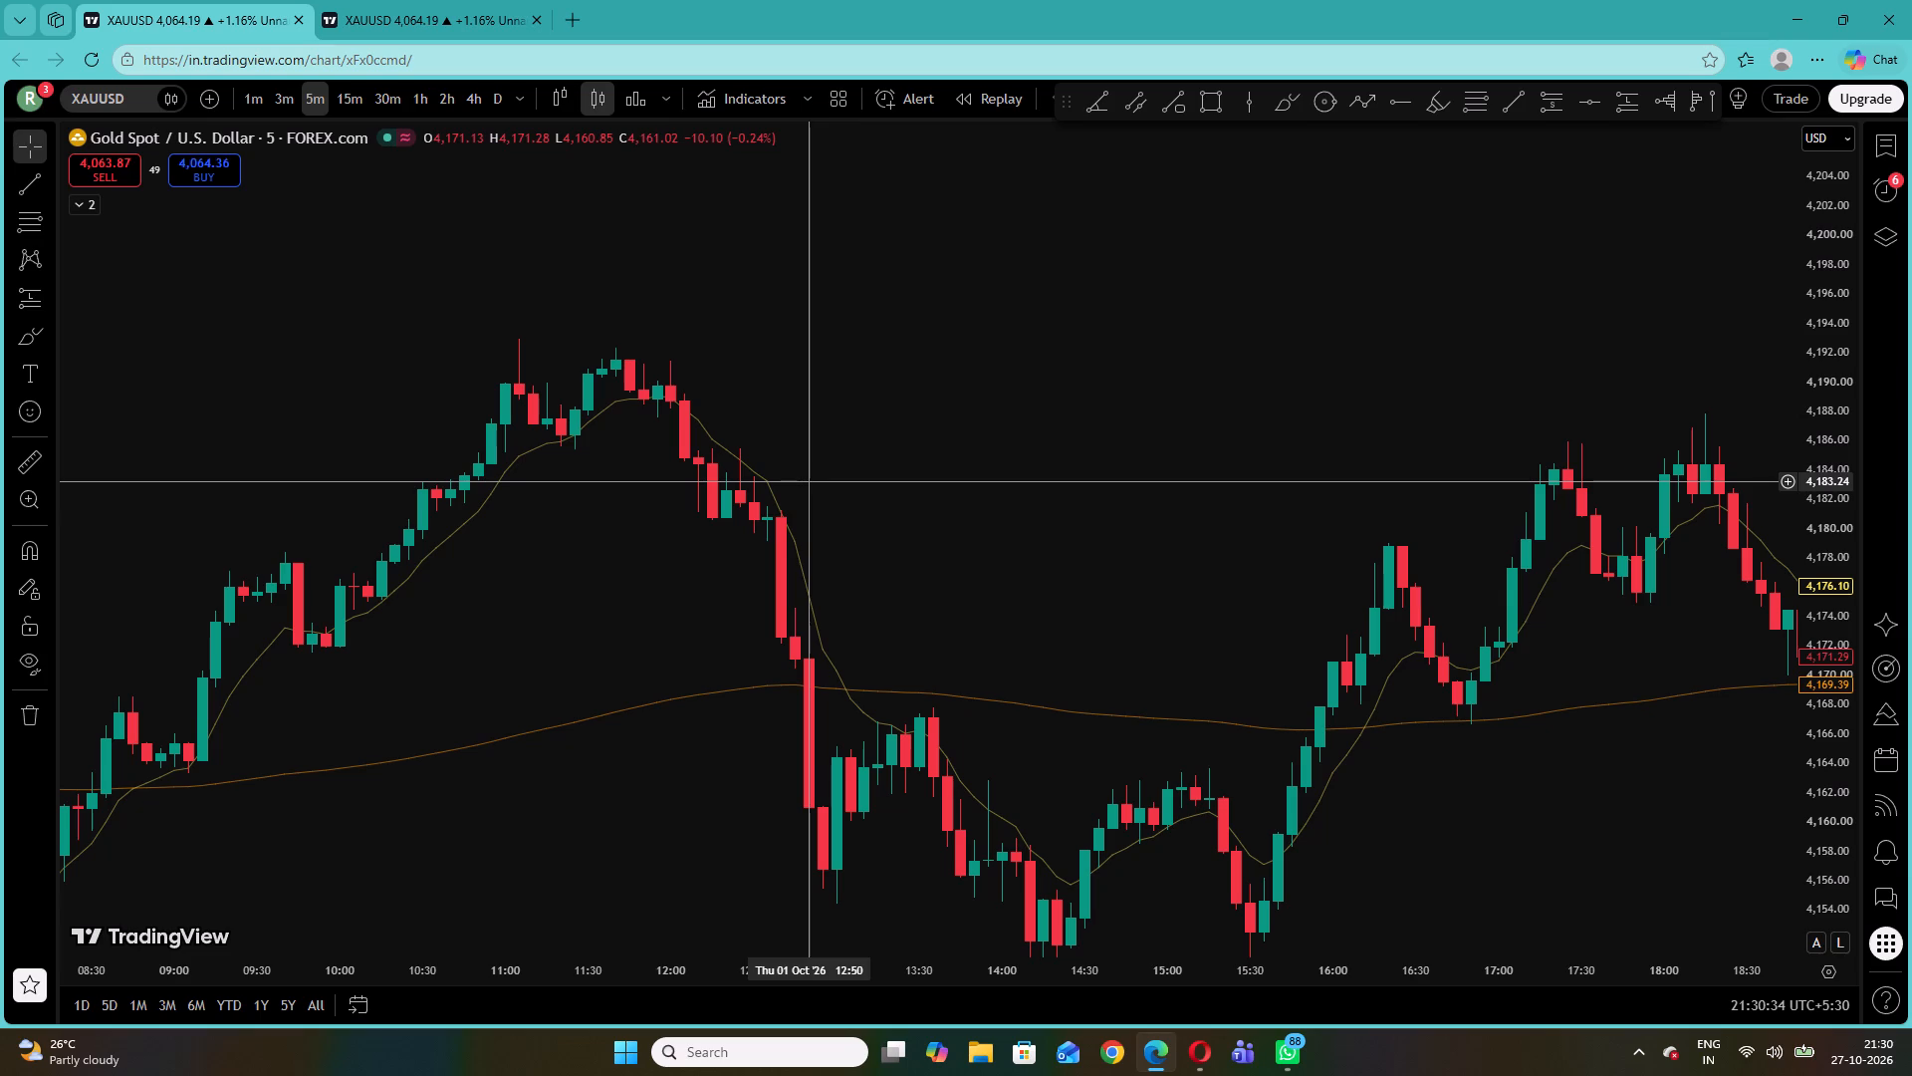
left_click(22, 199)
left_click(691, 479)
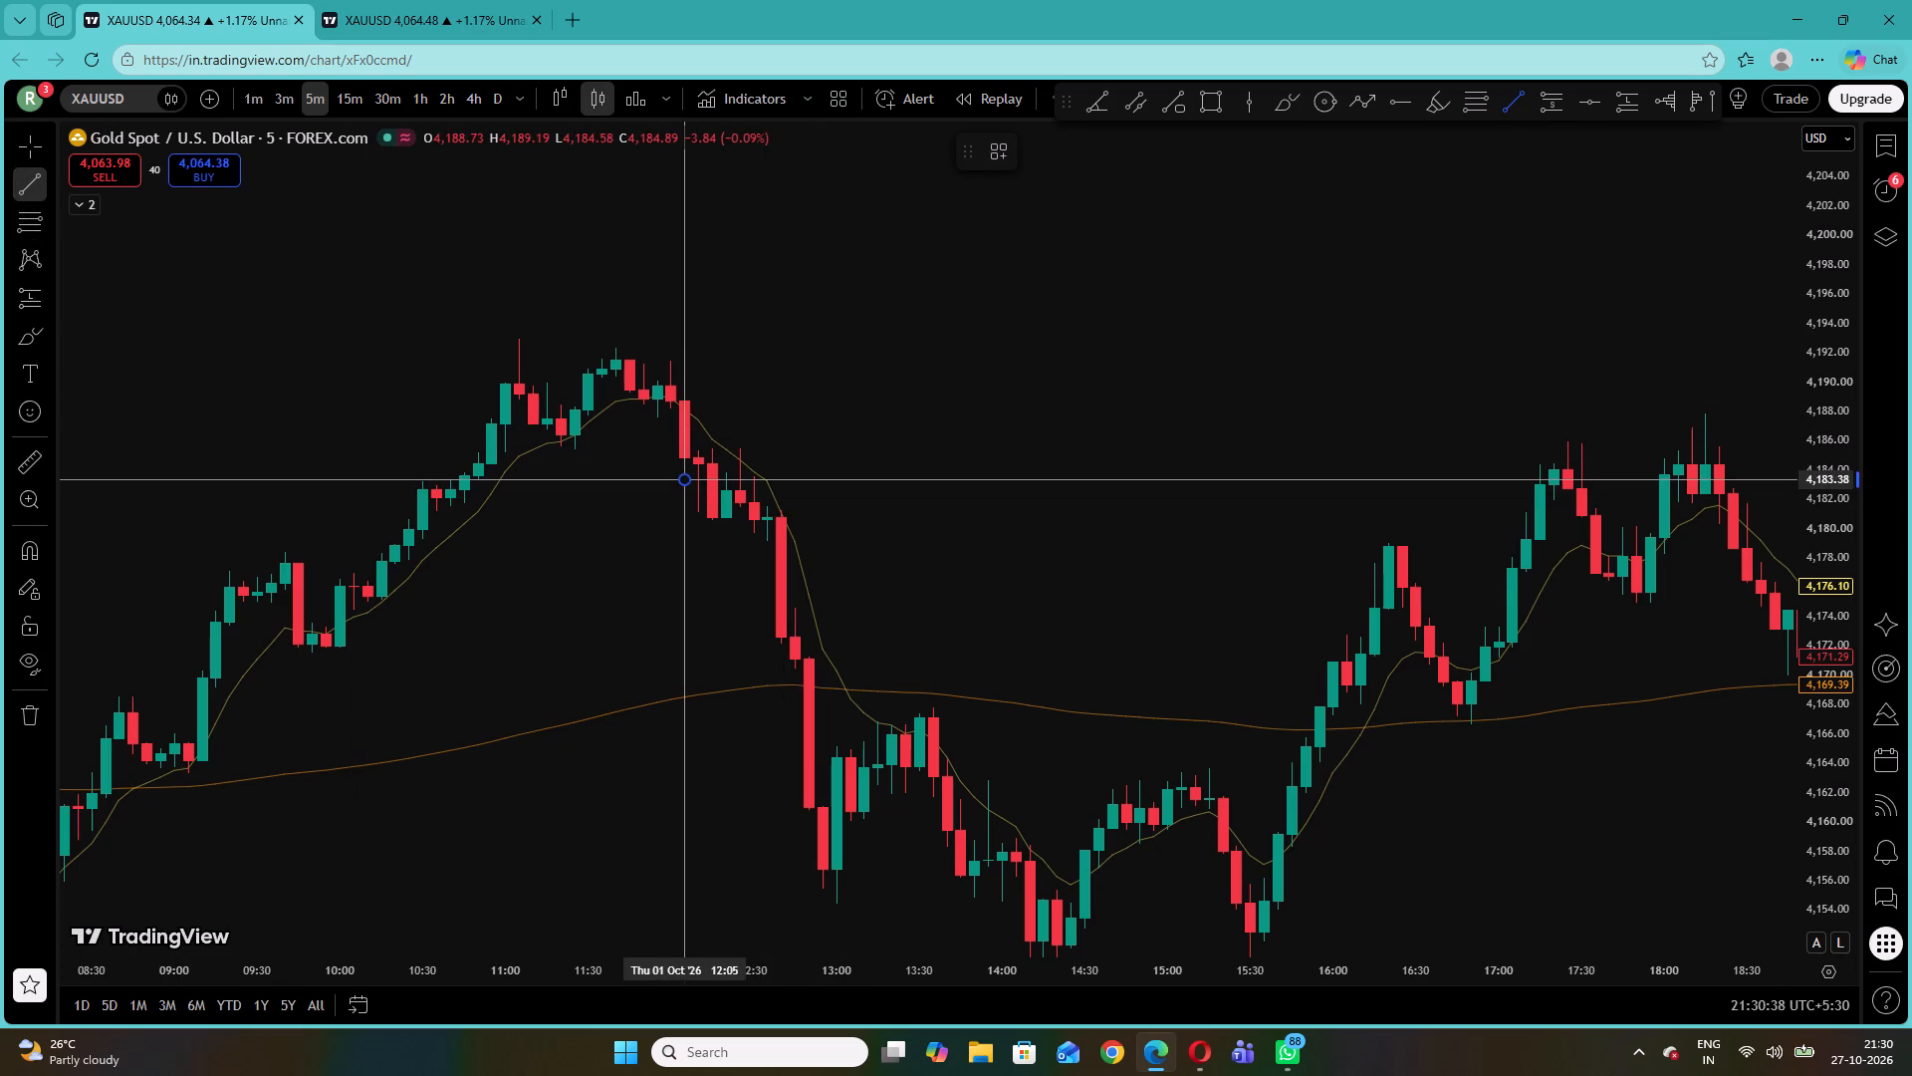
left_click(768, 479)
left_click(846, 452)
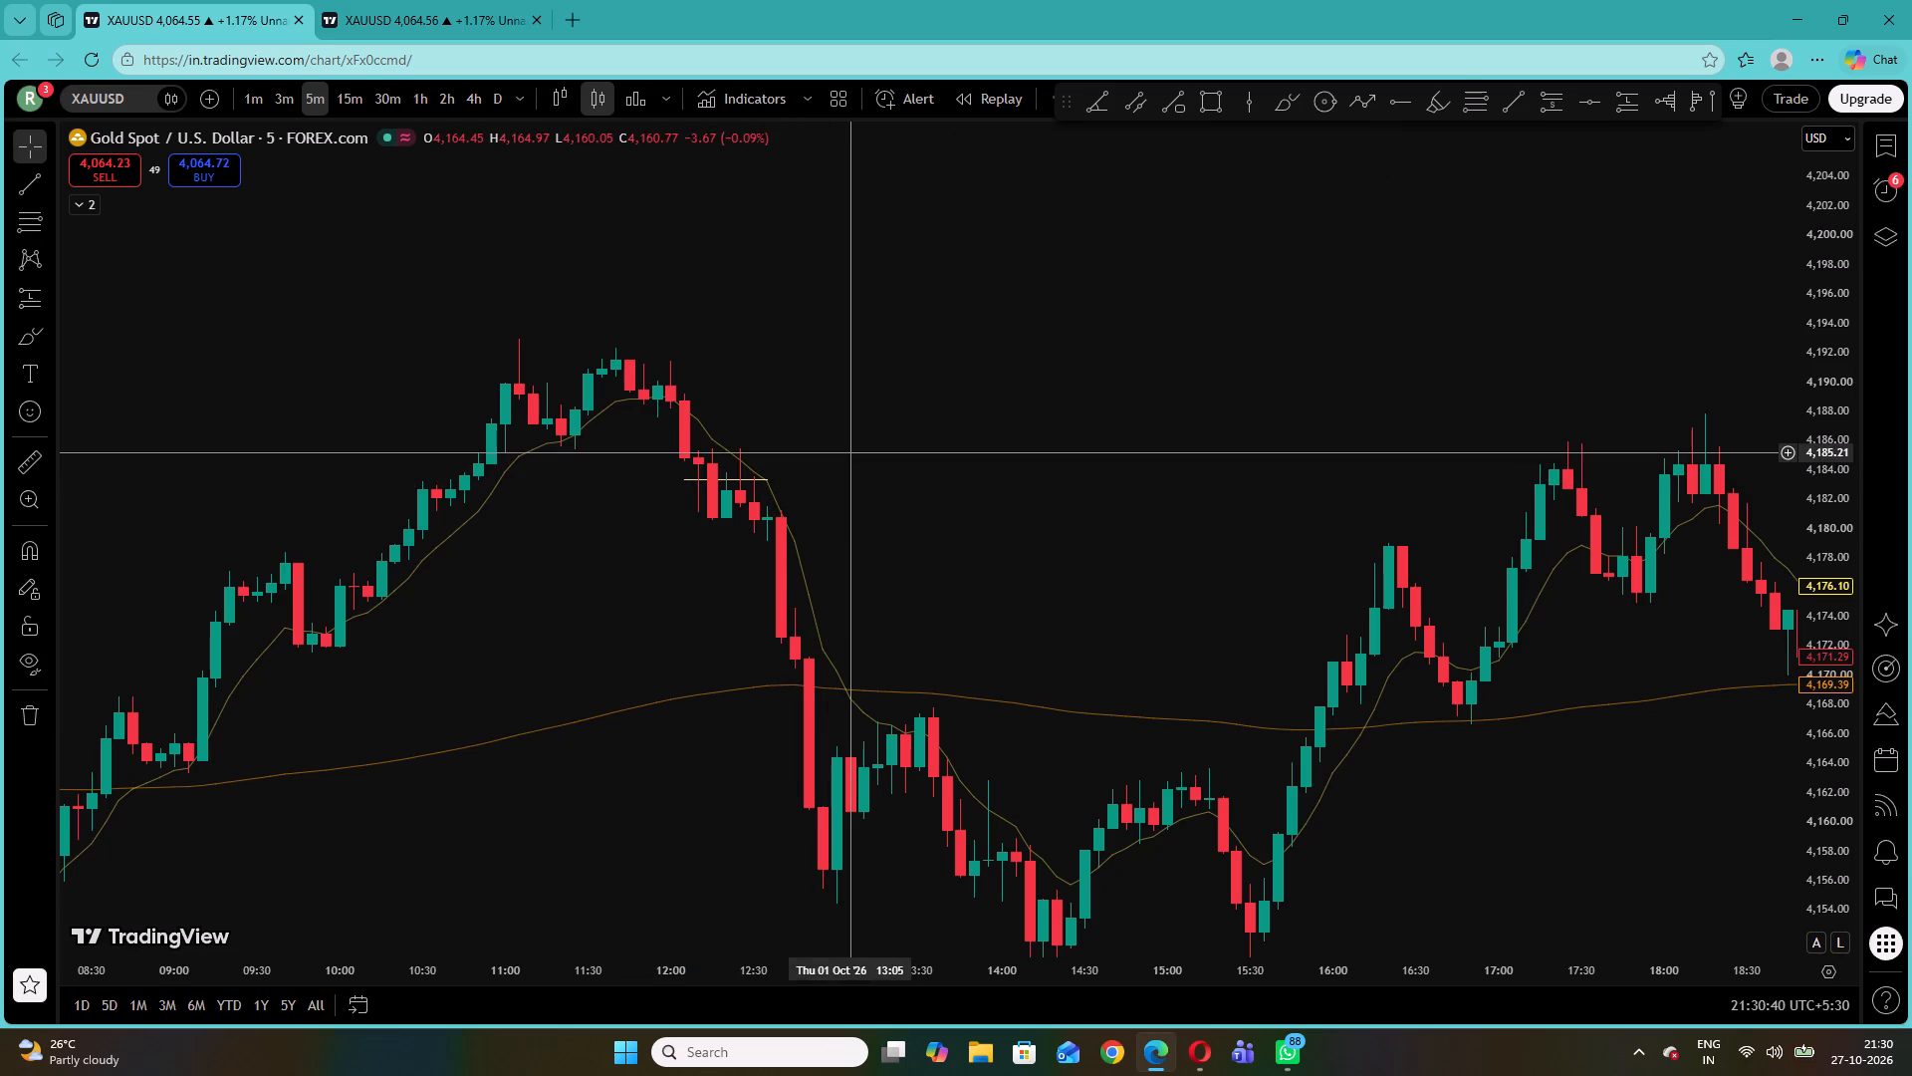
Place a short position at 12:25 with entry 4,180.66, stop 4,183.85 and target 4,164.56, and shorten it to end around 13:15.
left_click(48, 295)
left_click(120, 372)
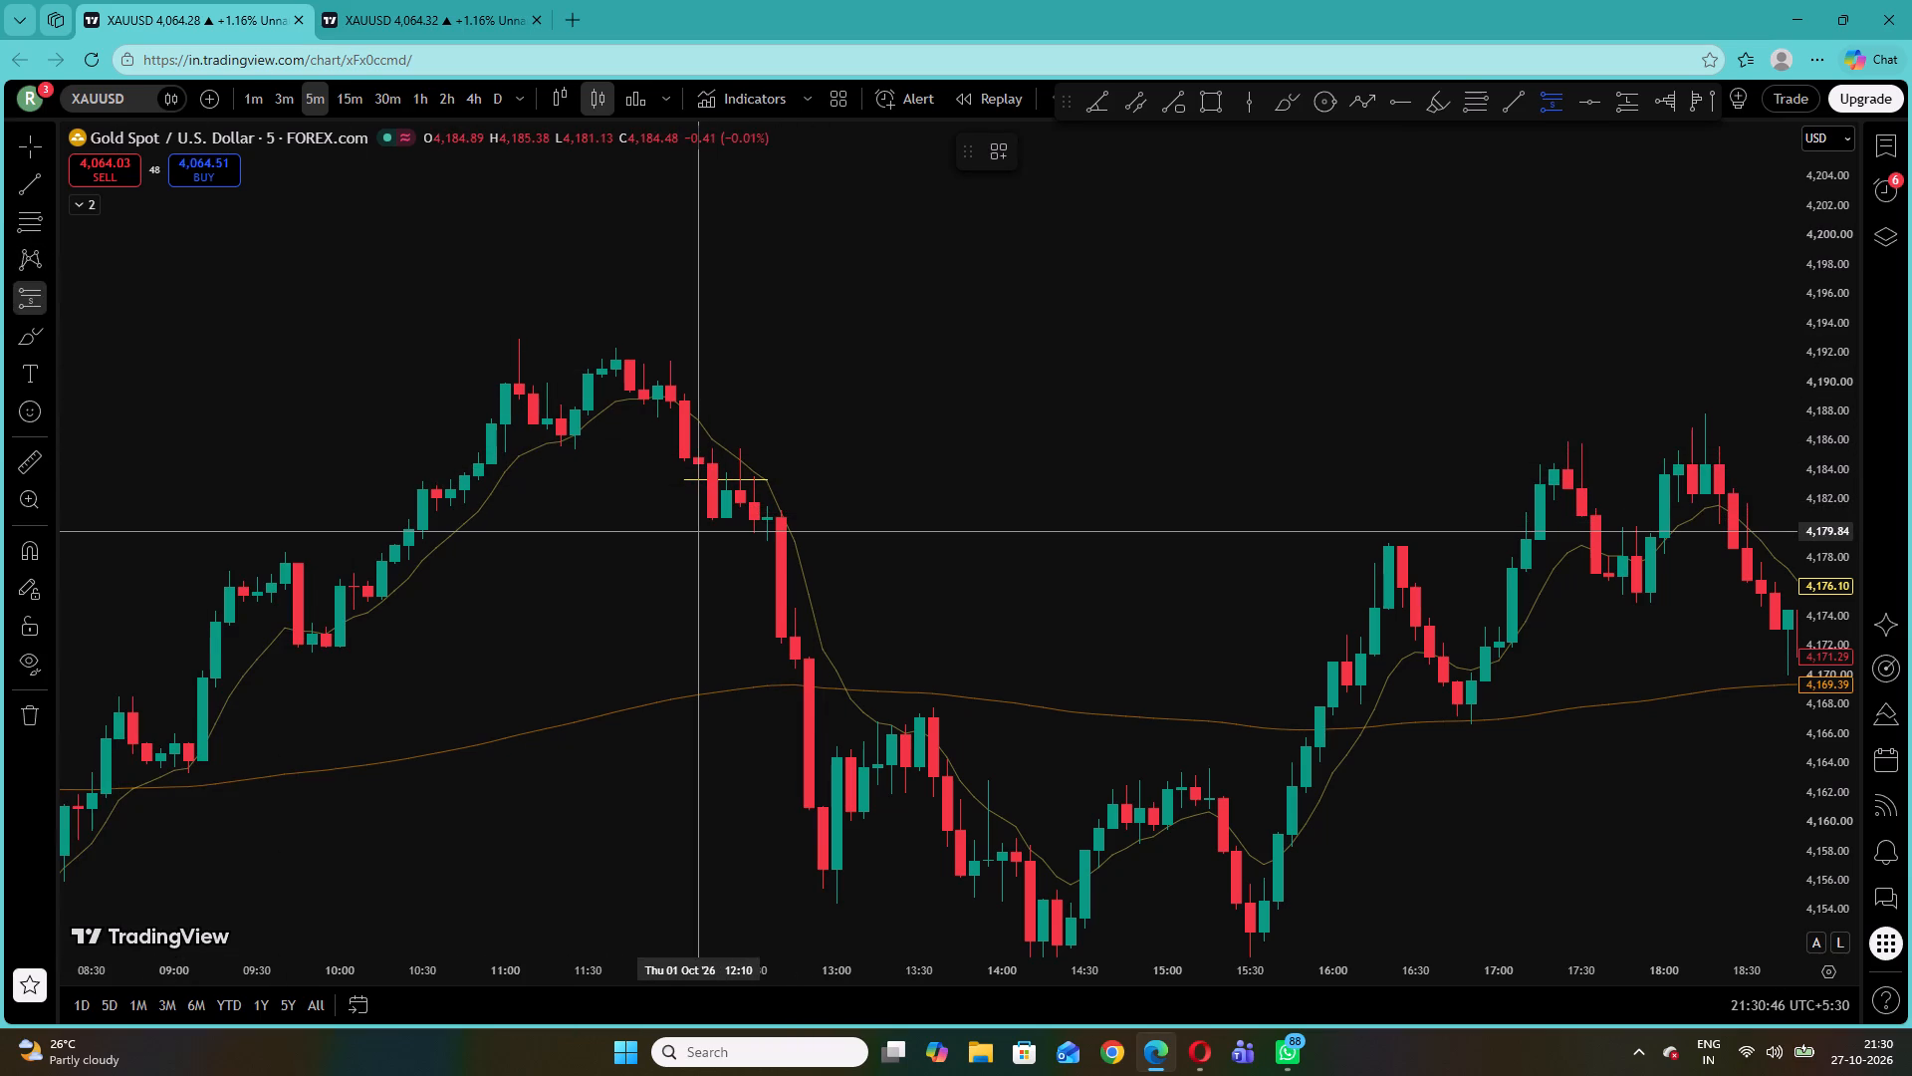
left_click(739, 519)
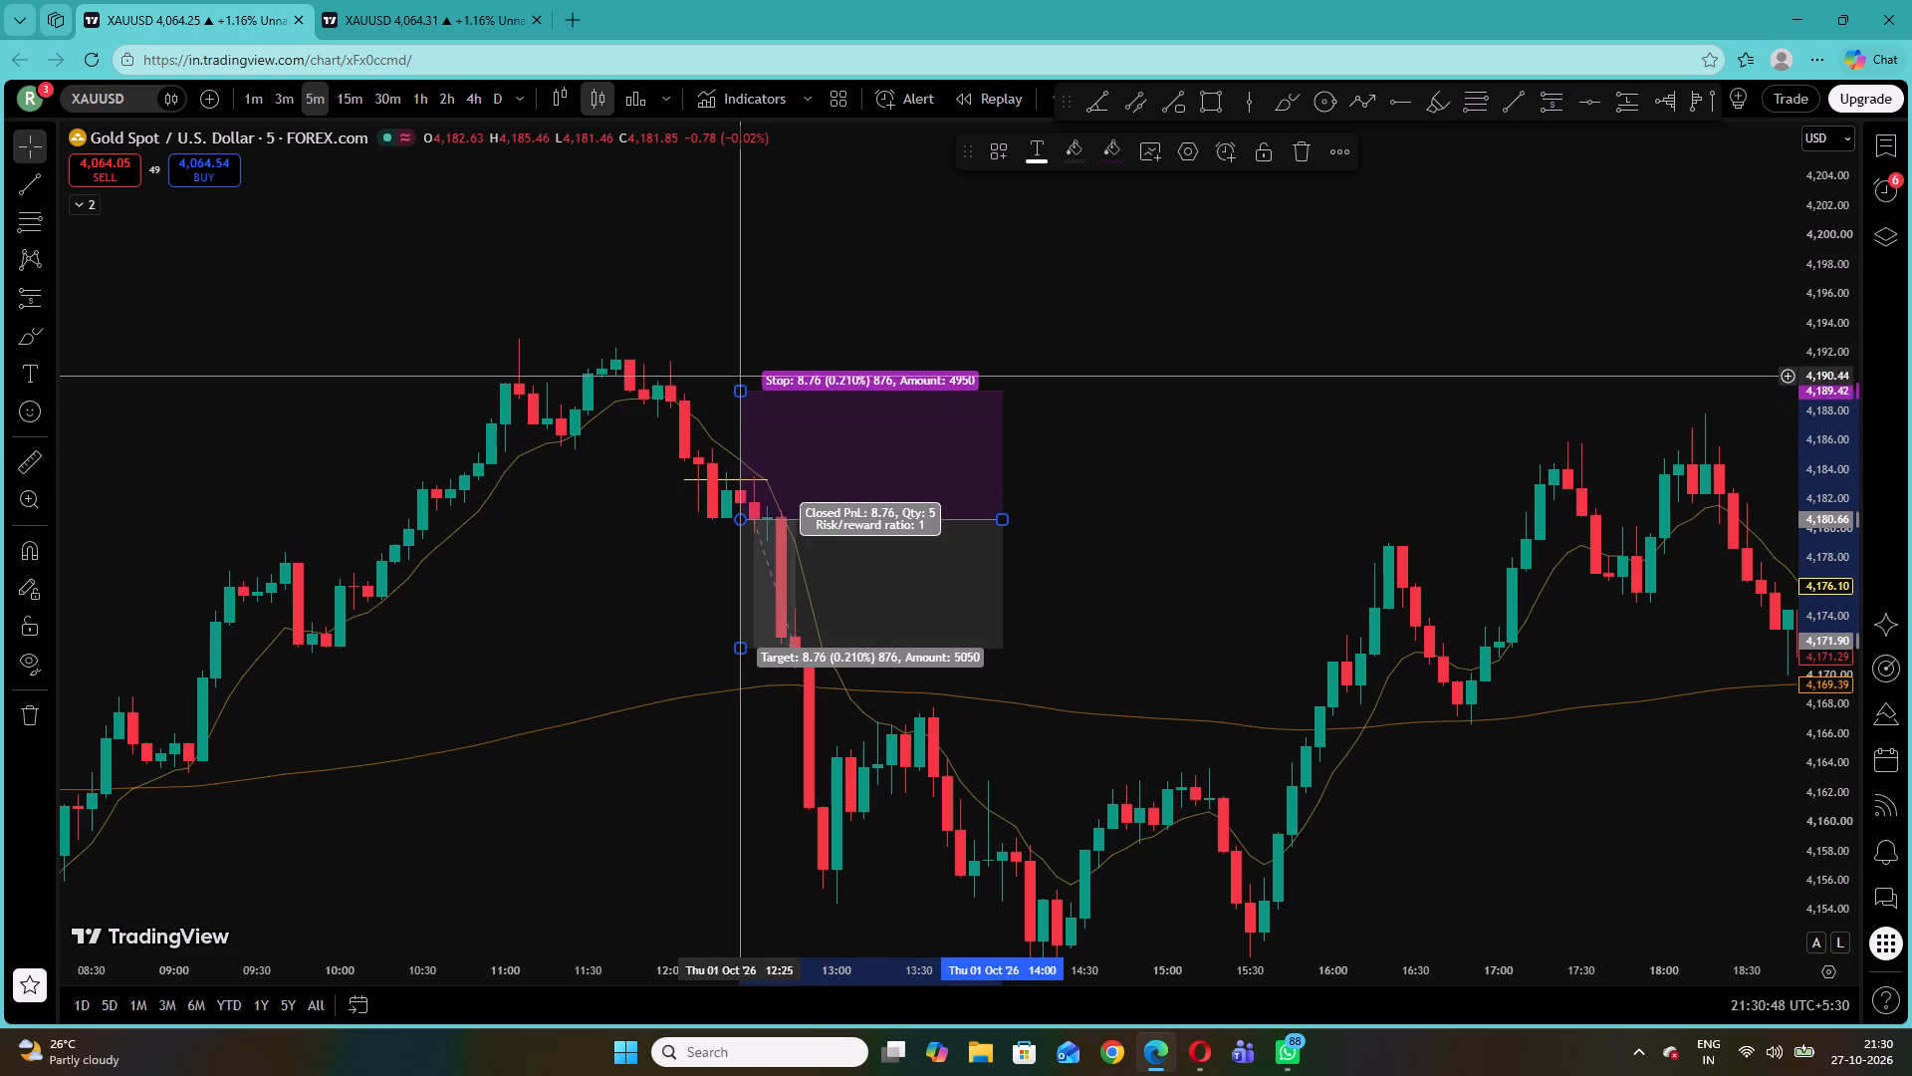
left_click_drag(741, 394, 739, 472)
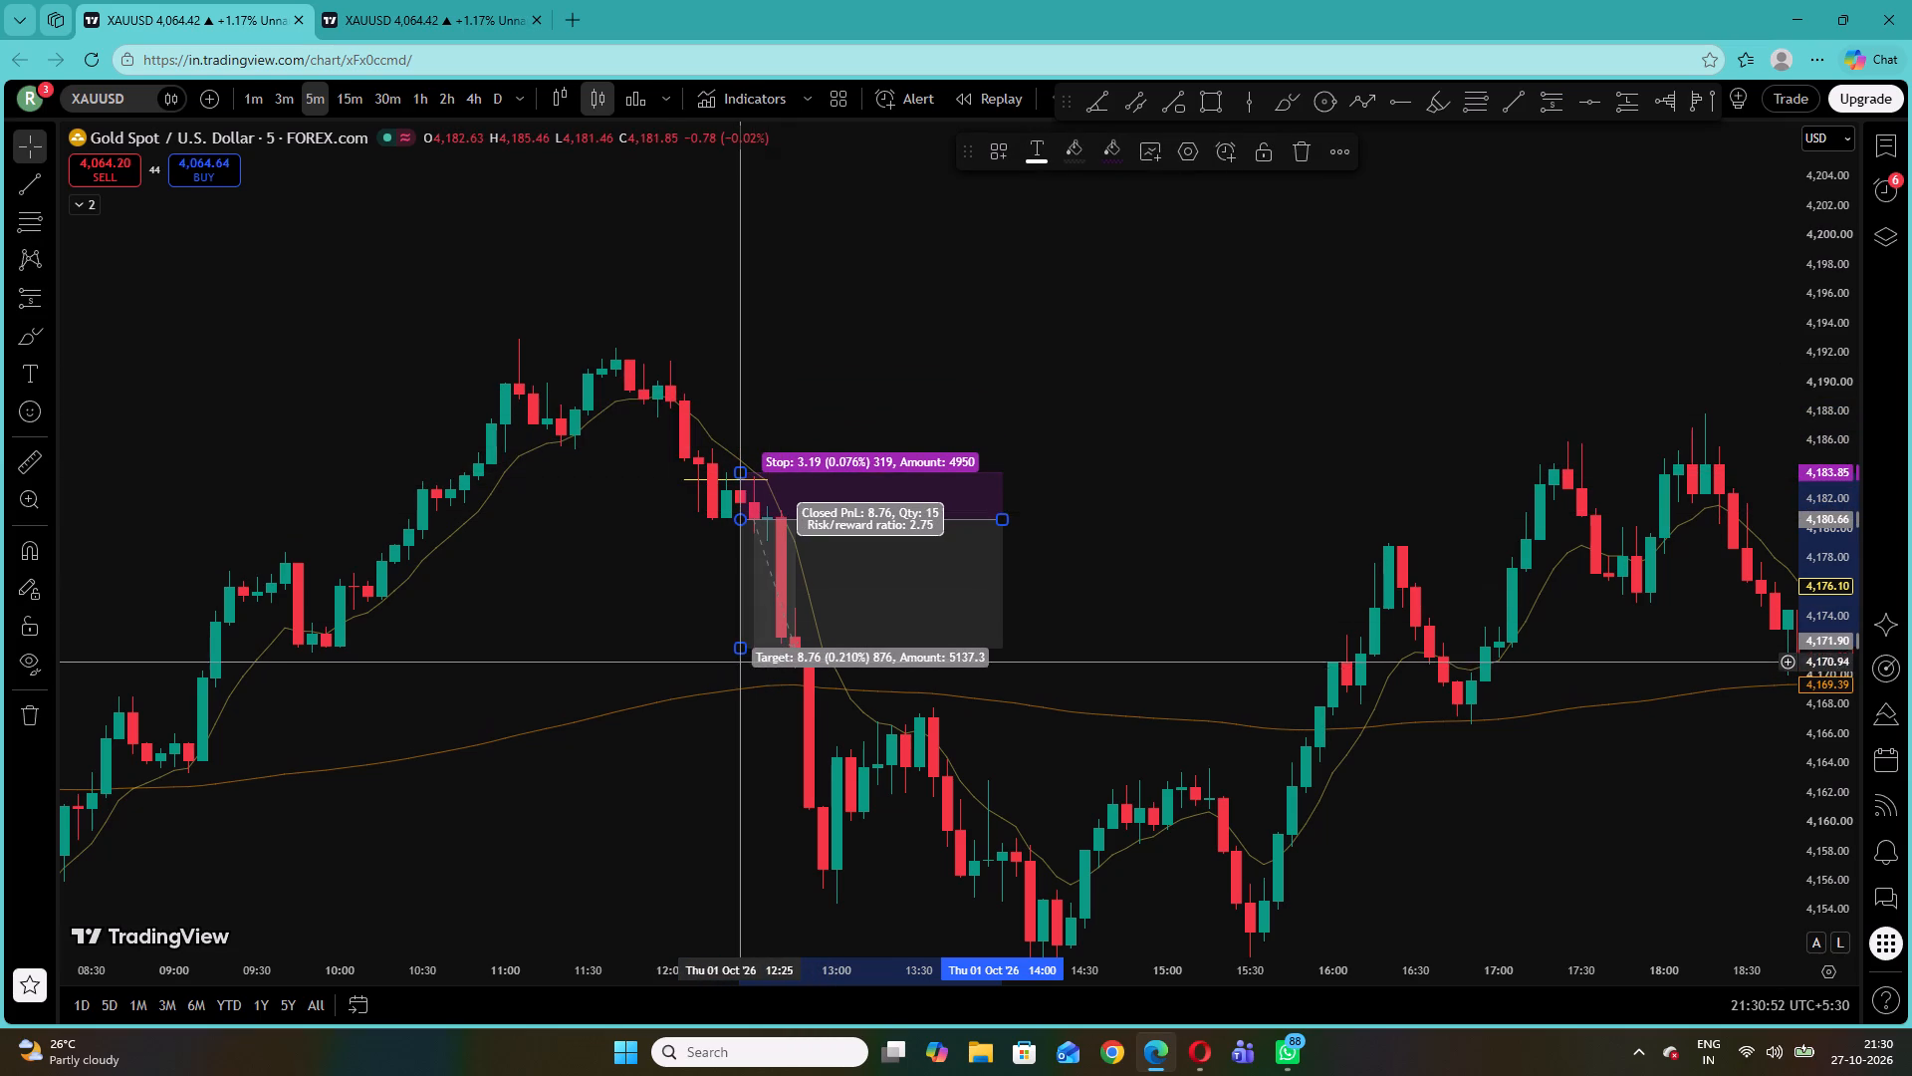
left_click_drag(740, 649, 740, 703)
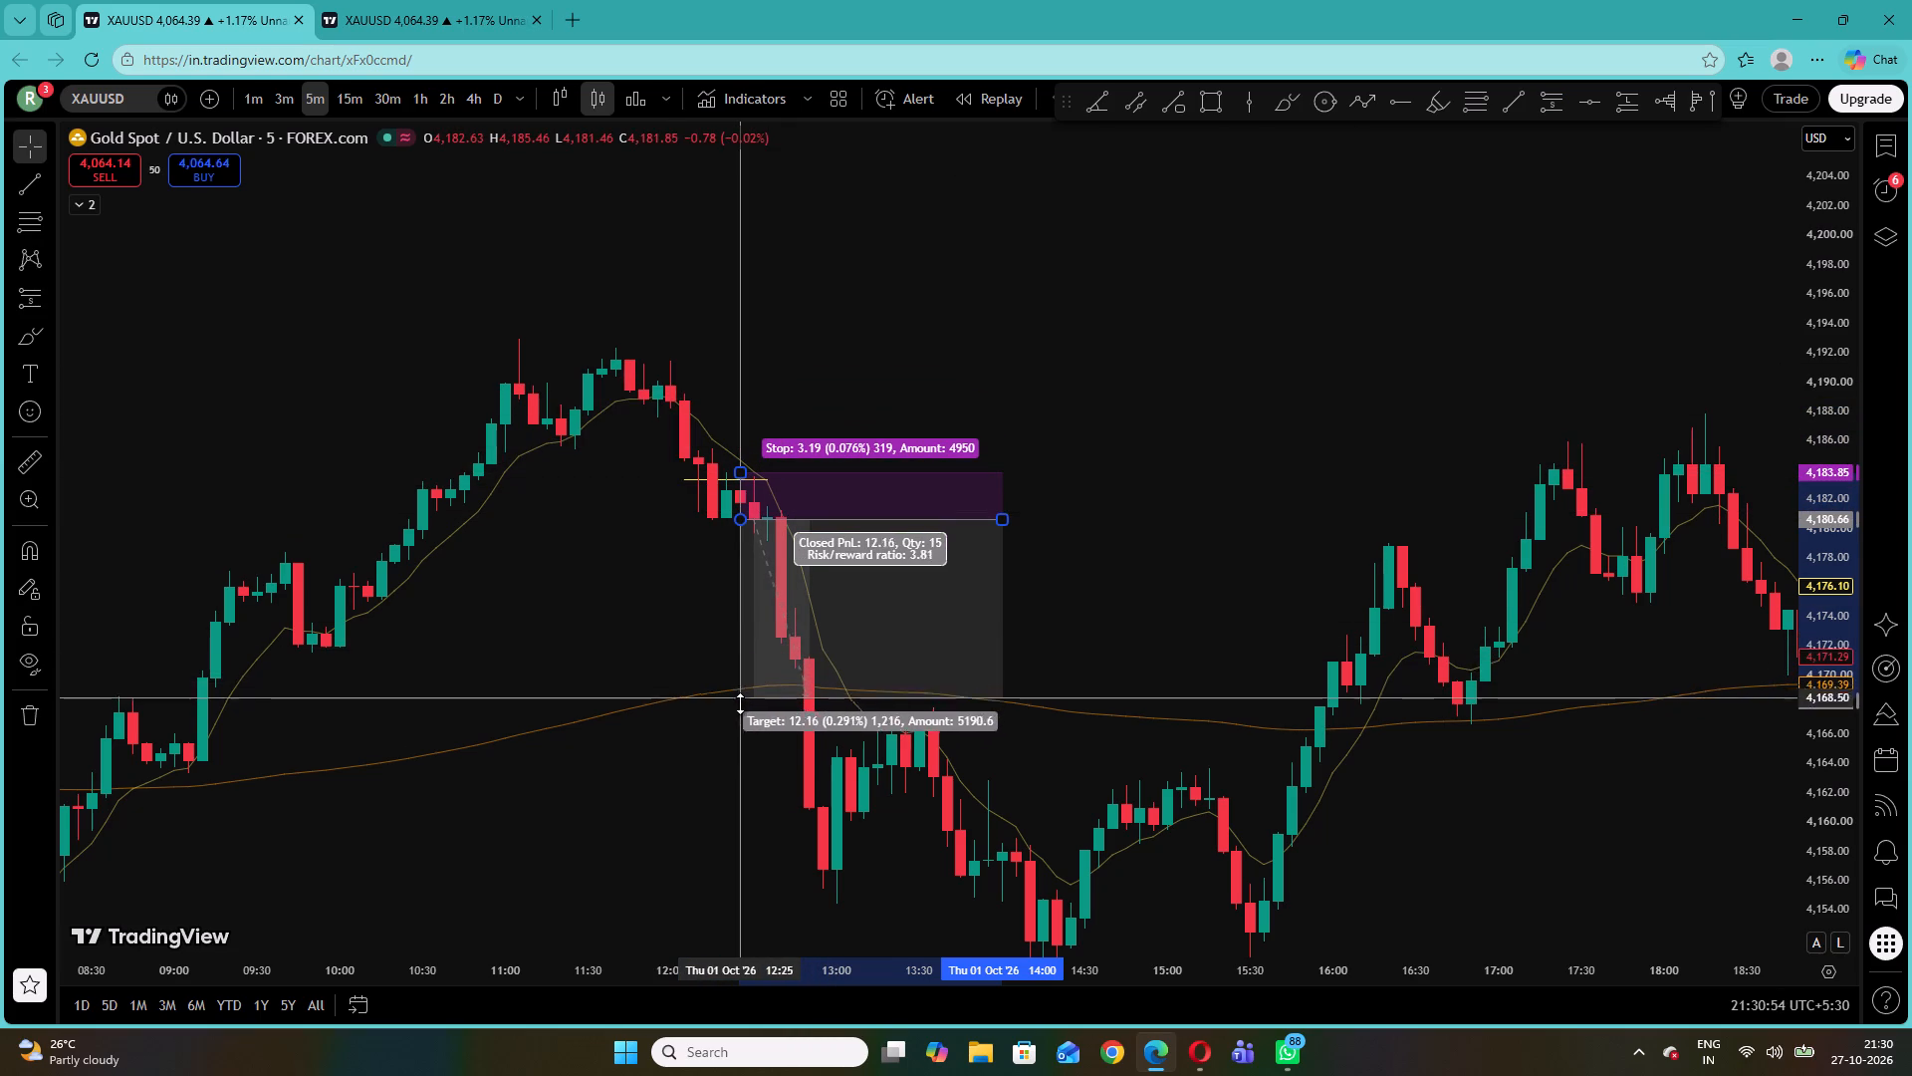
left_click_drag(740, 703, 738, 737)
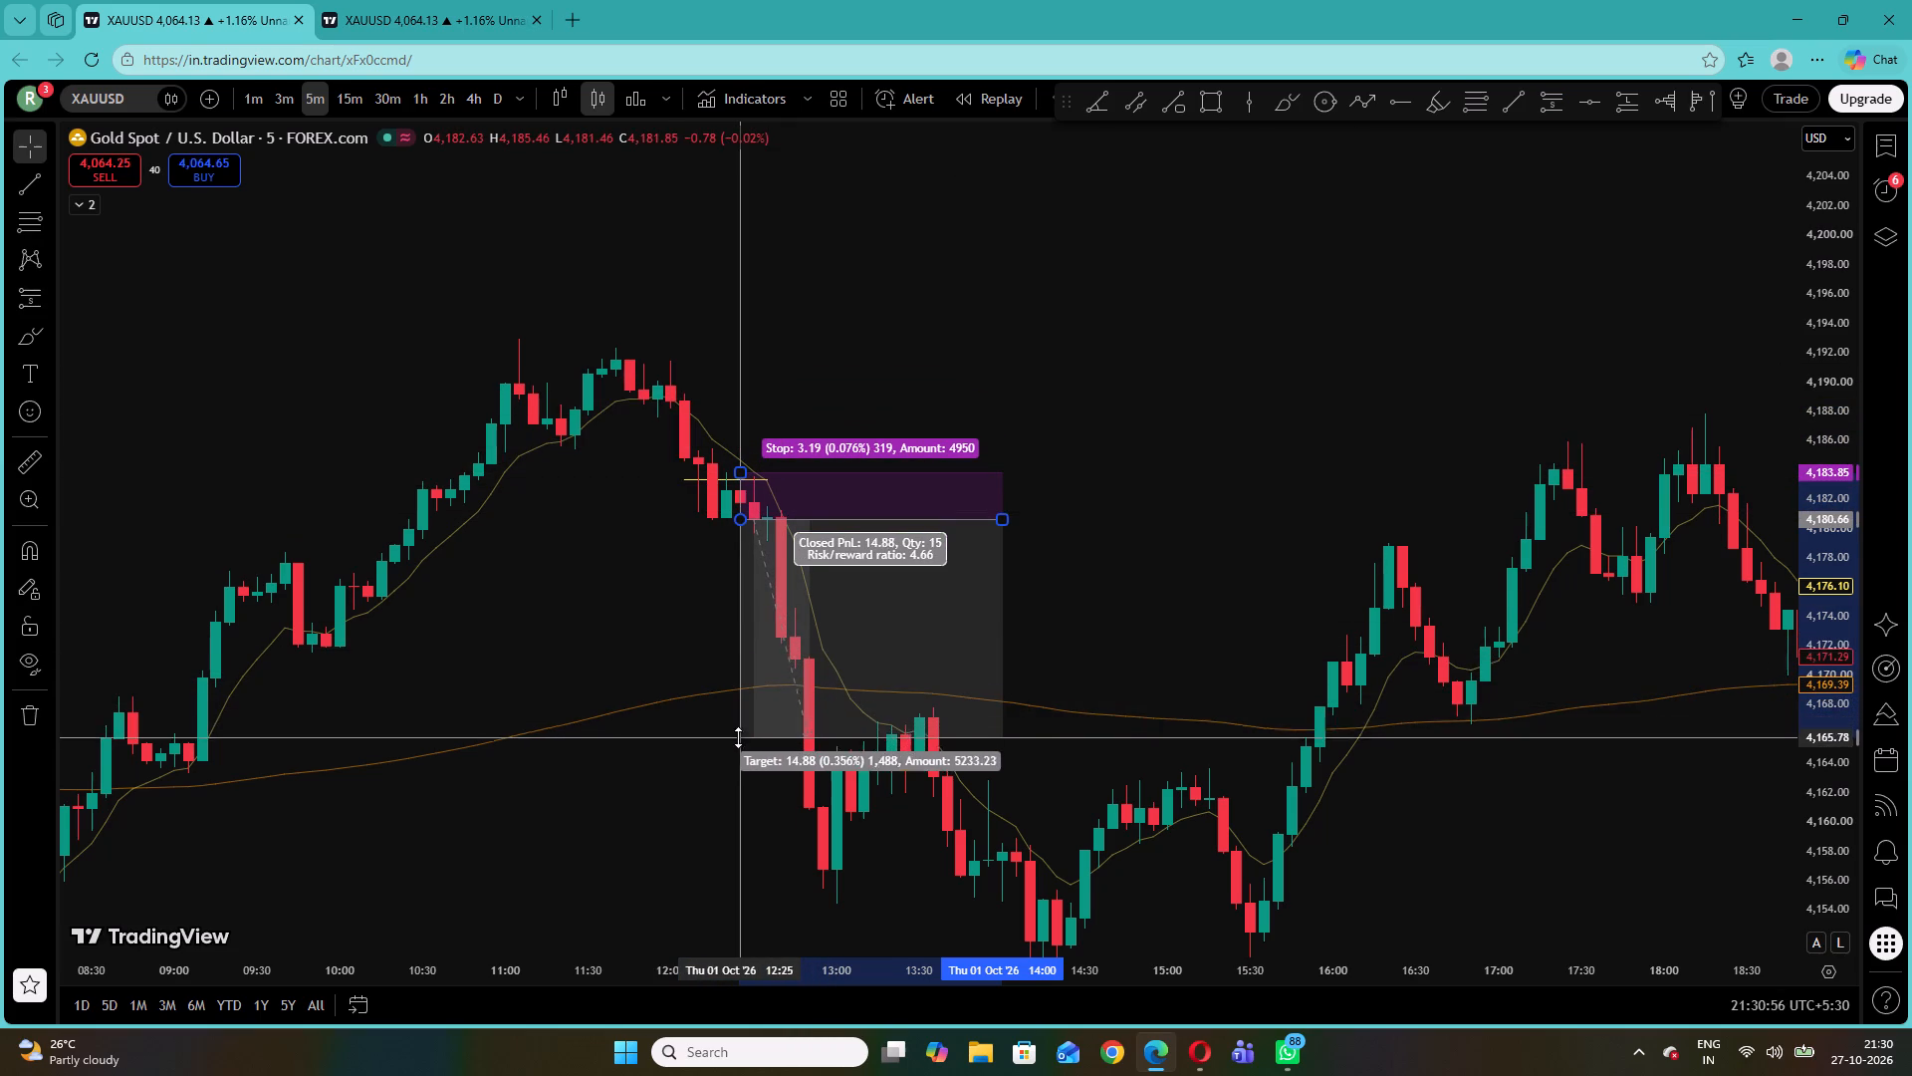
left_click_drag(738, 737, 732, 755)
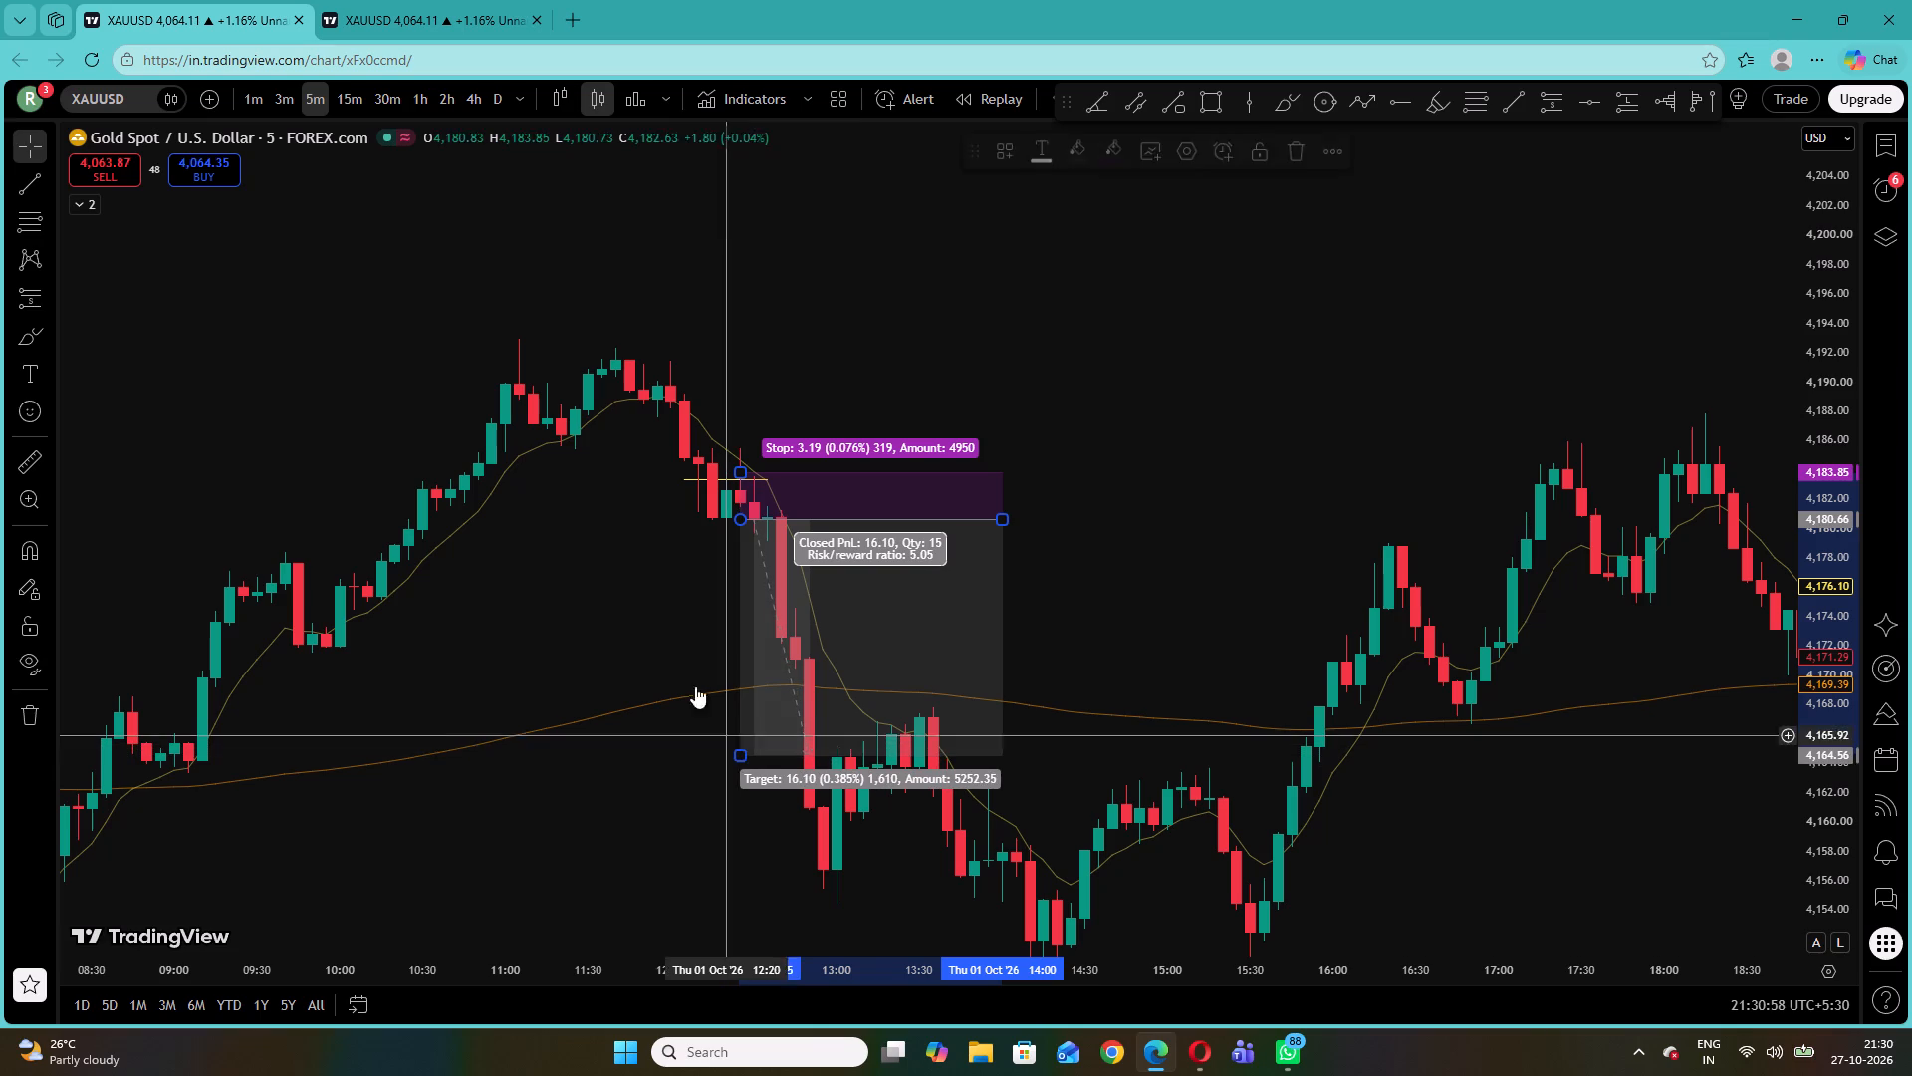
left_click(685, 670)
left_click_drag(1007, 520, 938, 527)
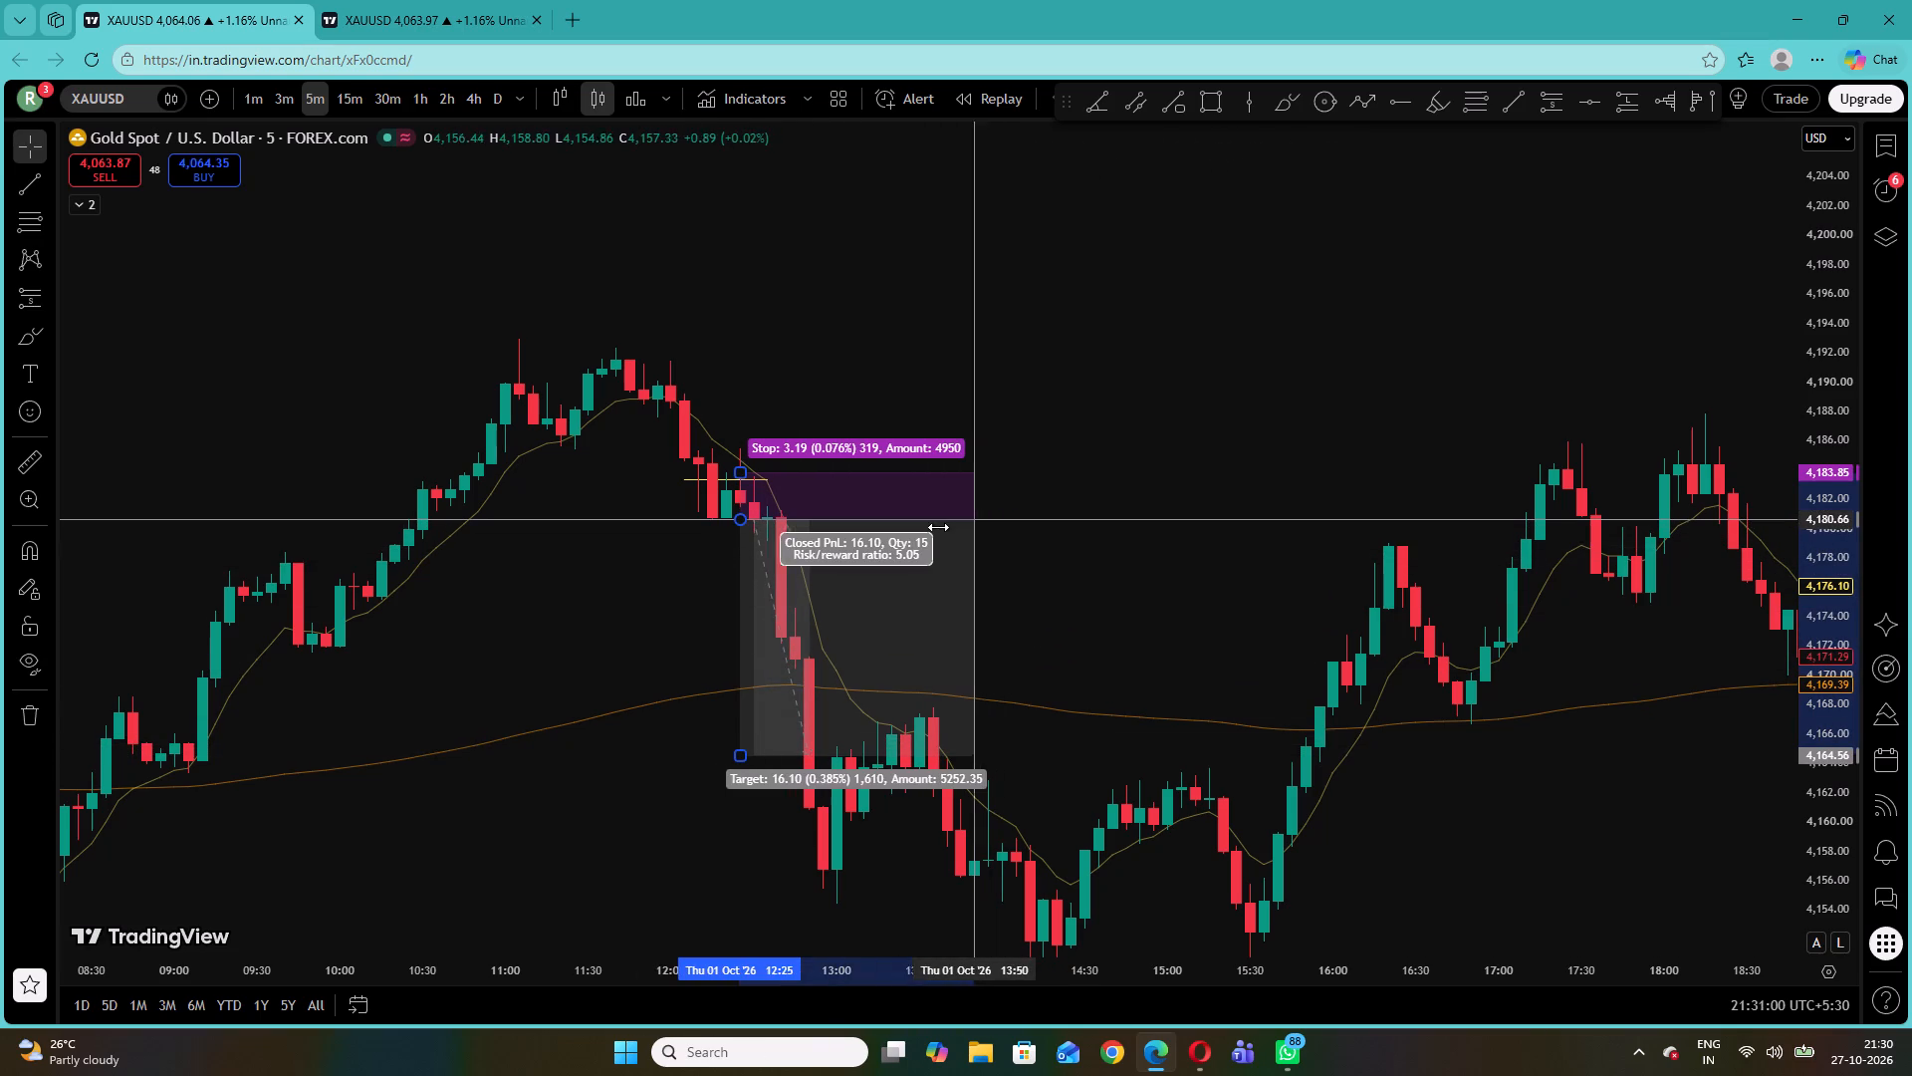
left_click_drag(938, 527, 871, 536)
left_click(985, 532)
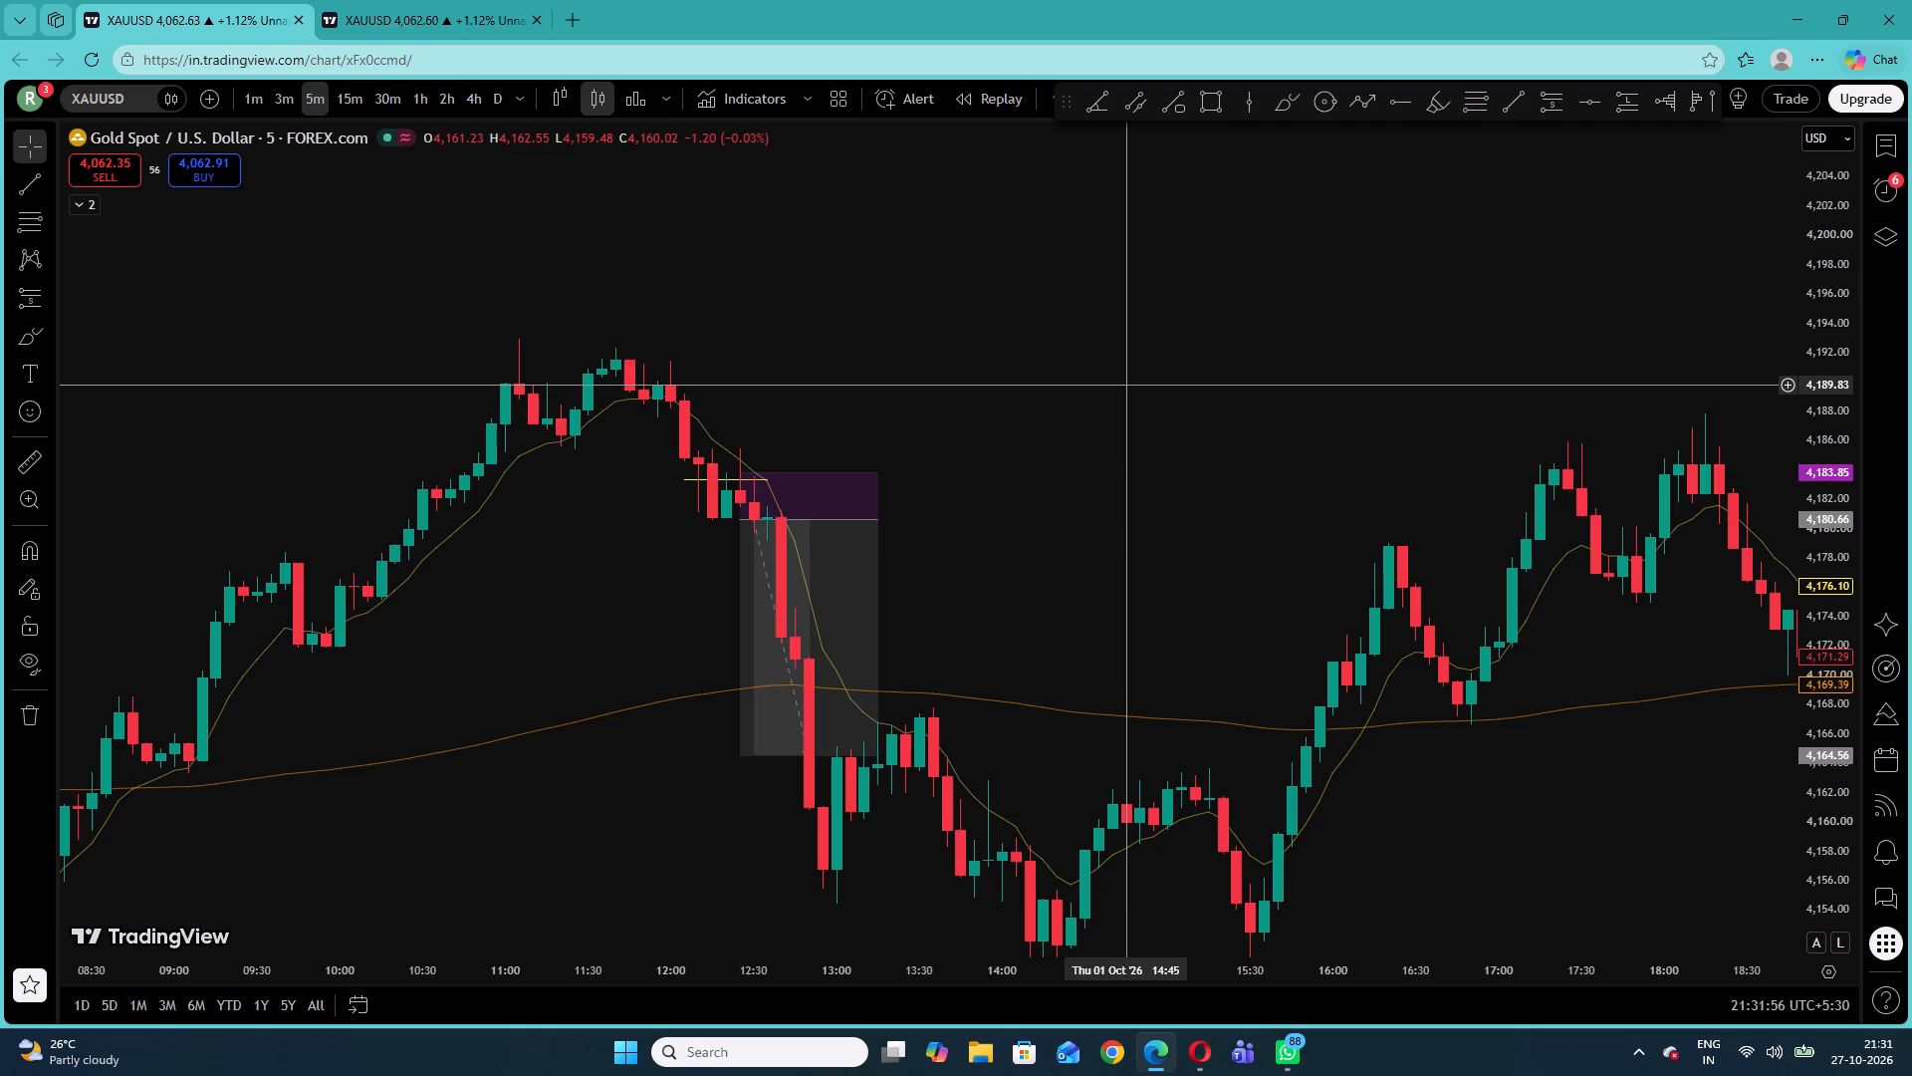
Look forward through the 5-minute price history from 1 October to the morning of 5 October for further setups.
left_click_drag(1636, 471, 730, 449)
left_click_drag(1479, 592, 603, 459)
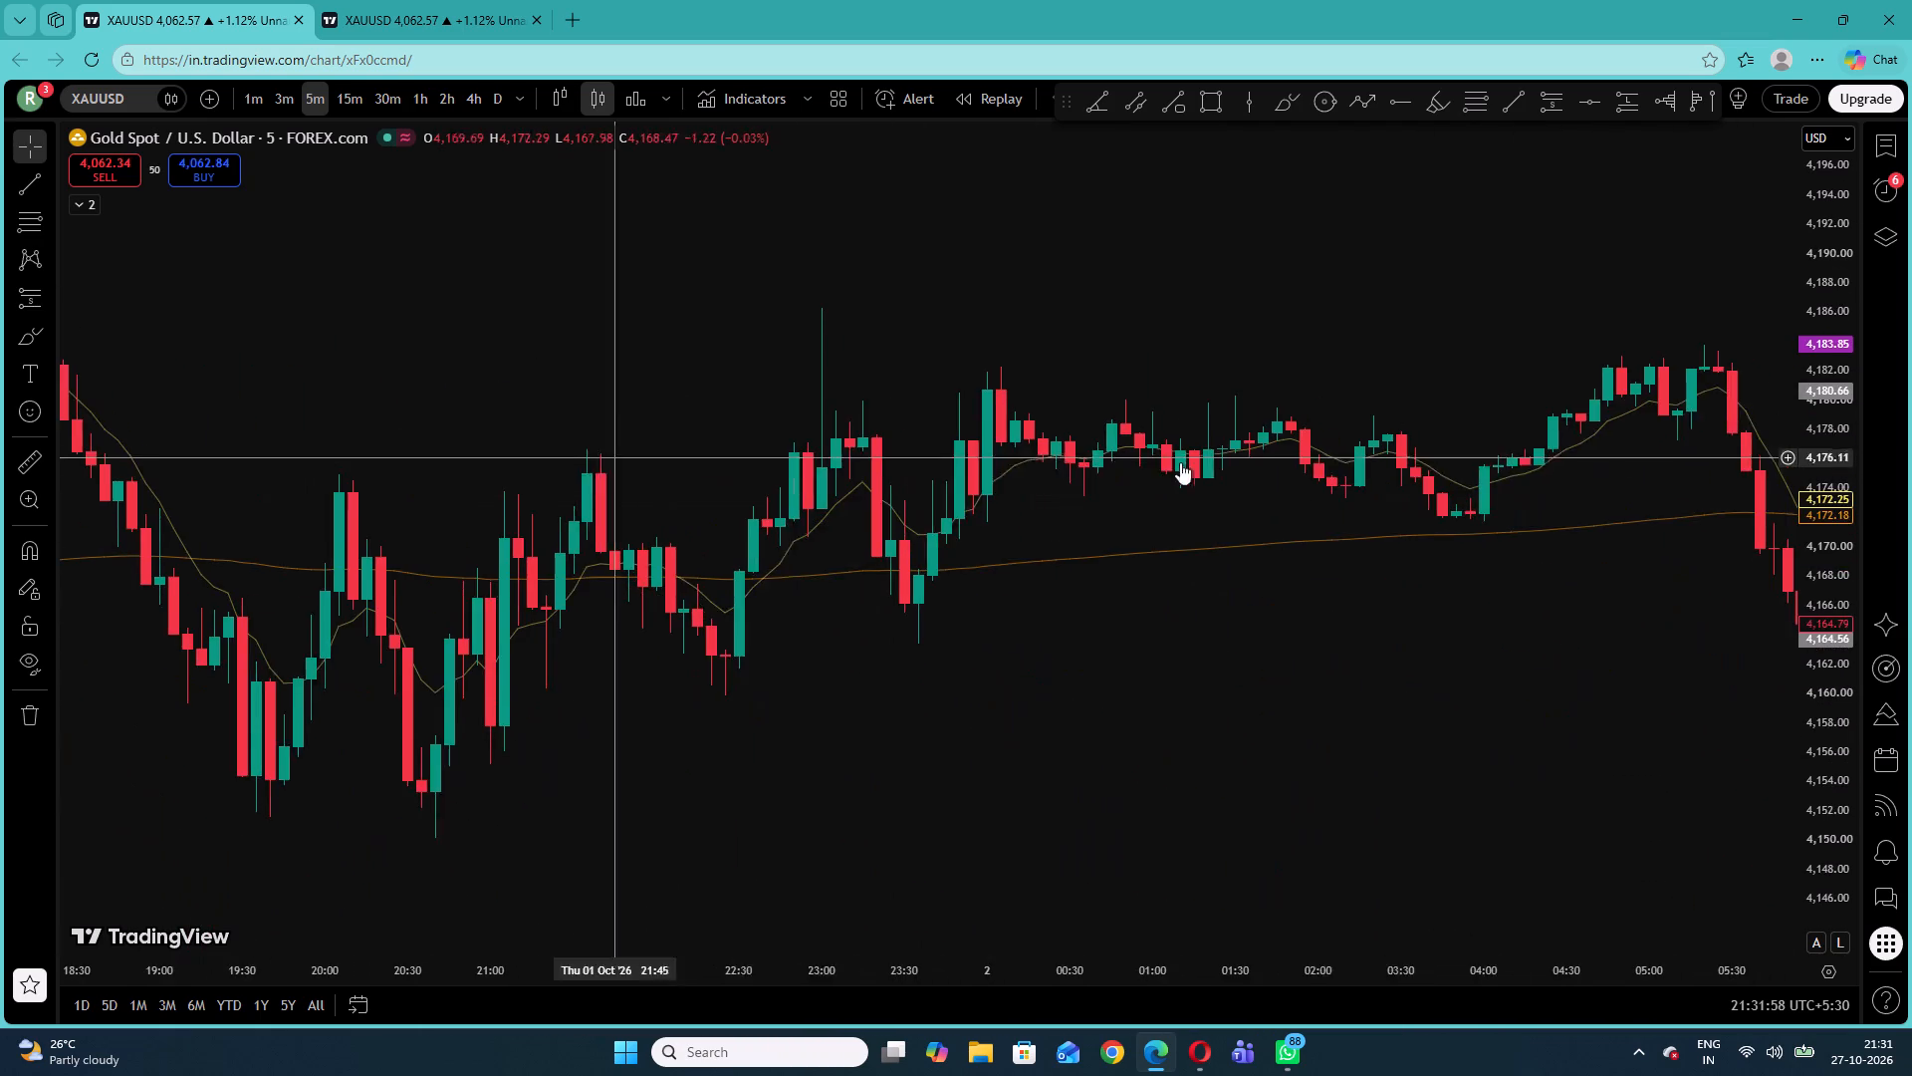
left_click_drag(1567, 417, 557, 503)
left_click(1660, 490)
left_click_drag(1103, 468, 706, 467)
left_click_drag(1666, 500, 781, 529)
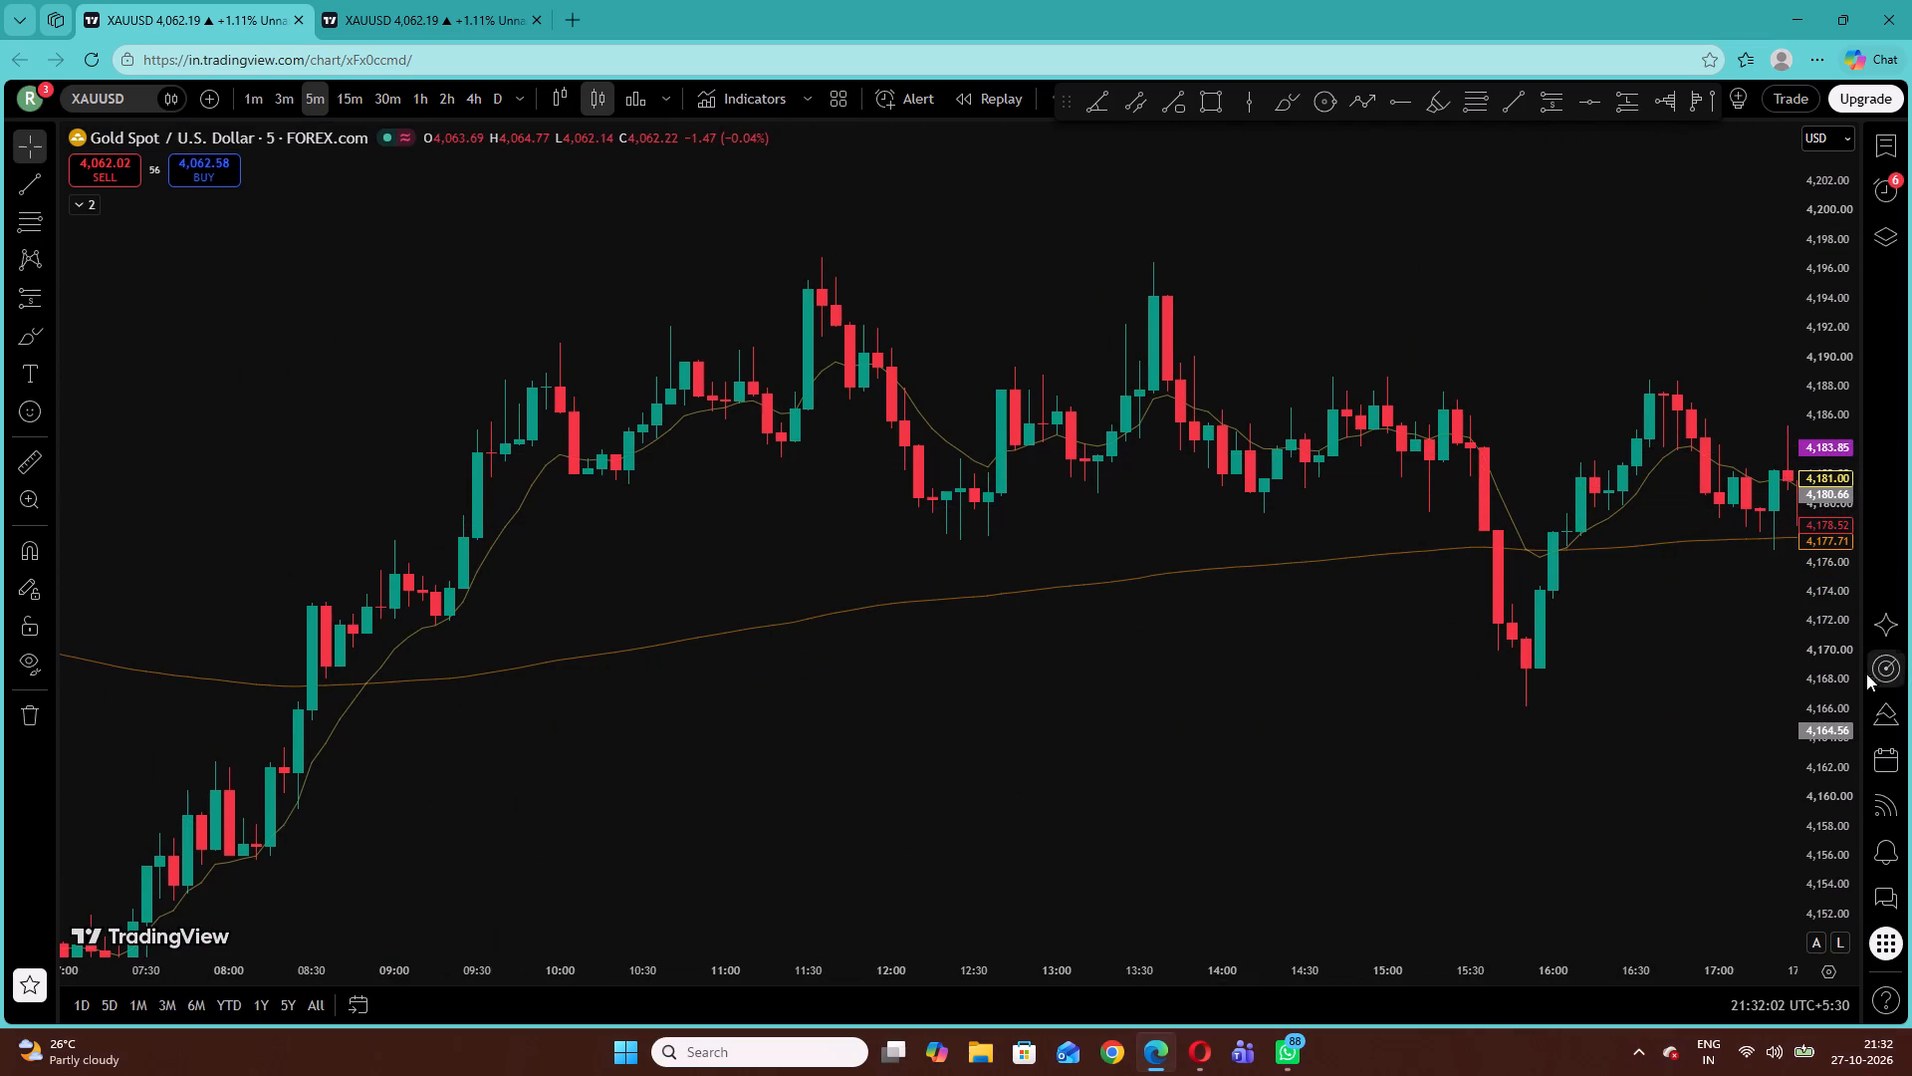
left_click_drag(1847, 684, 1801, 544)
left_click_drag(1686, 603, 969, 649)
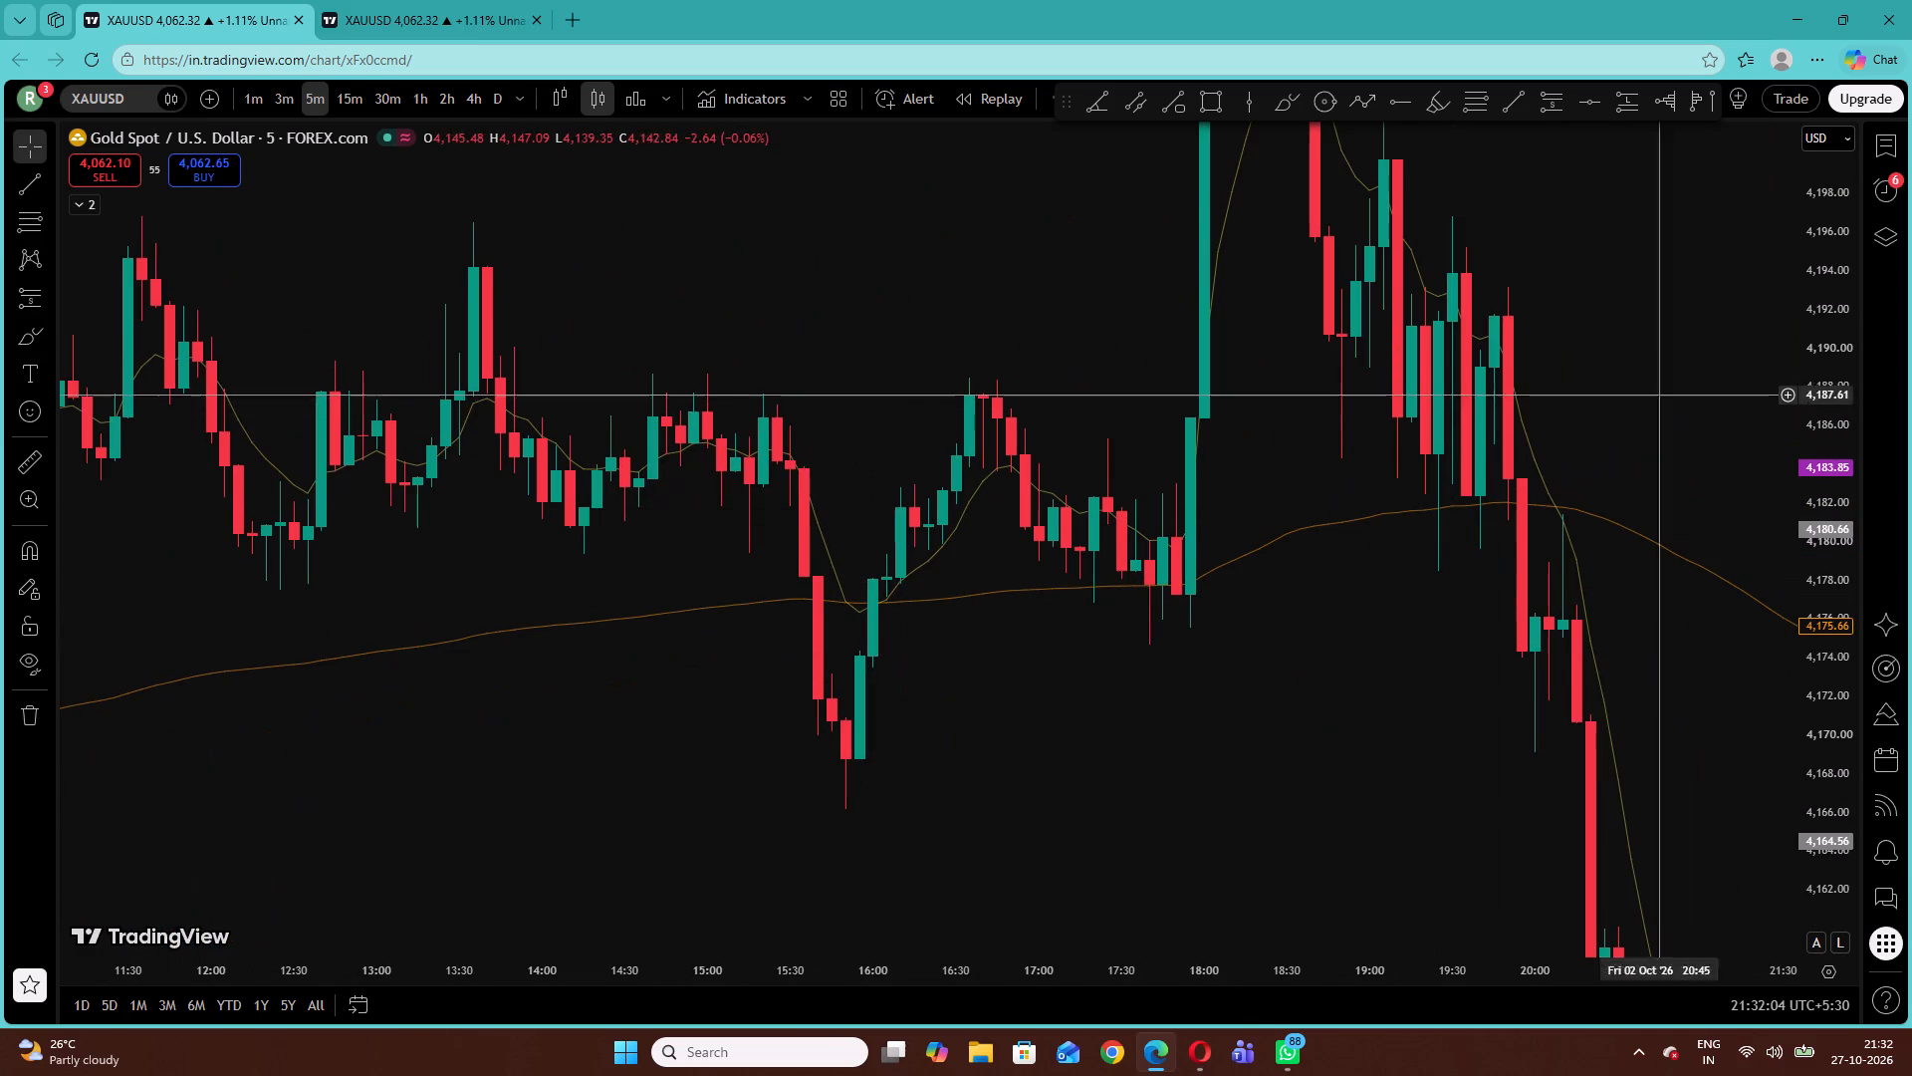
left_click_drag(1835, 444, 1812, 872)
left_click_drag(1701, 761, 760, 680)
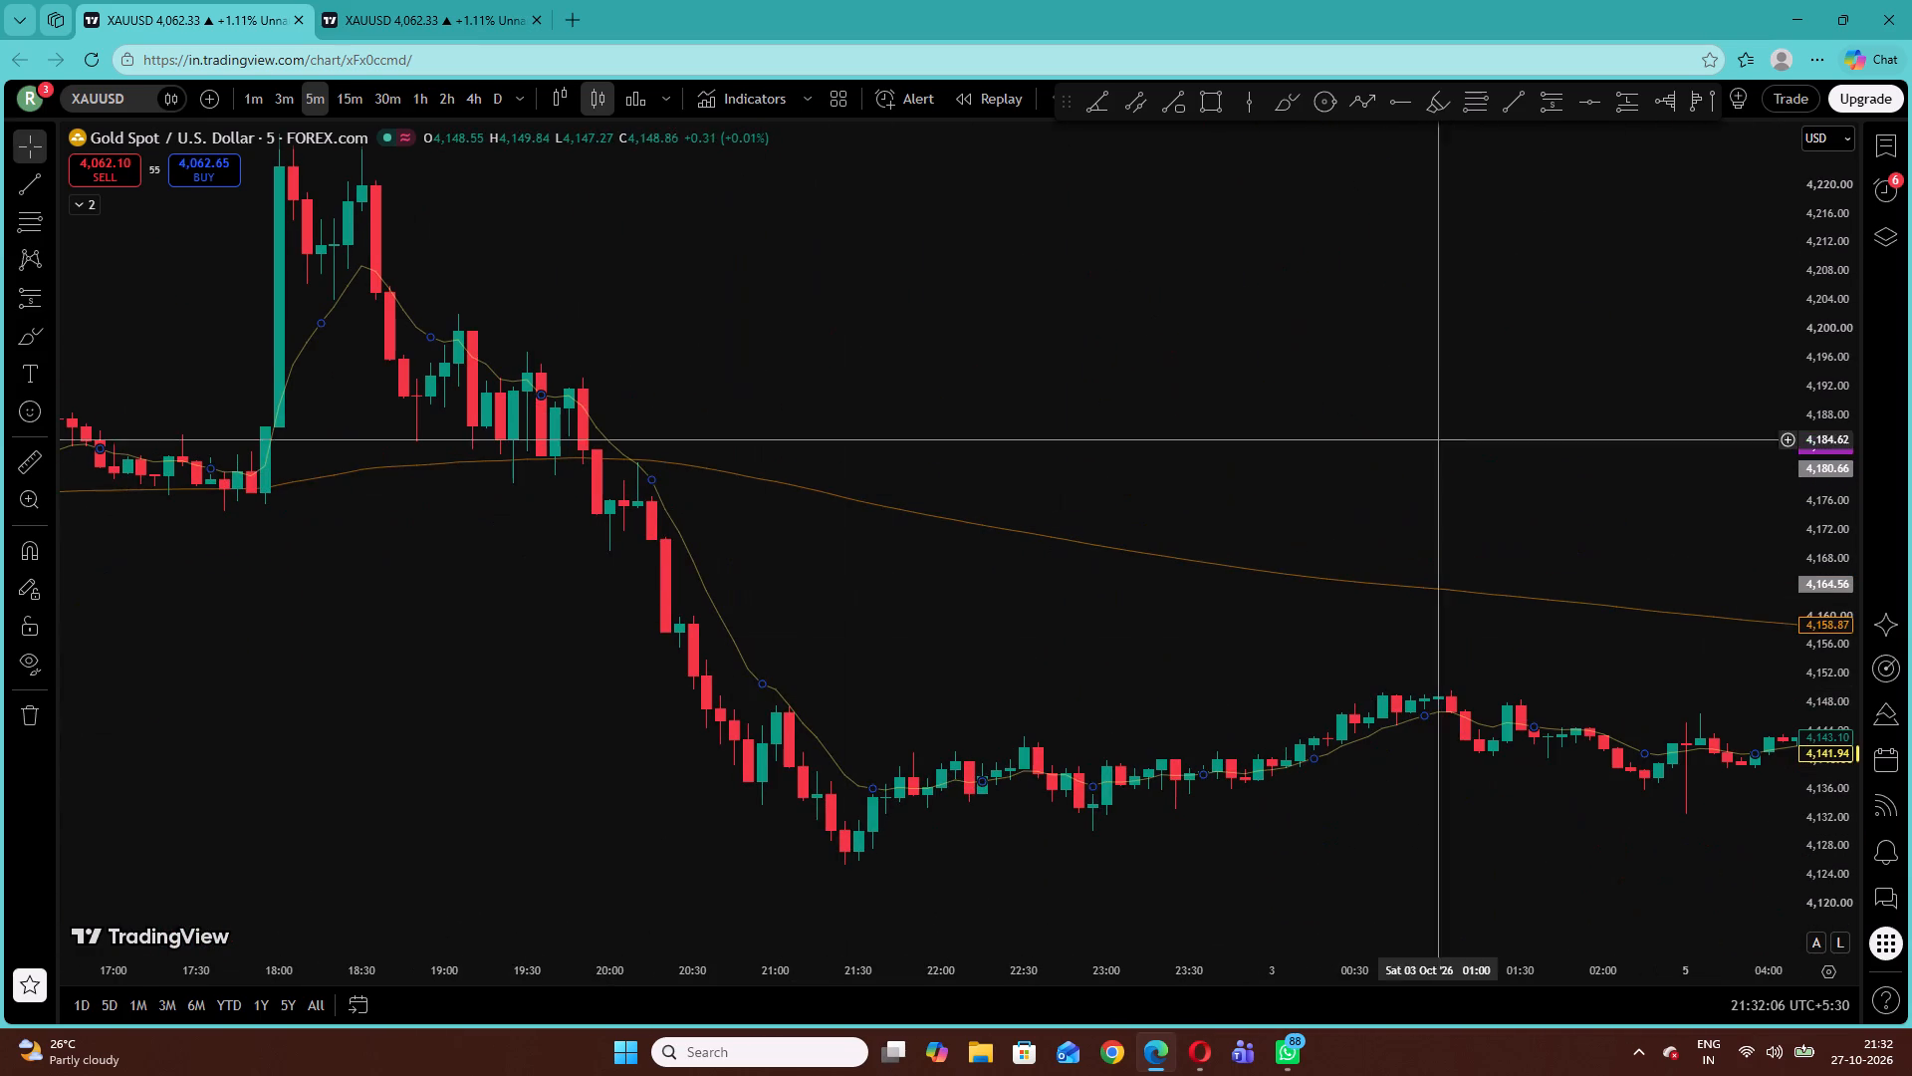
left_click(1451, 435)
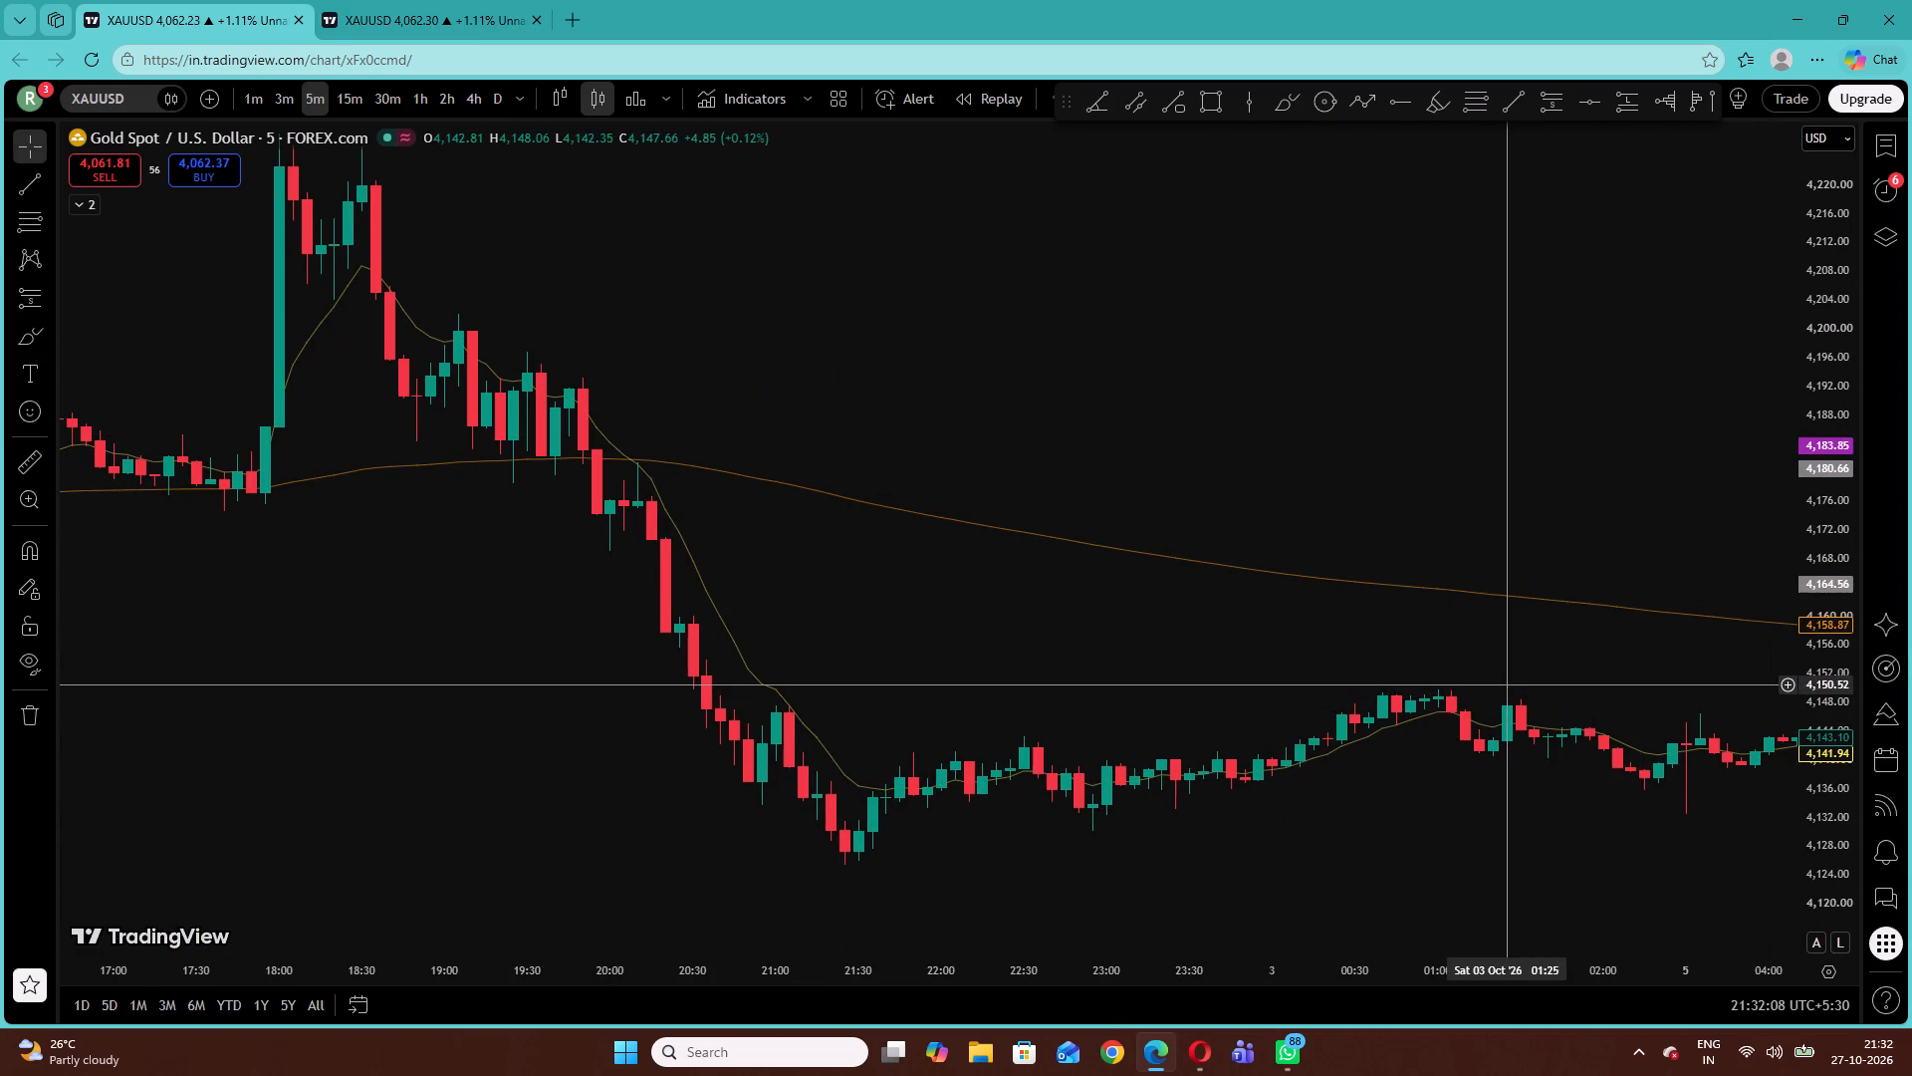
left_click_drag(1500, 684, 860, 649)
left_click_drag(1506, 625, 897, 655)
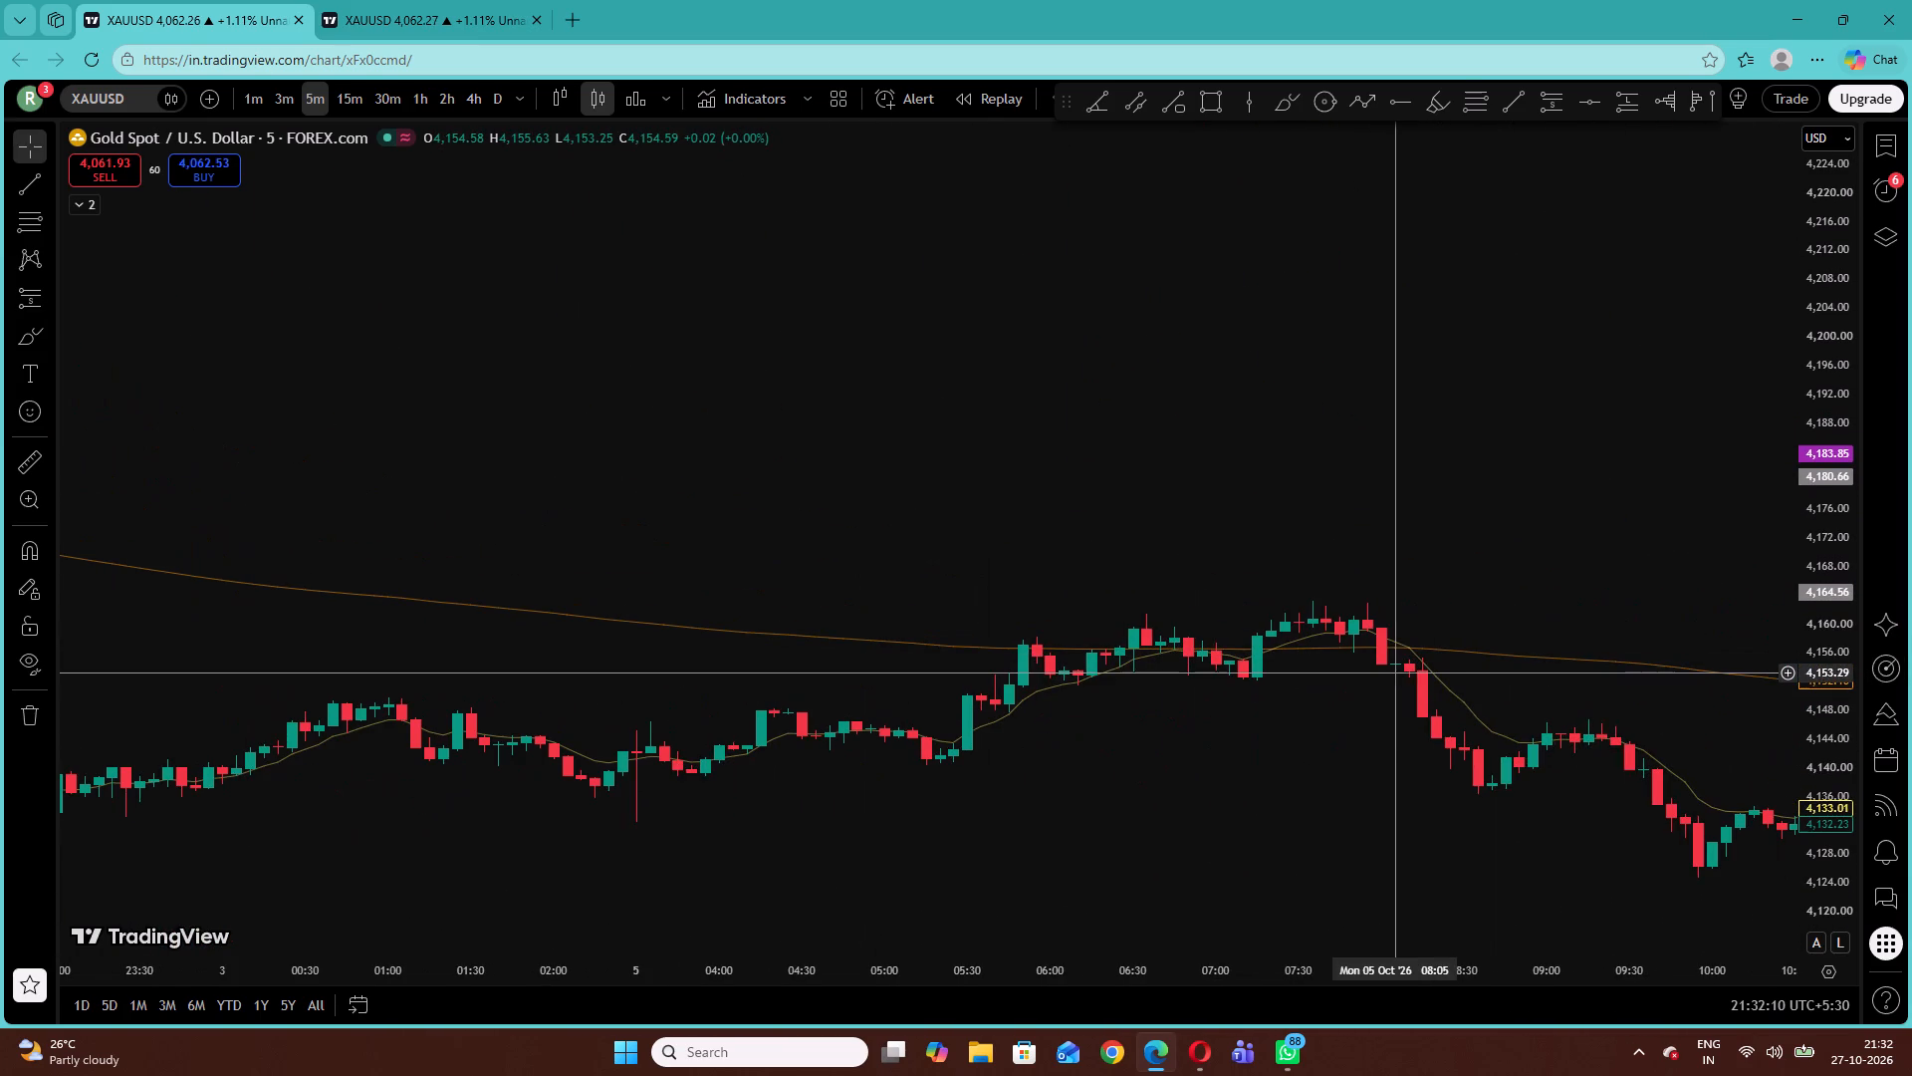
Examine the 5 October price swings around the moving averages through to early 6 October.
left_click_drag(1827, 770, 1724, 387)
left_click_drag(1531, 687, 1288, 486)
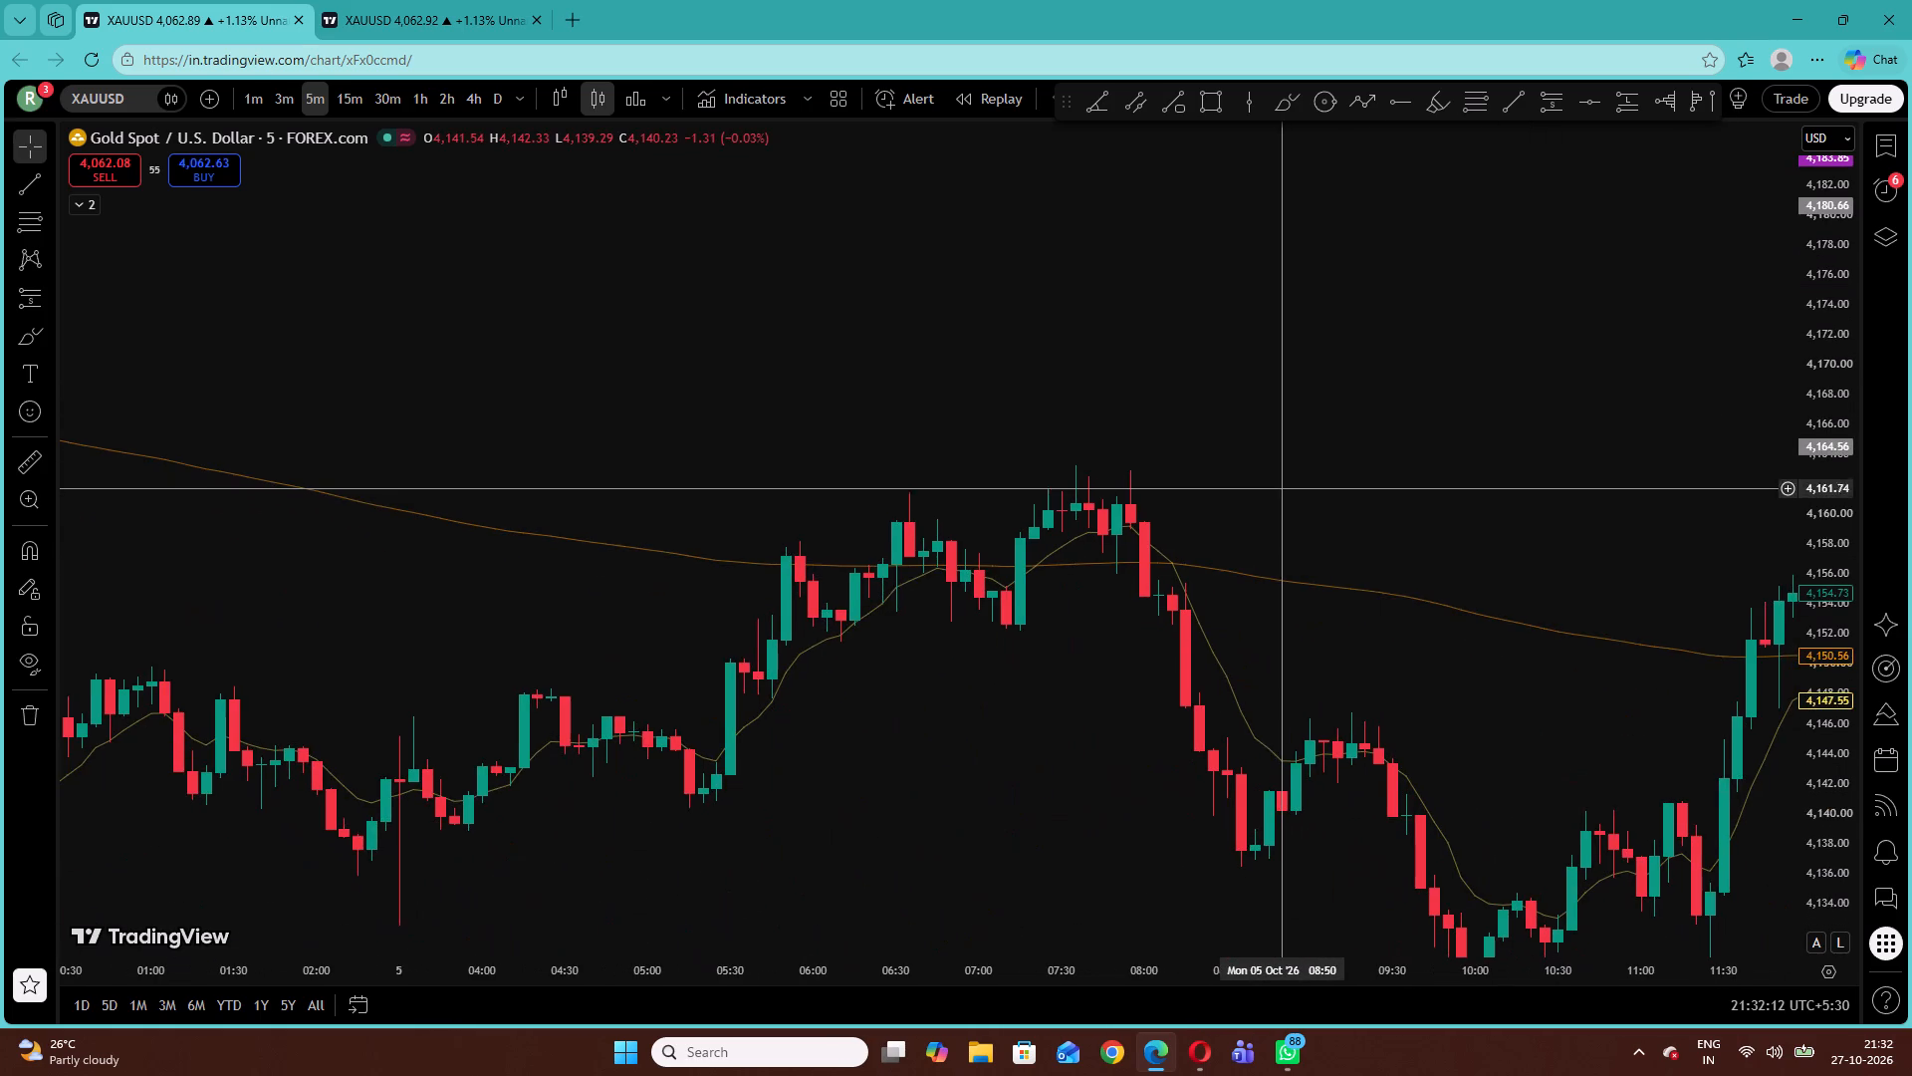
left_click_drag(1267, 665, 1238, 478)
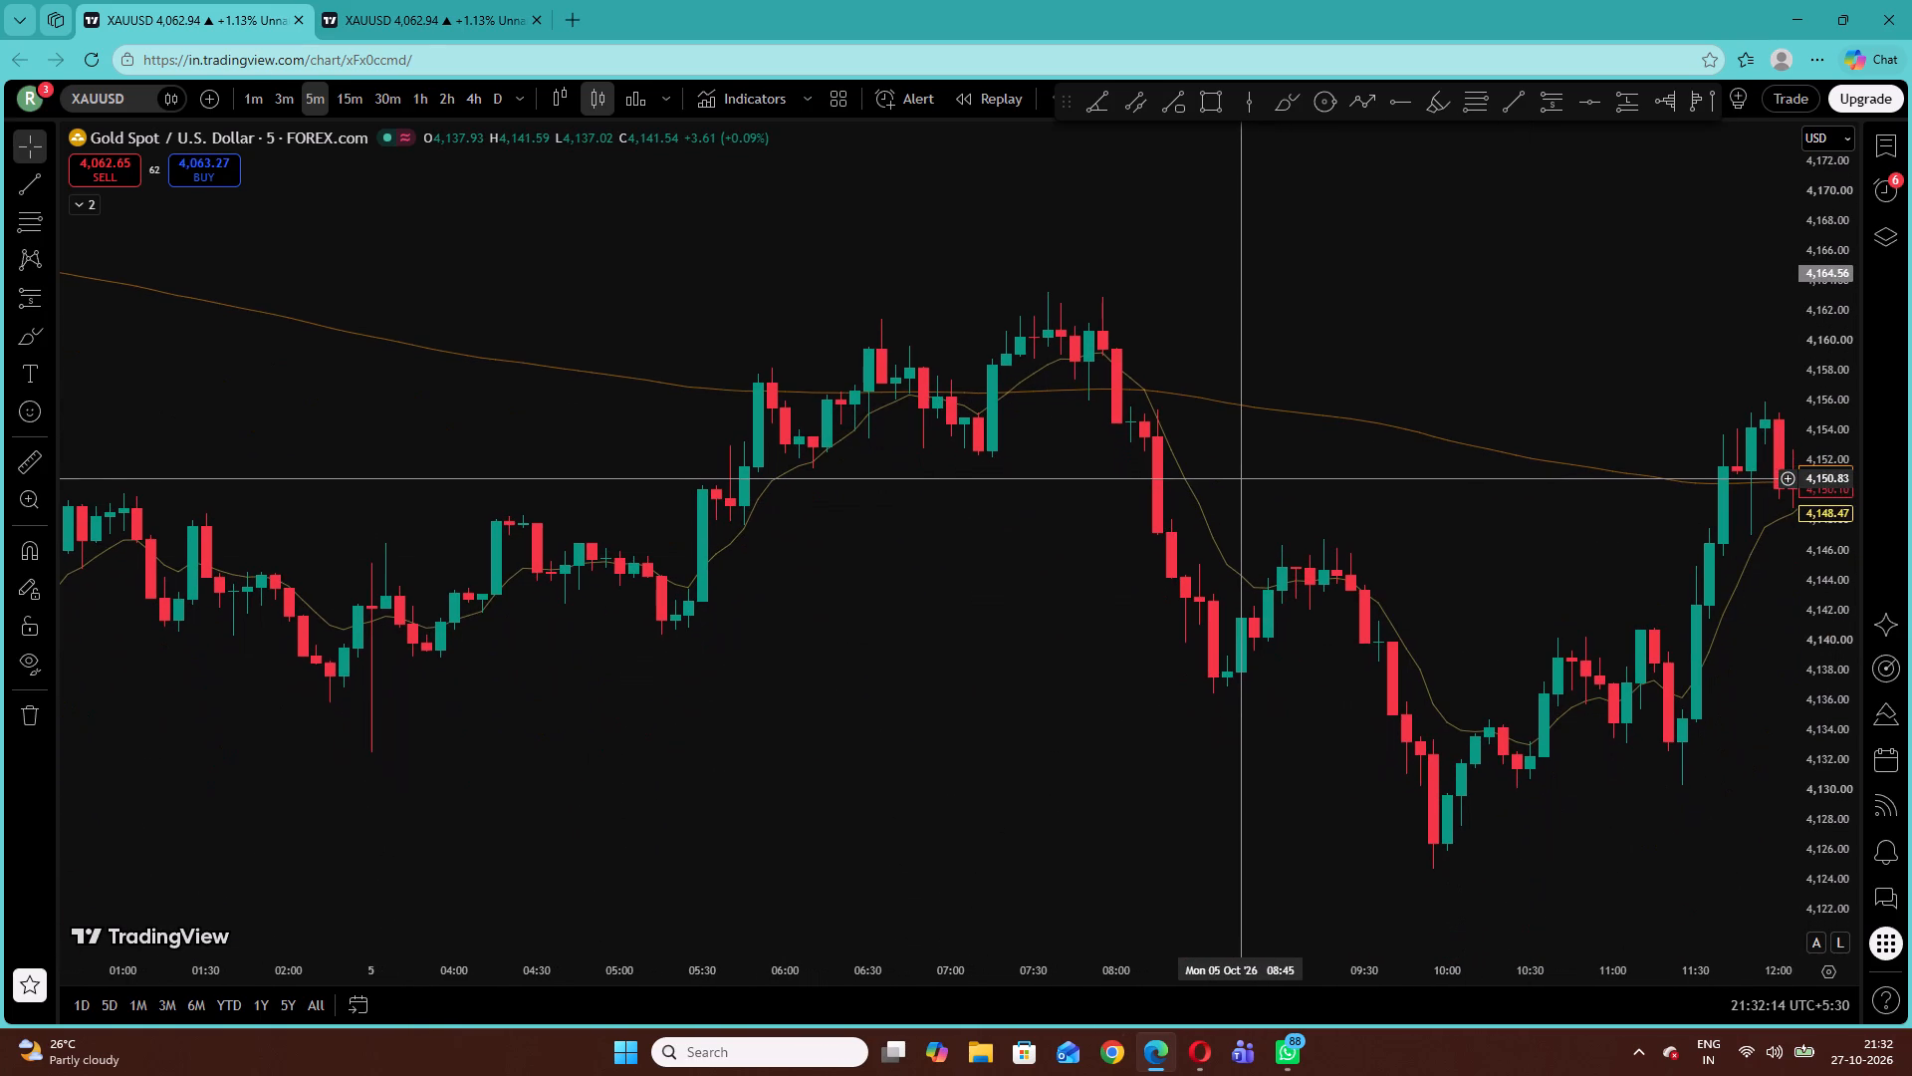
left_click_drag(1453, 581, 316, 525)
left_click_drag(1429, 585, 1029, 694)
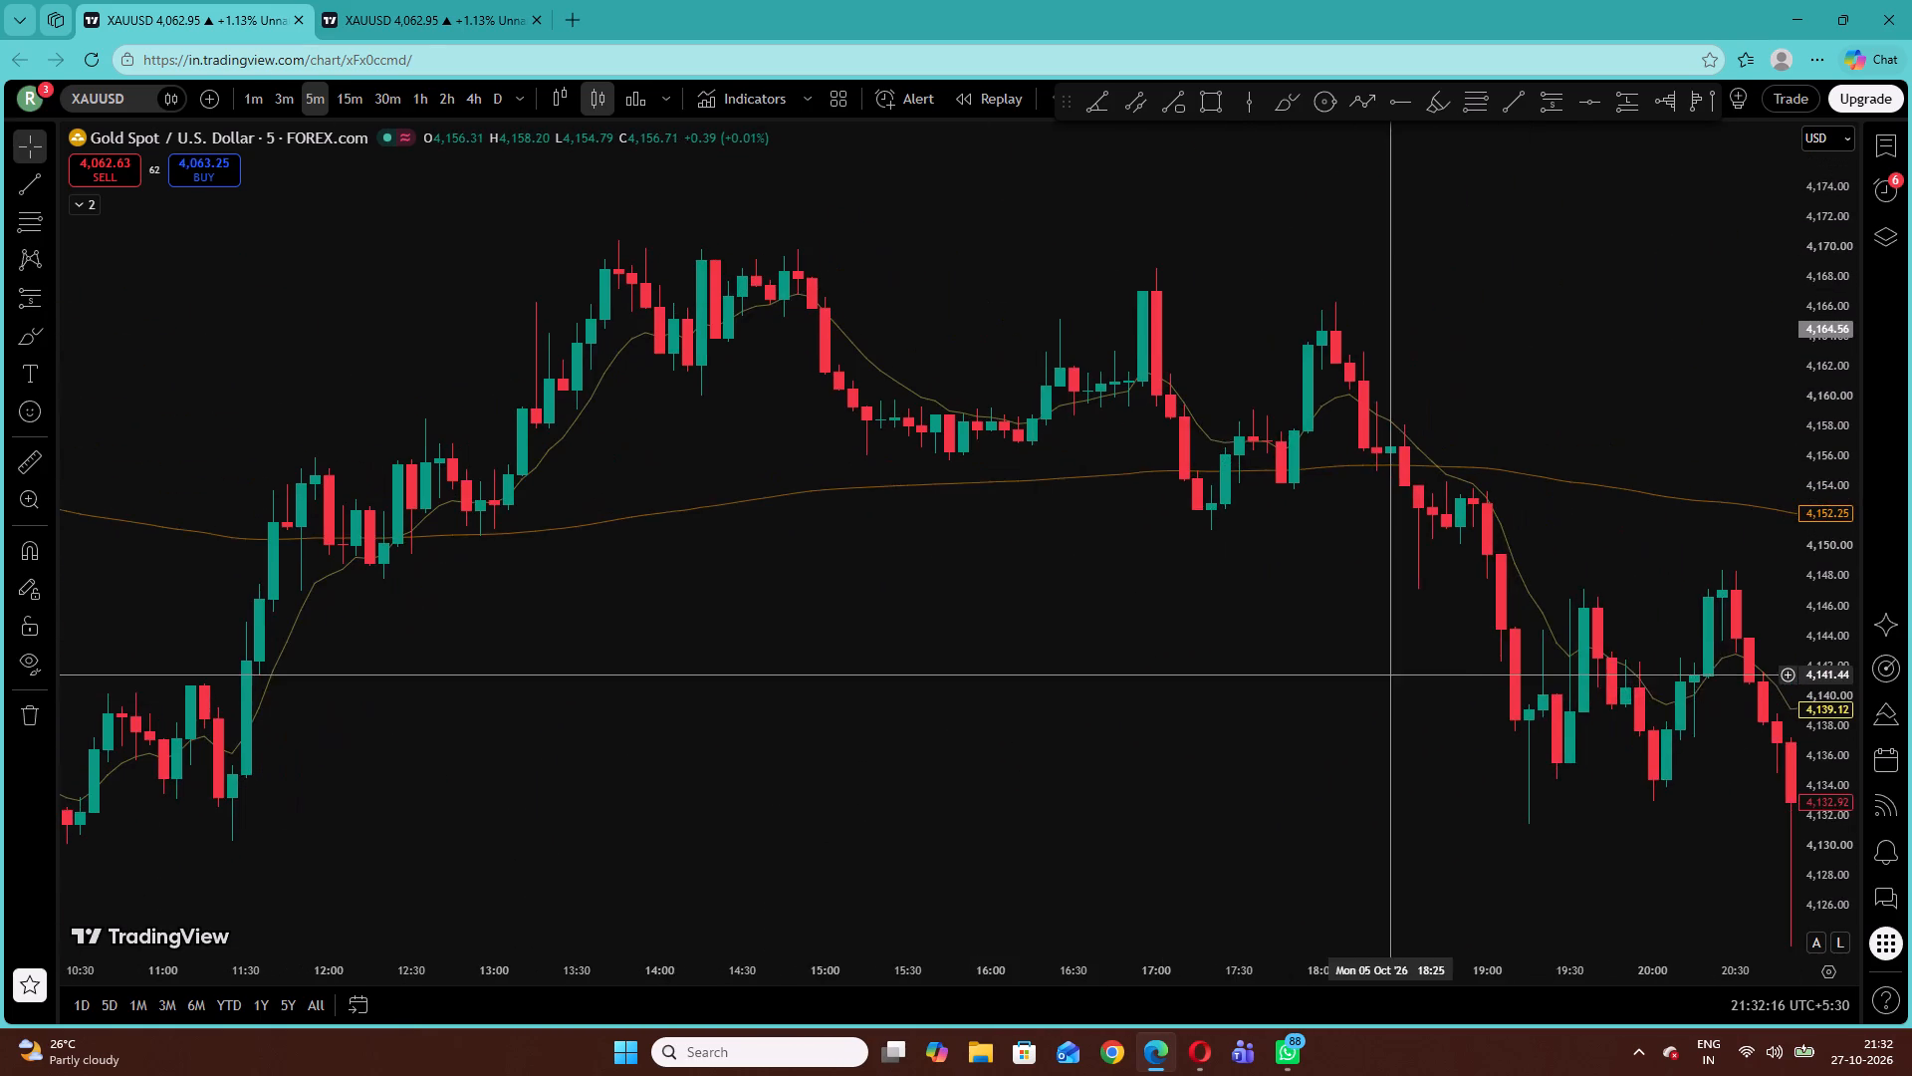
left_click_drag(1391, 674, 1132, 672)
left_click_drag(1569, 569, 1085, 469)
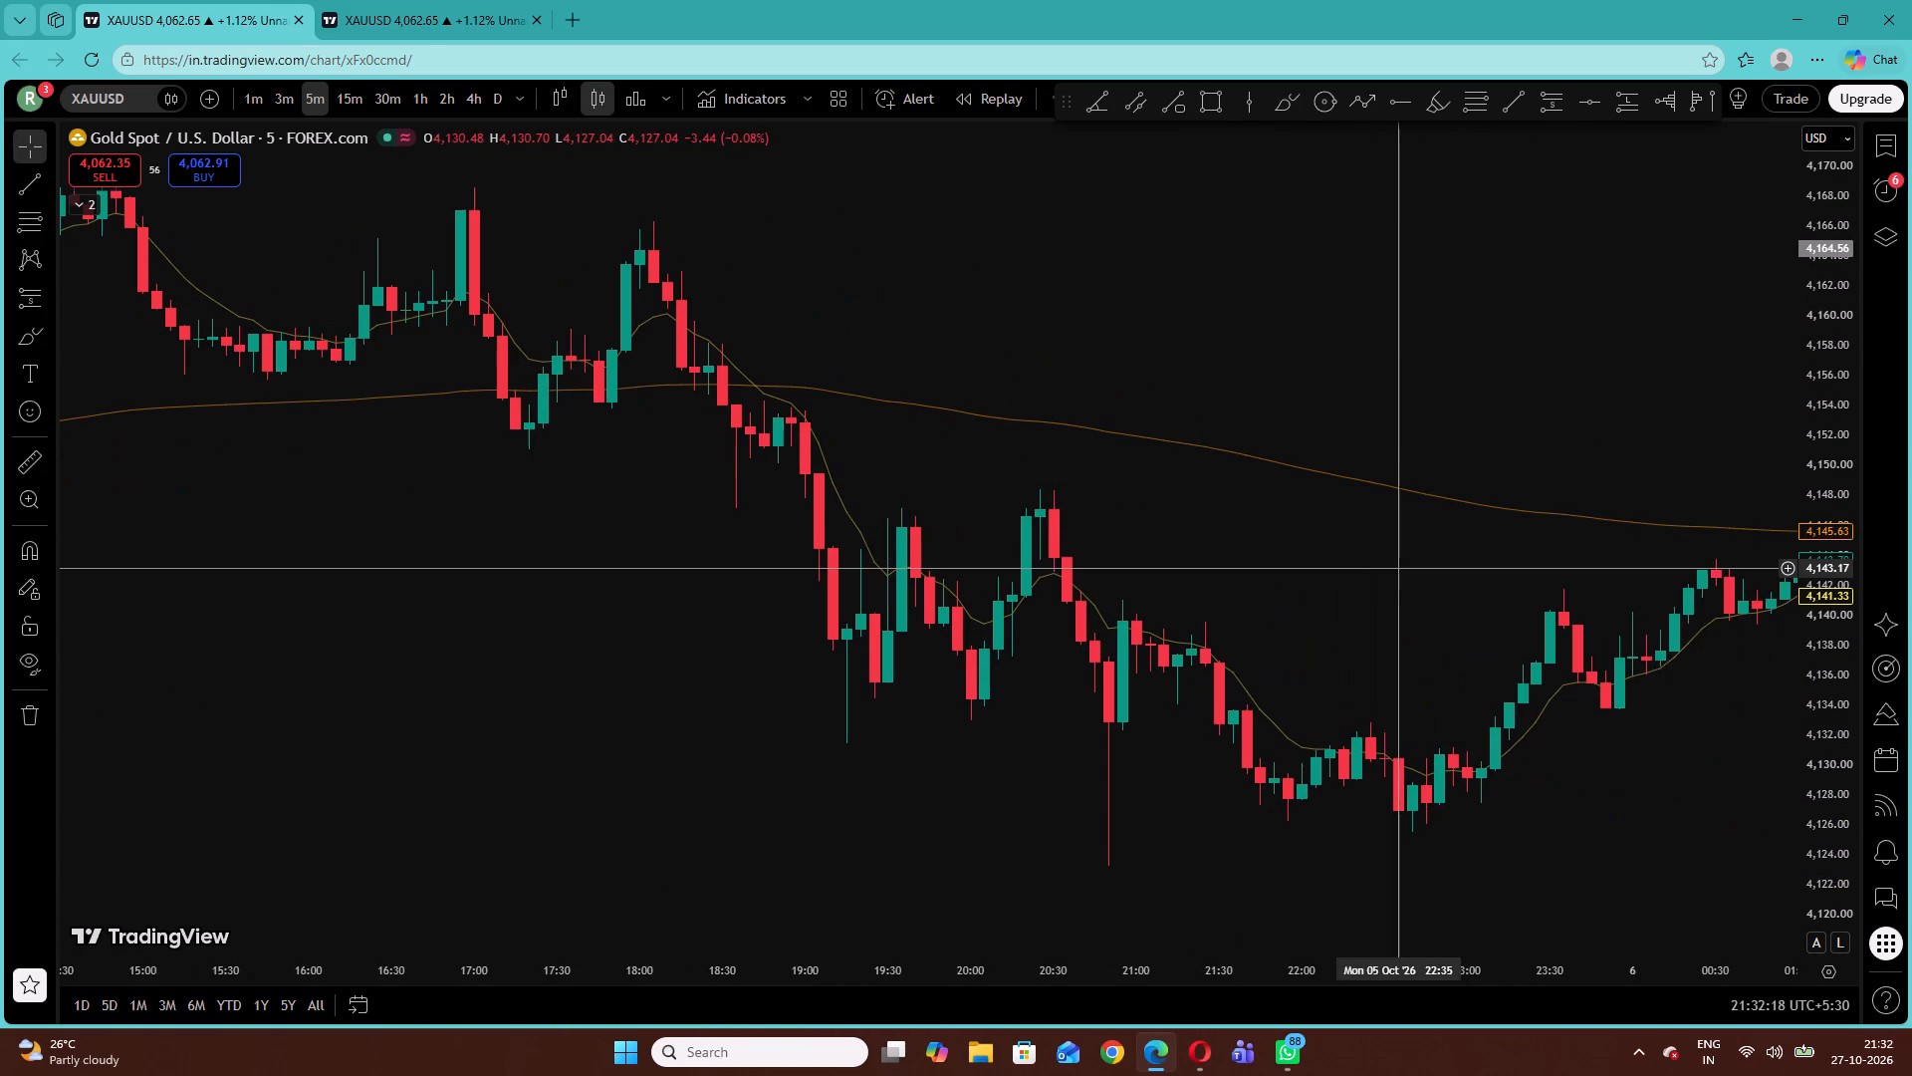
Go back to 5 October and examine closely the afternoon swings and evening decline between about 14:00 and 21:00.
left_click_drag(536, 634, 1245, 637)
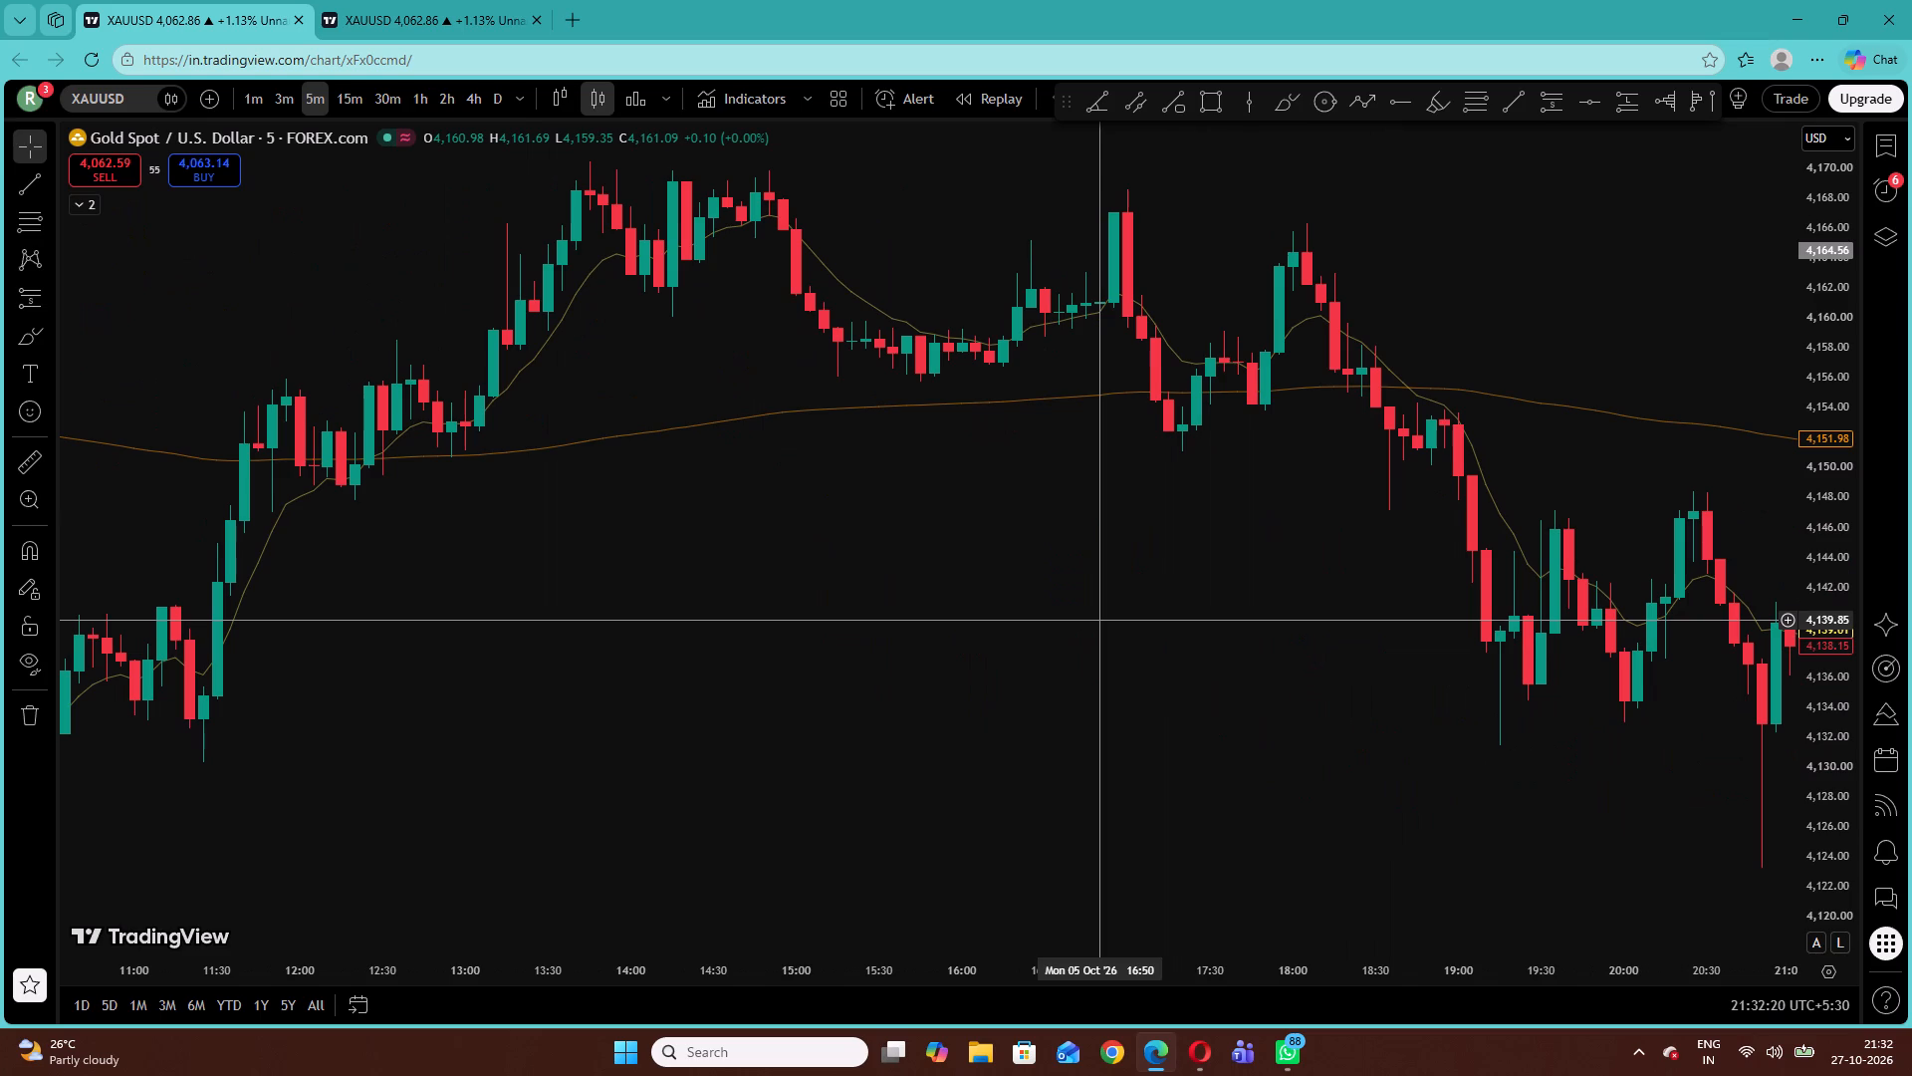
left_click_drag(1304, 599, 1236, 635)
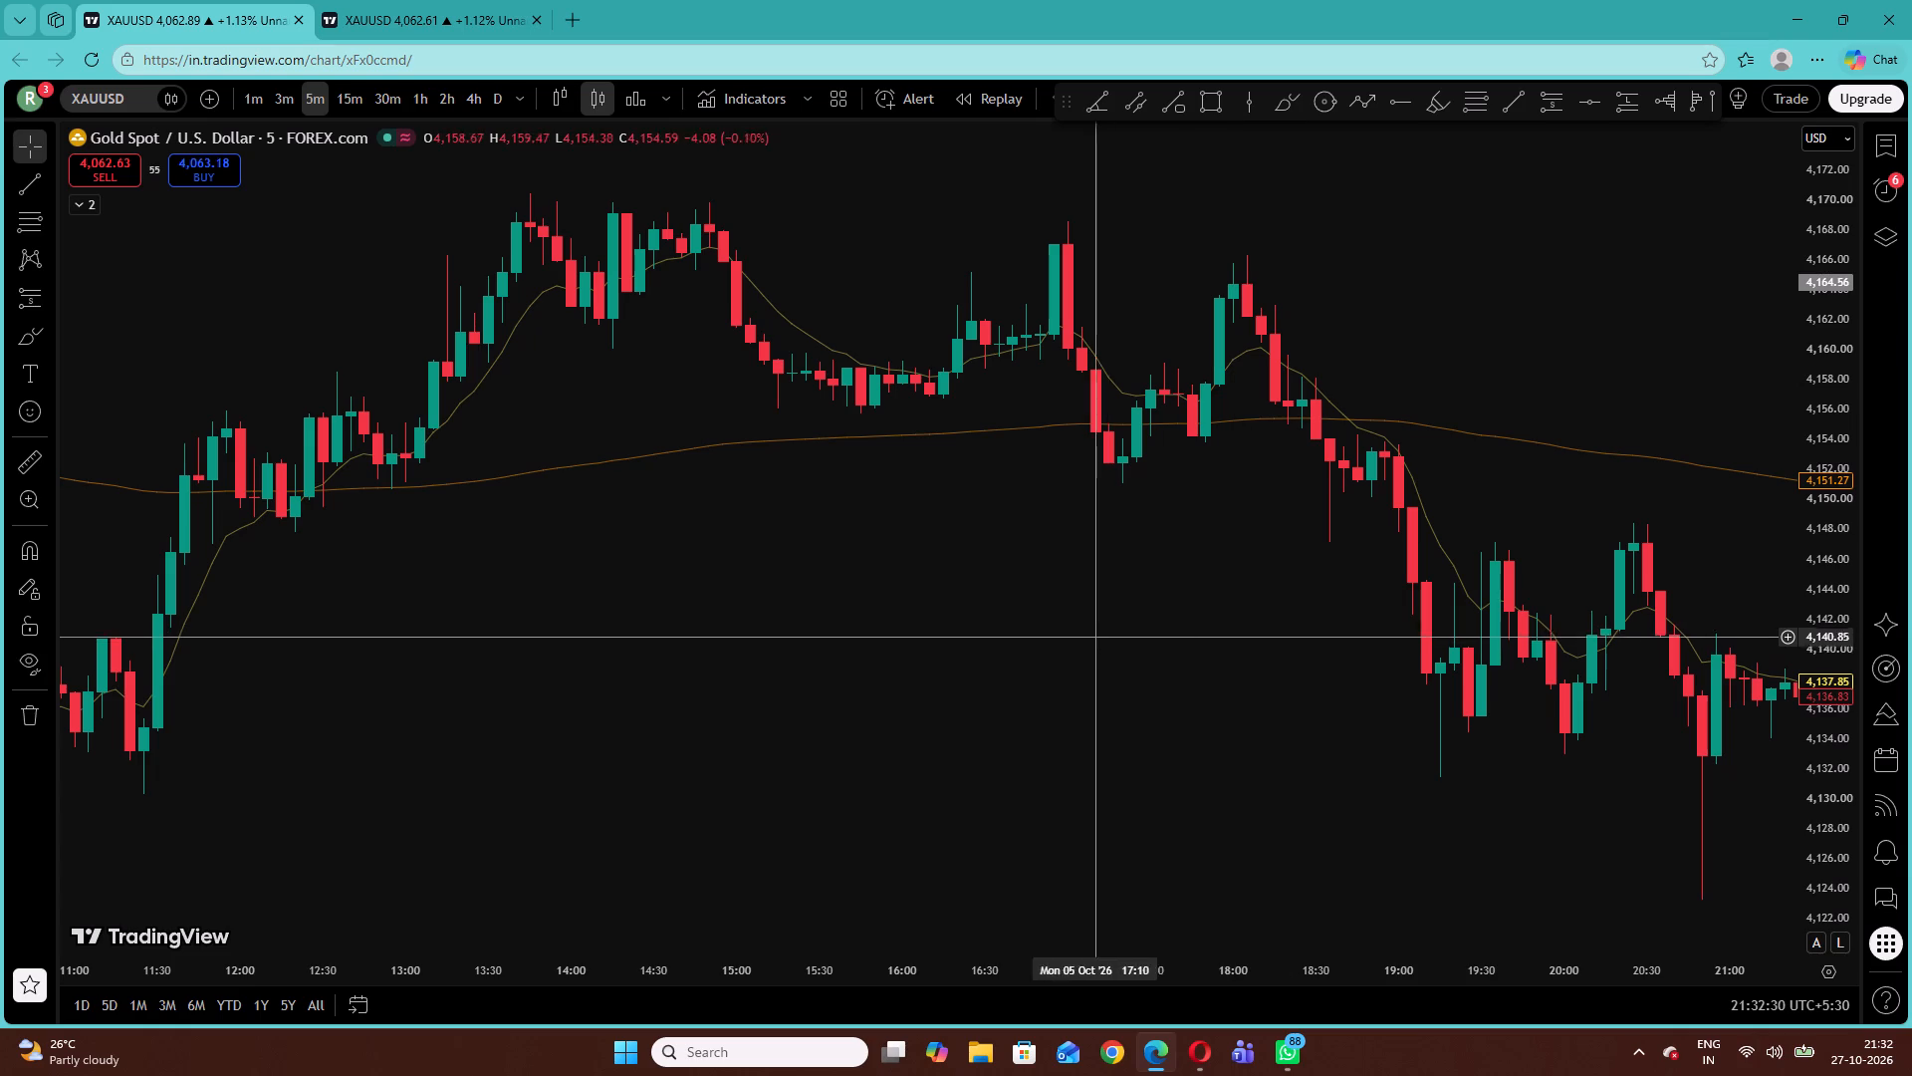
left_click_drag(1170, 622, 1054, 686)
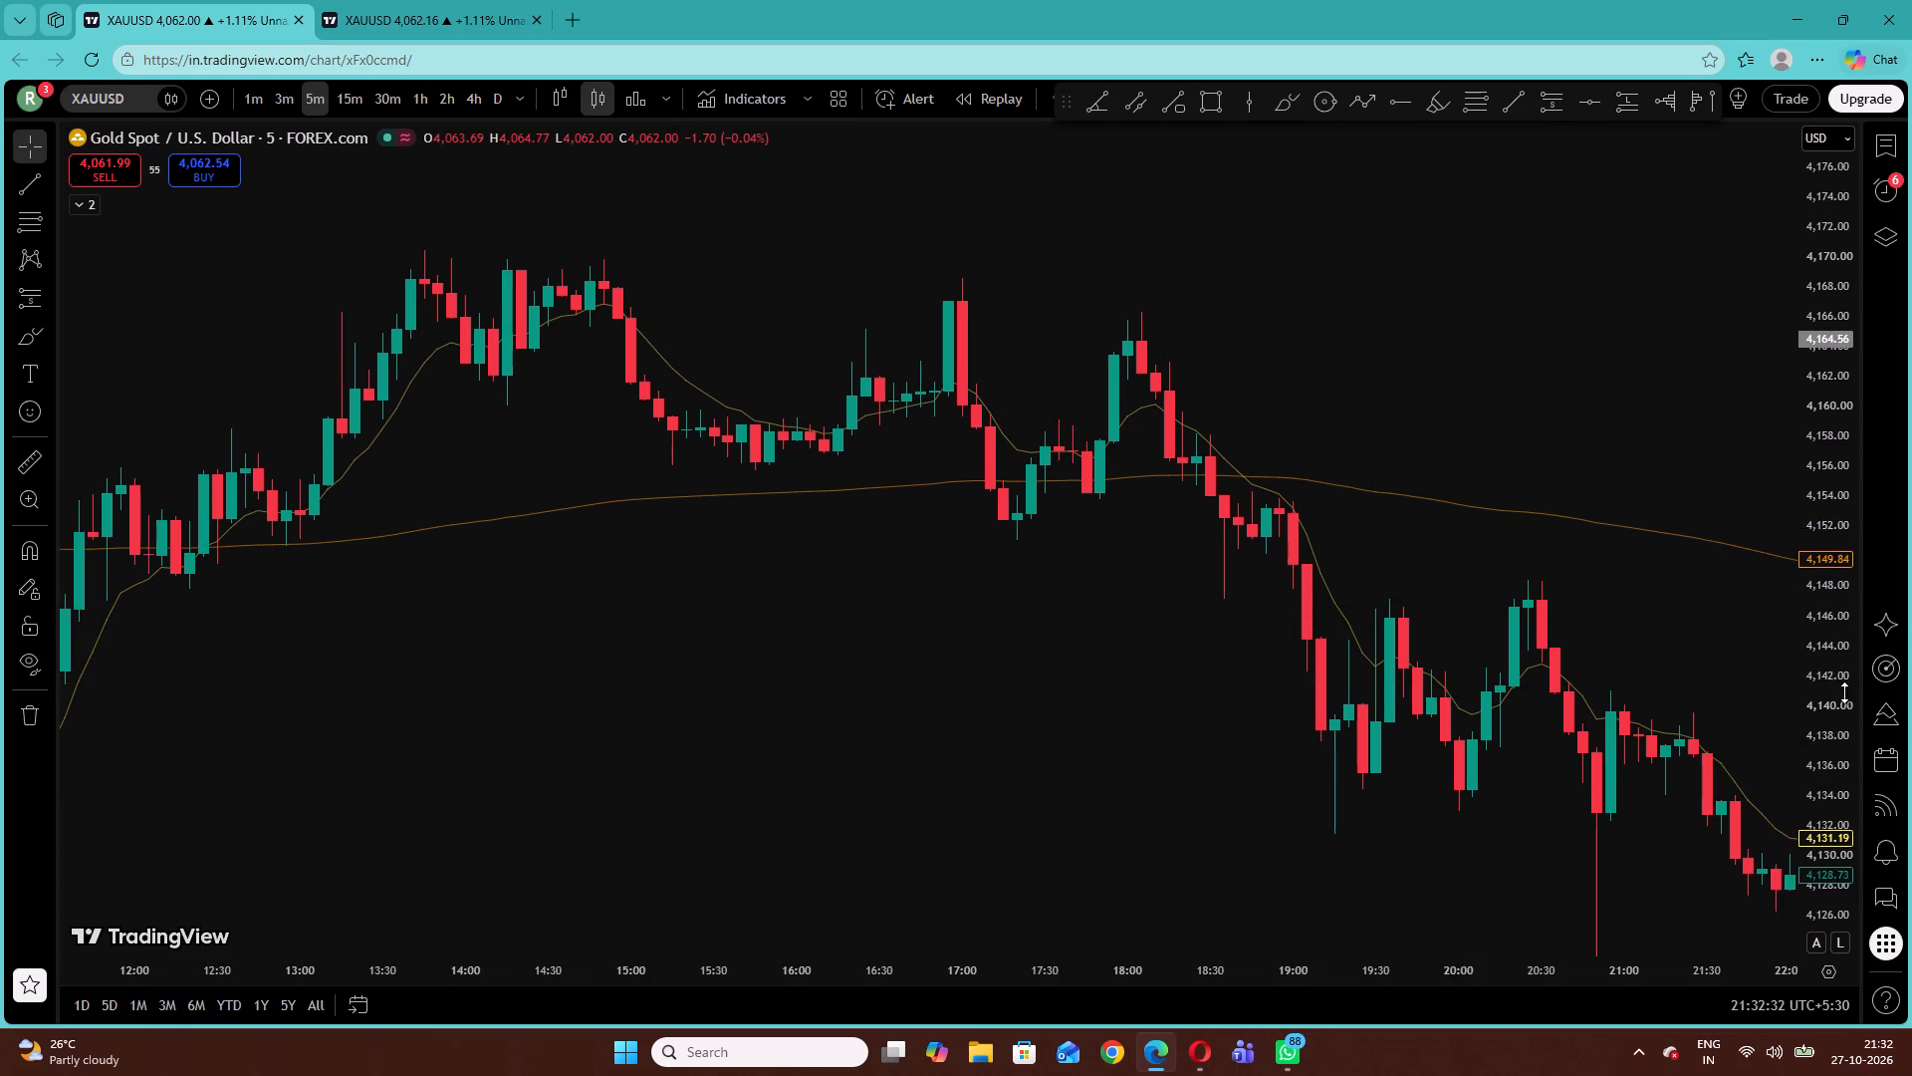
left_click_drag(1825, 685, 1774, 421)
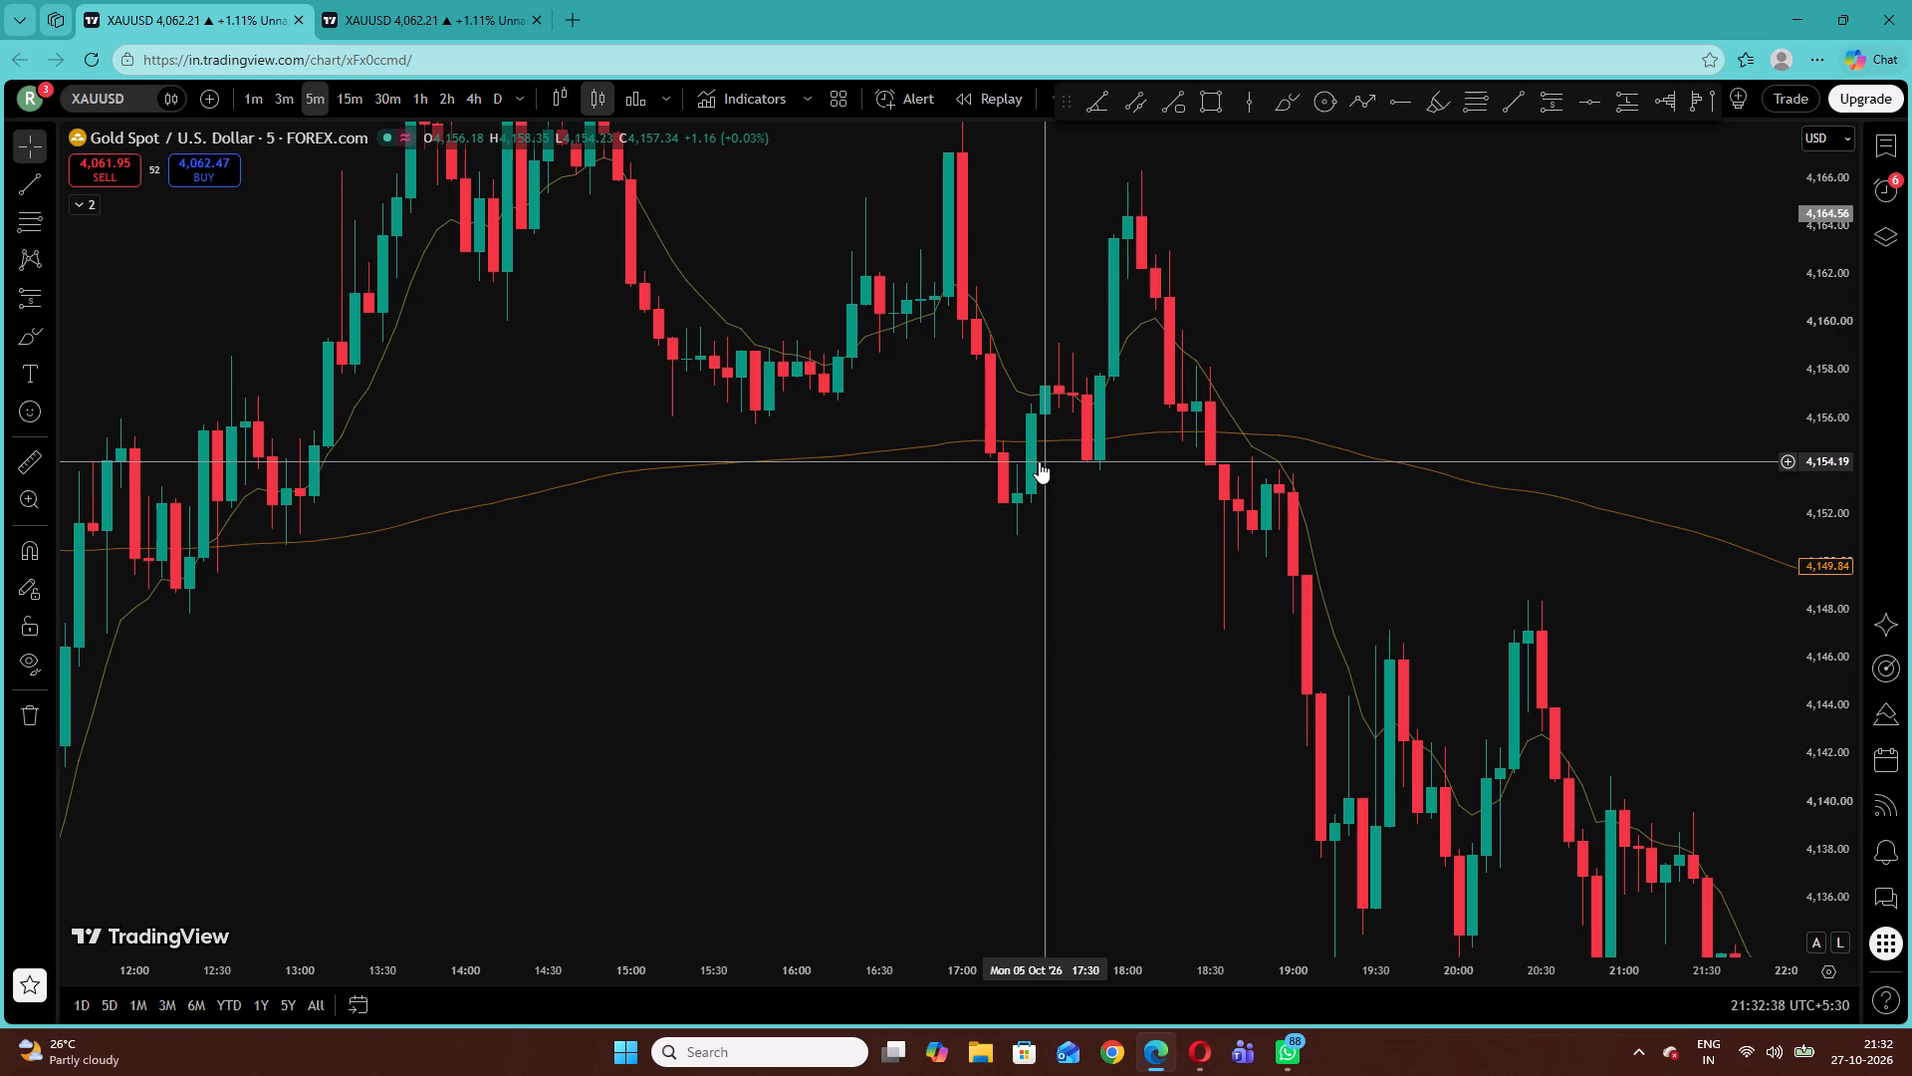
left_click_drag(1260, 630, 1252, 629)
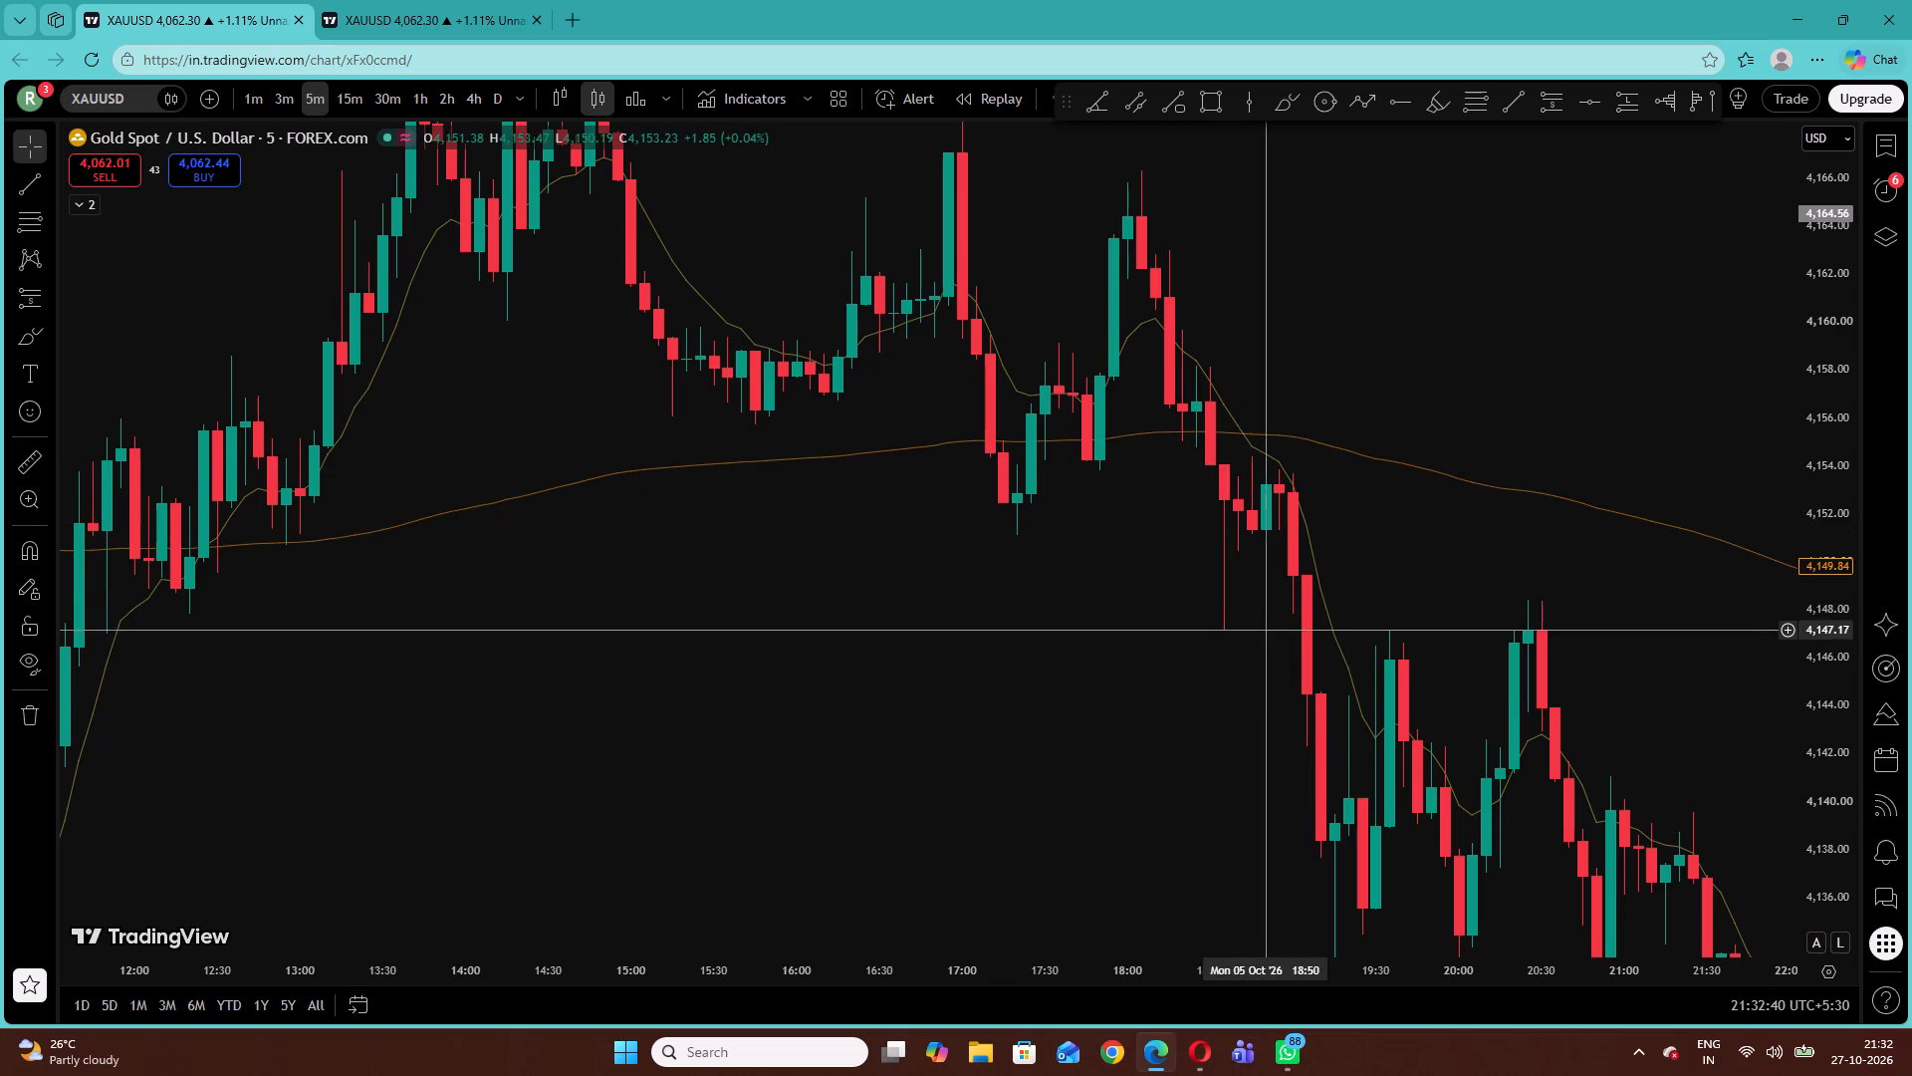
left_click_drag(1252, 629, 1054, 639)
left_click_drag(1238, 633, 1082, 434)
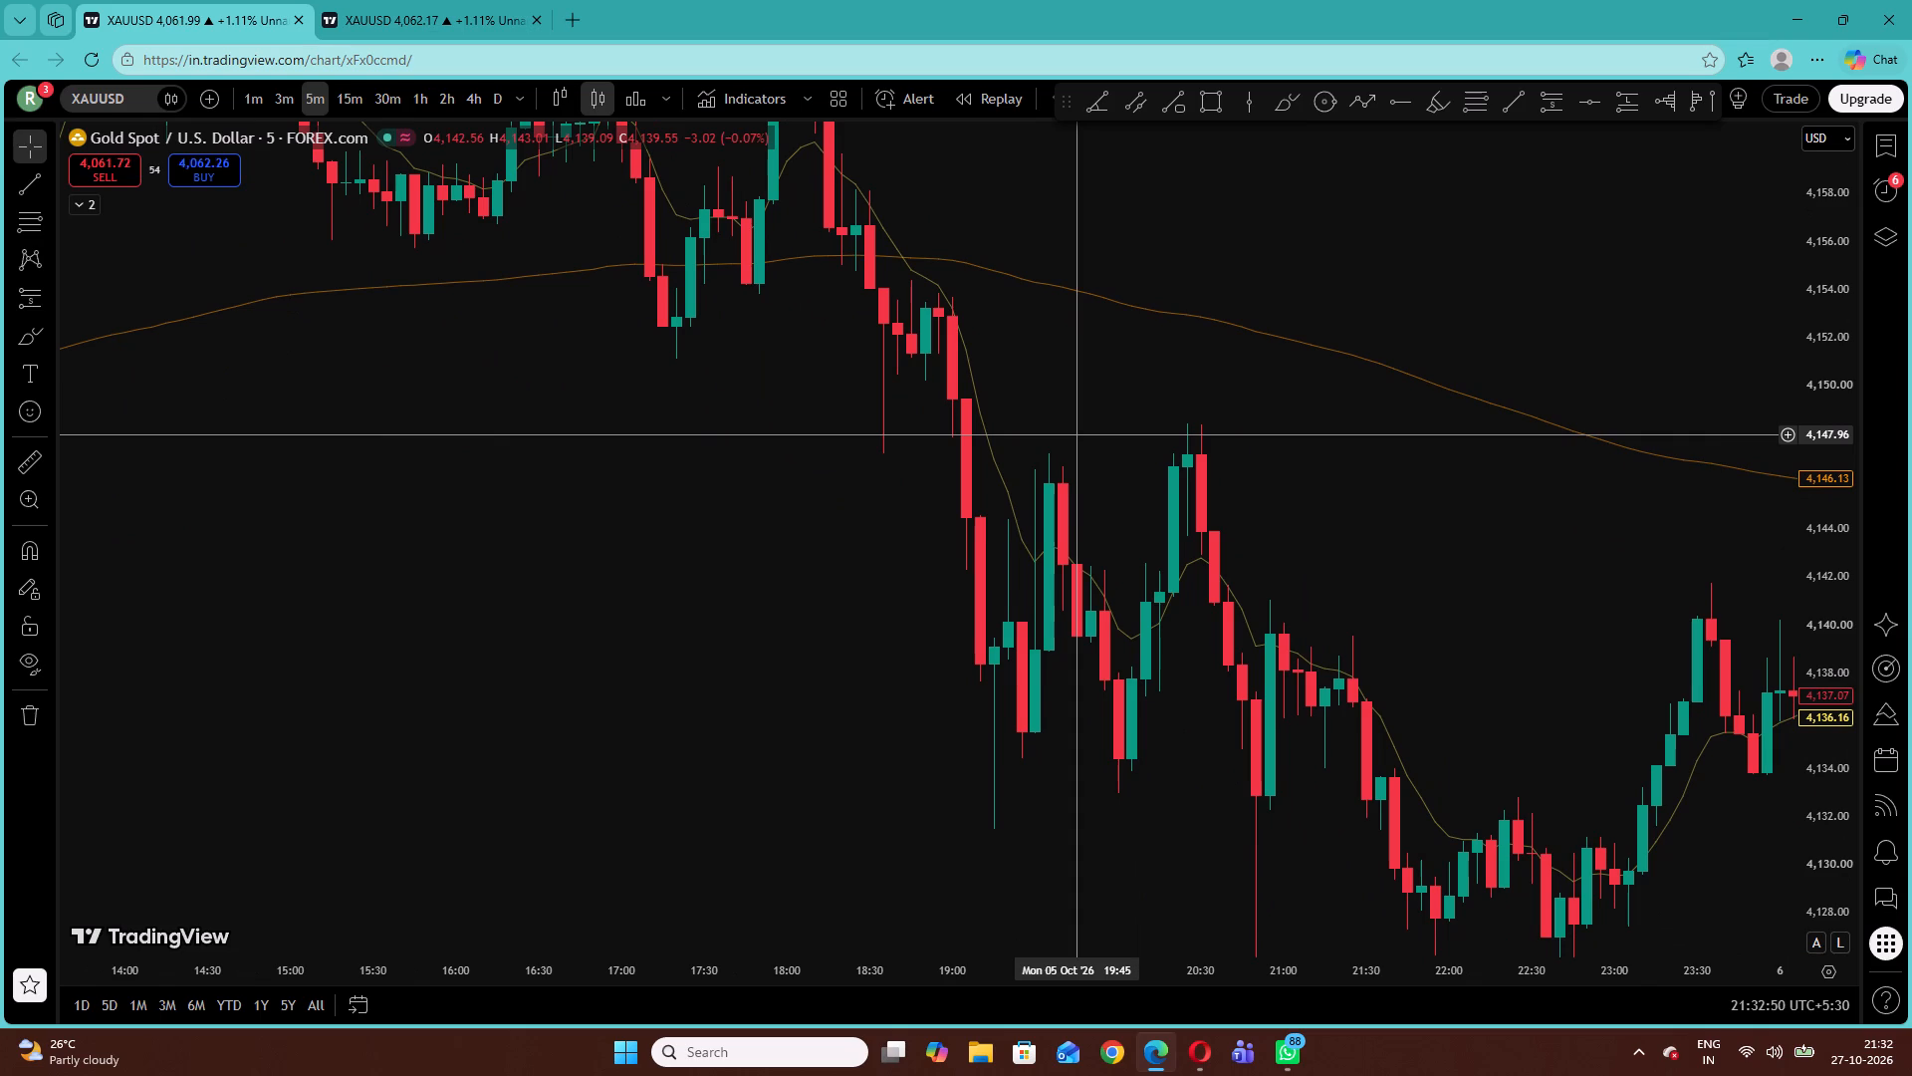
left_click_drag(1082, 434, 1163, 651)
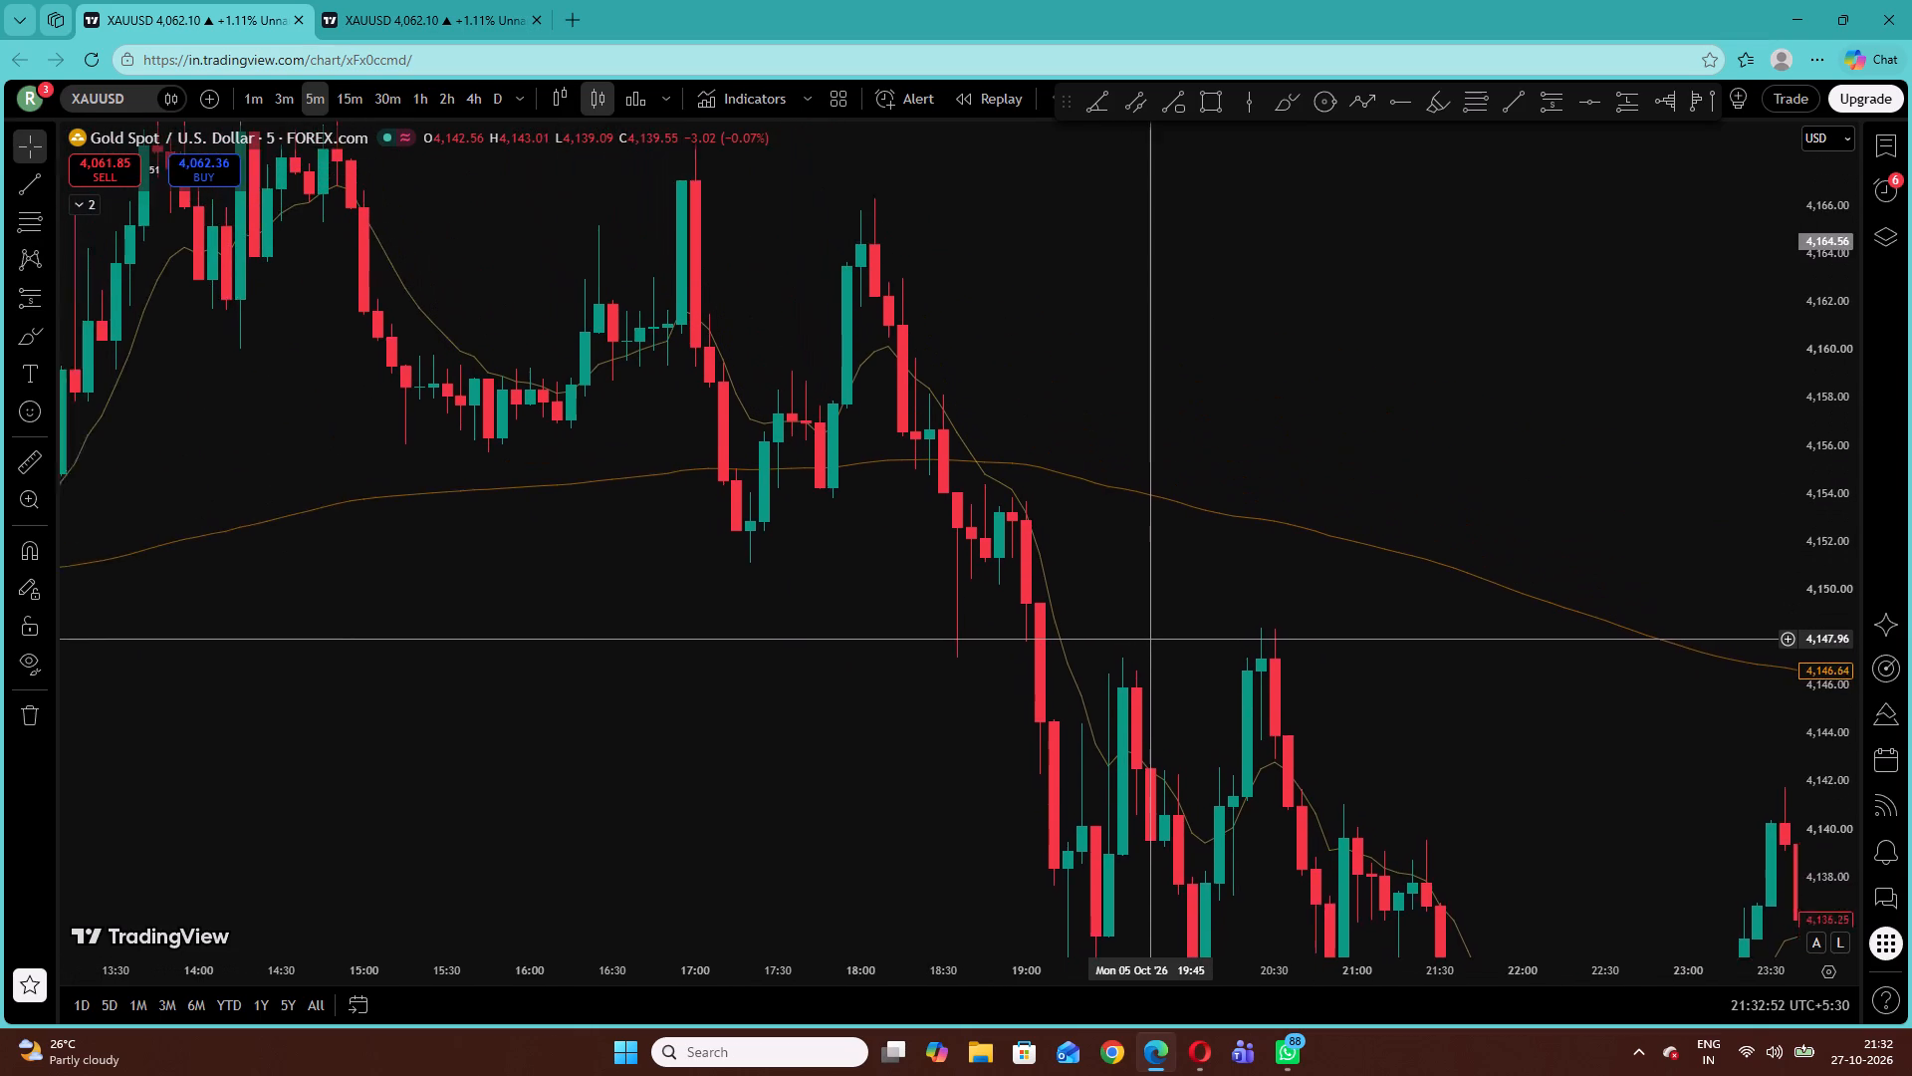
left_click_drag(1163, 651, 1195, 703)
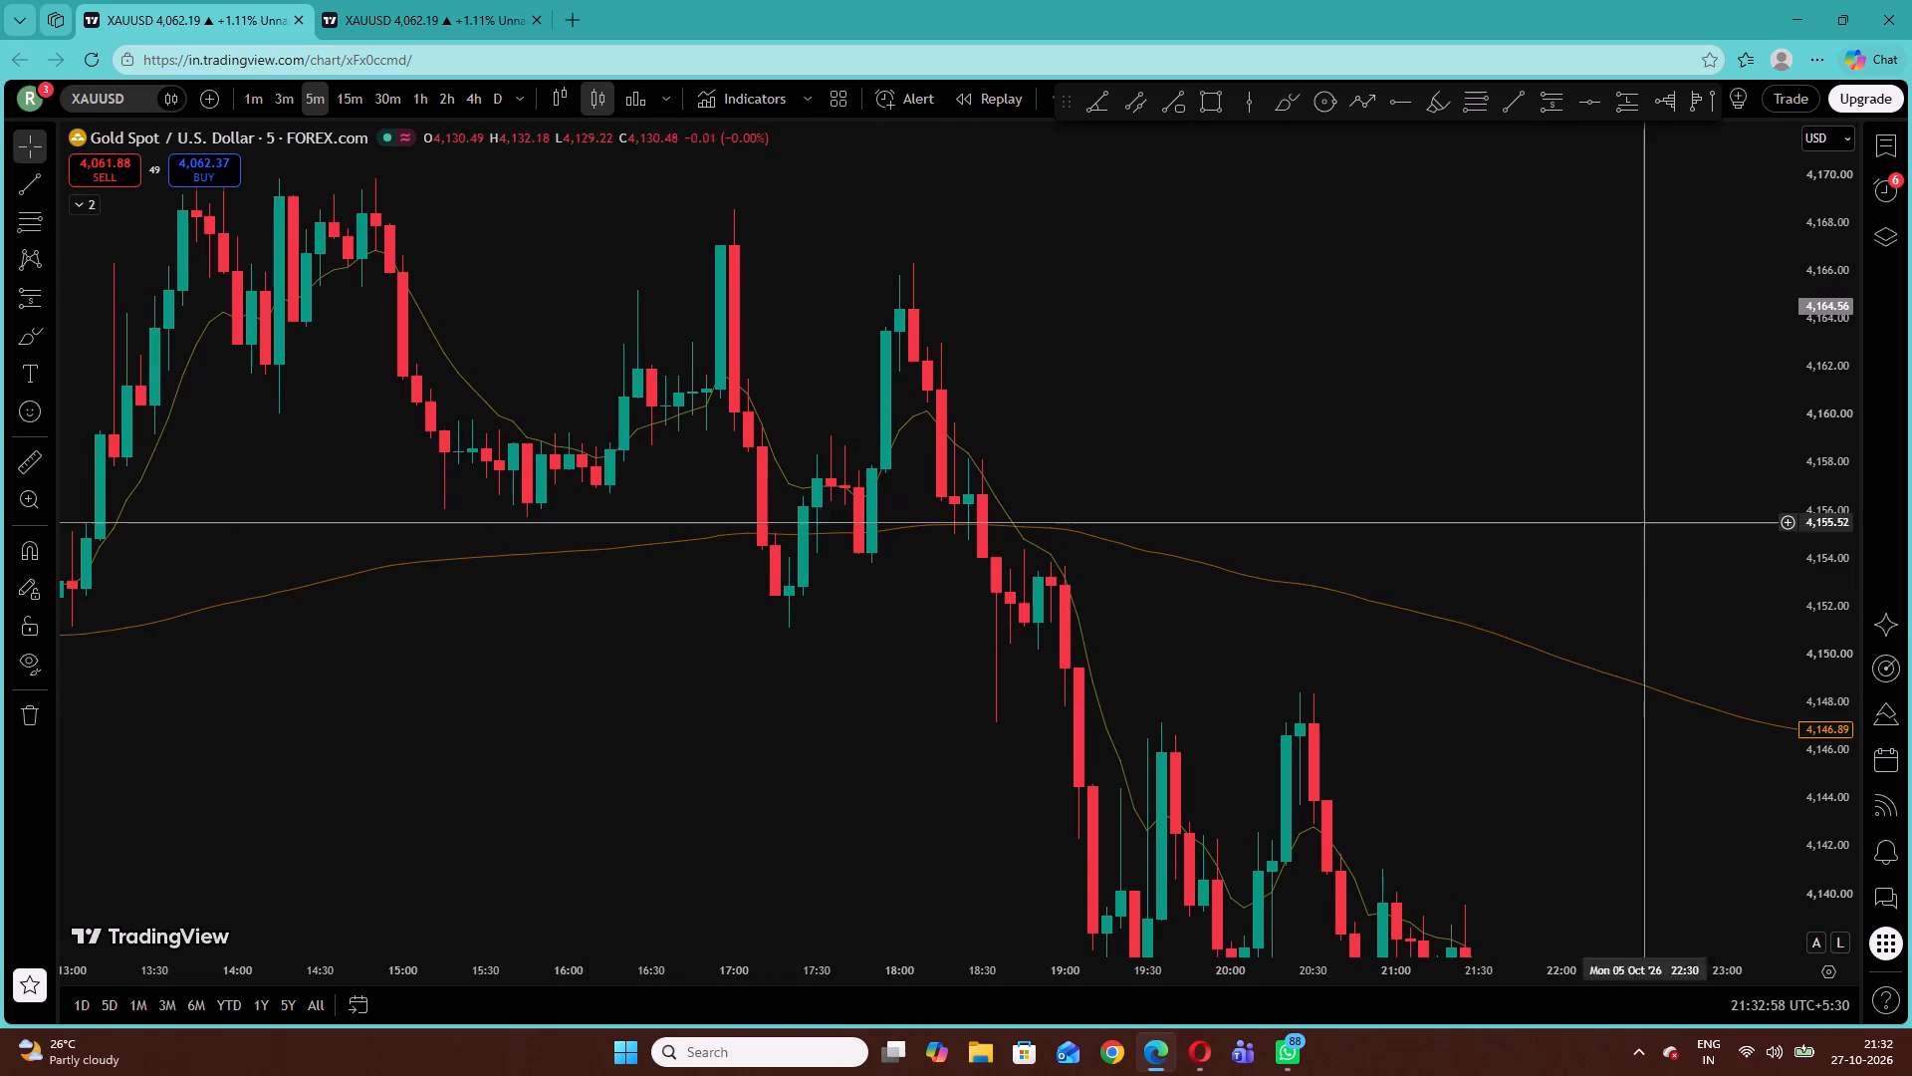
left_click_drag(1819, 661, 1779, 362)
left_click_drag(1104, 304, 1028, 509)
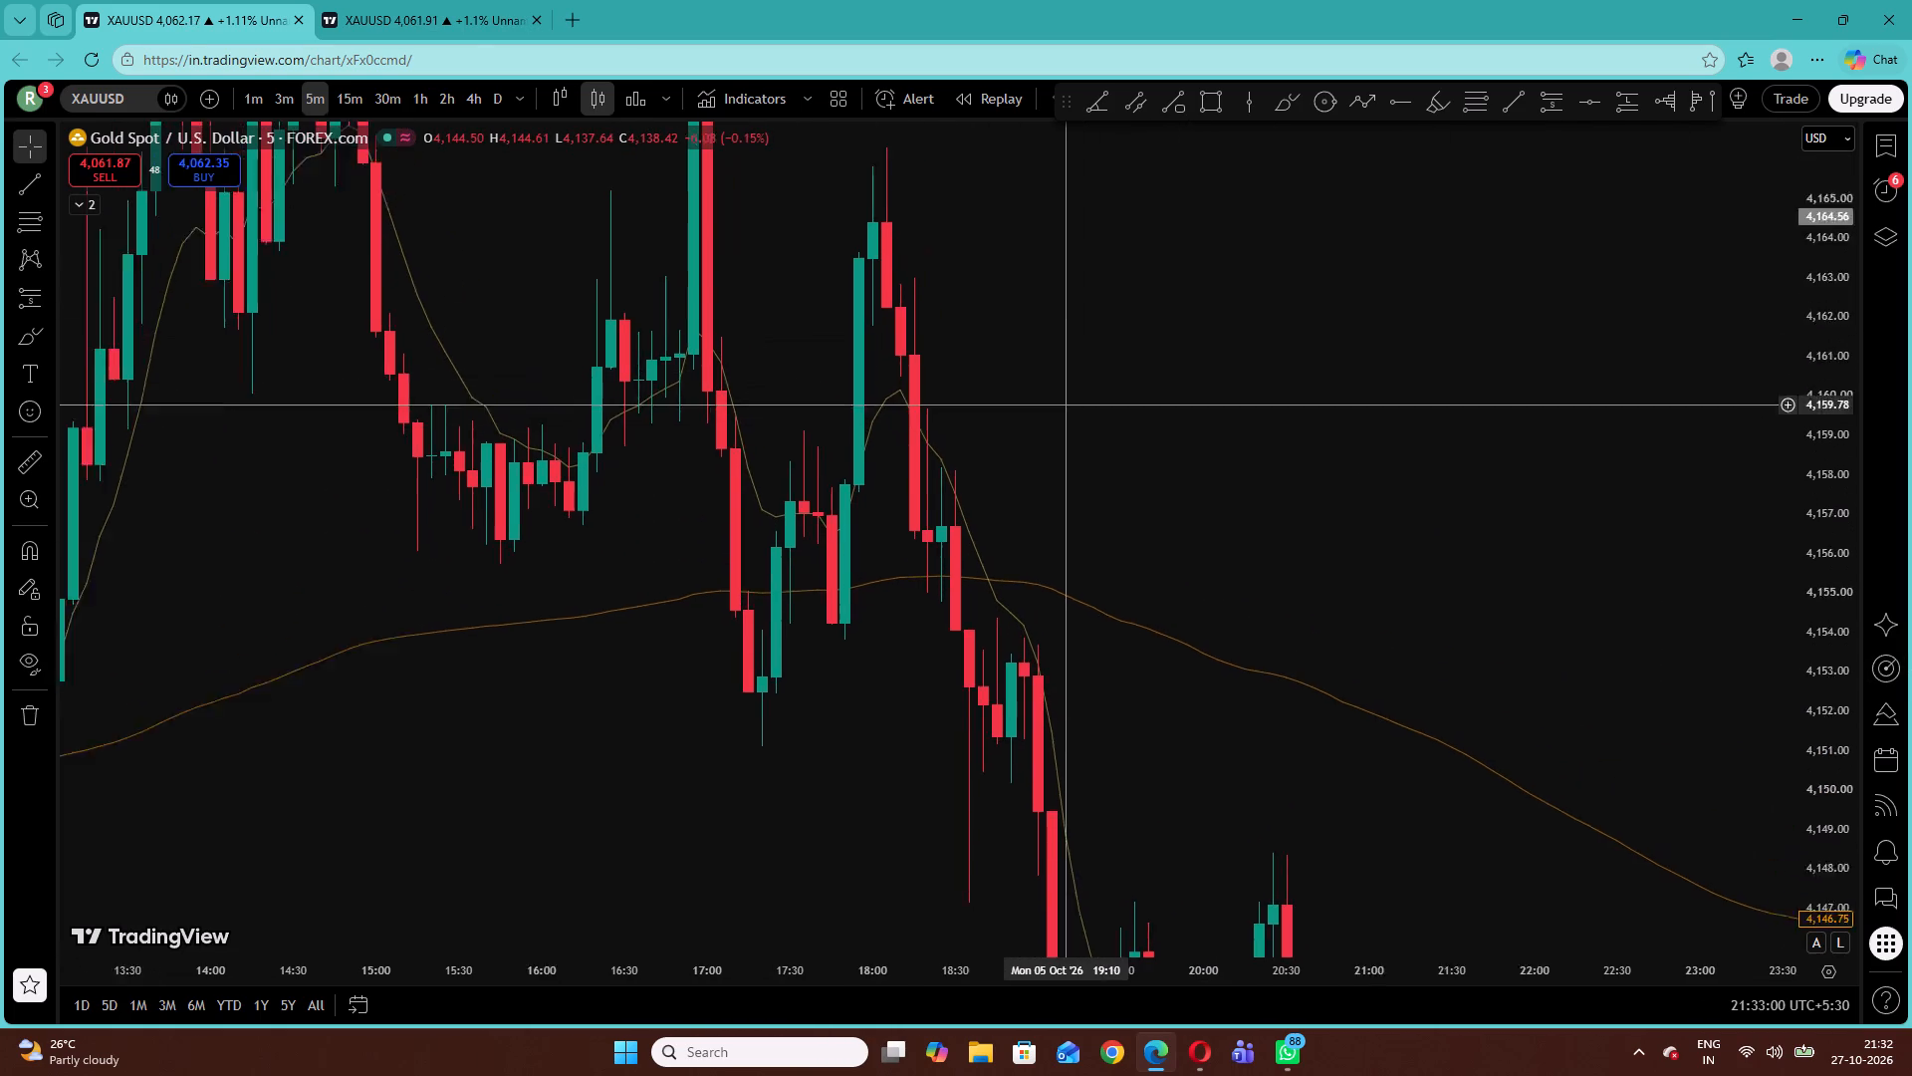
left_click_drag(1028, 509, 1005, 570)
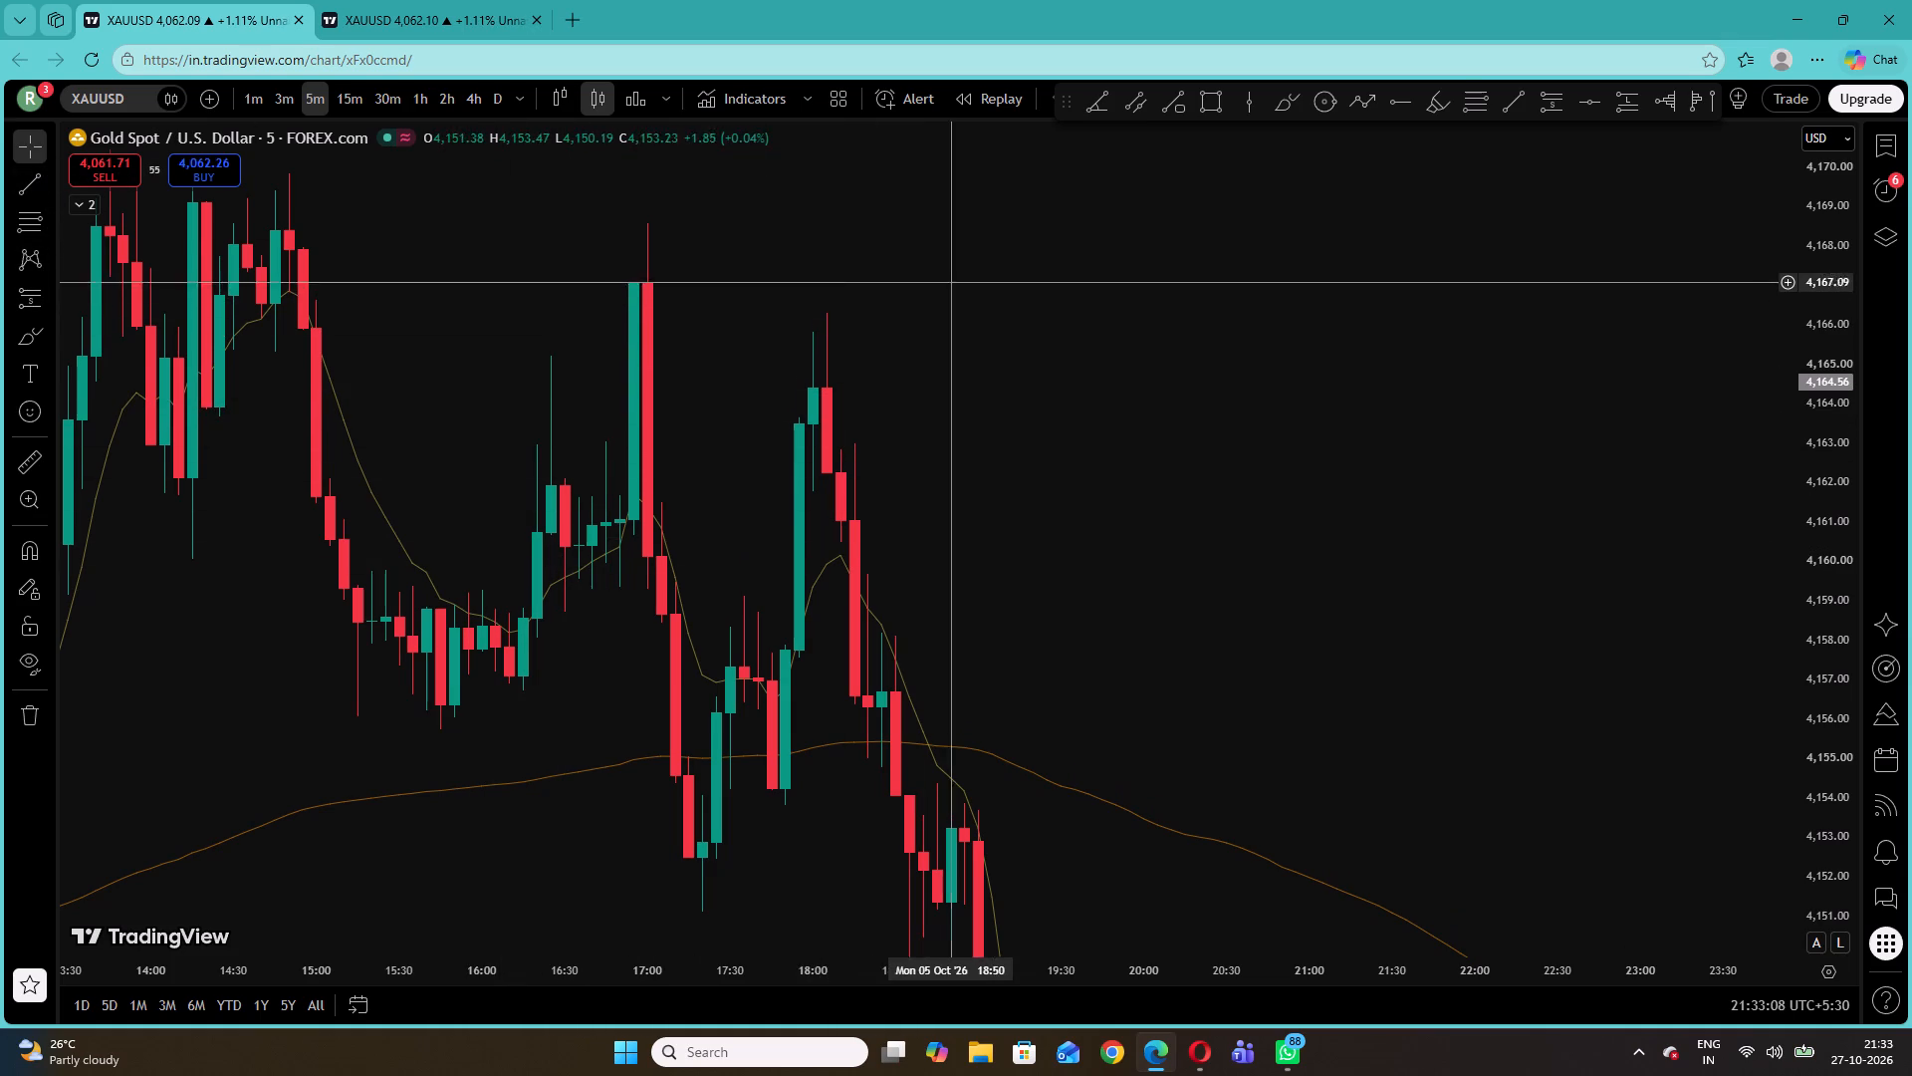
Sketch a freehand U-shaped brush curve on 5 October from 16:25 to 16:45, dipping to about 4,159.
left_click(27, 335)
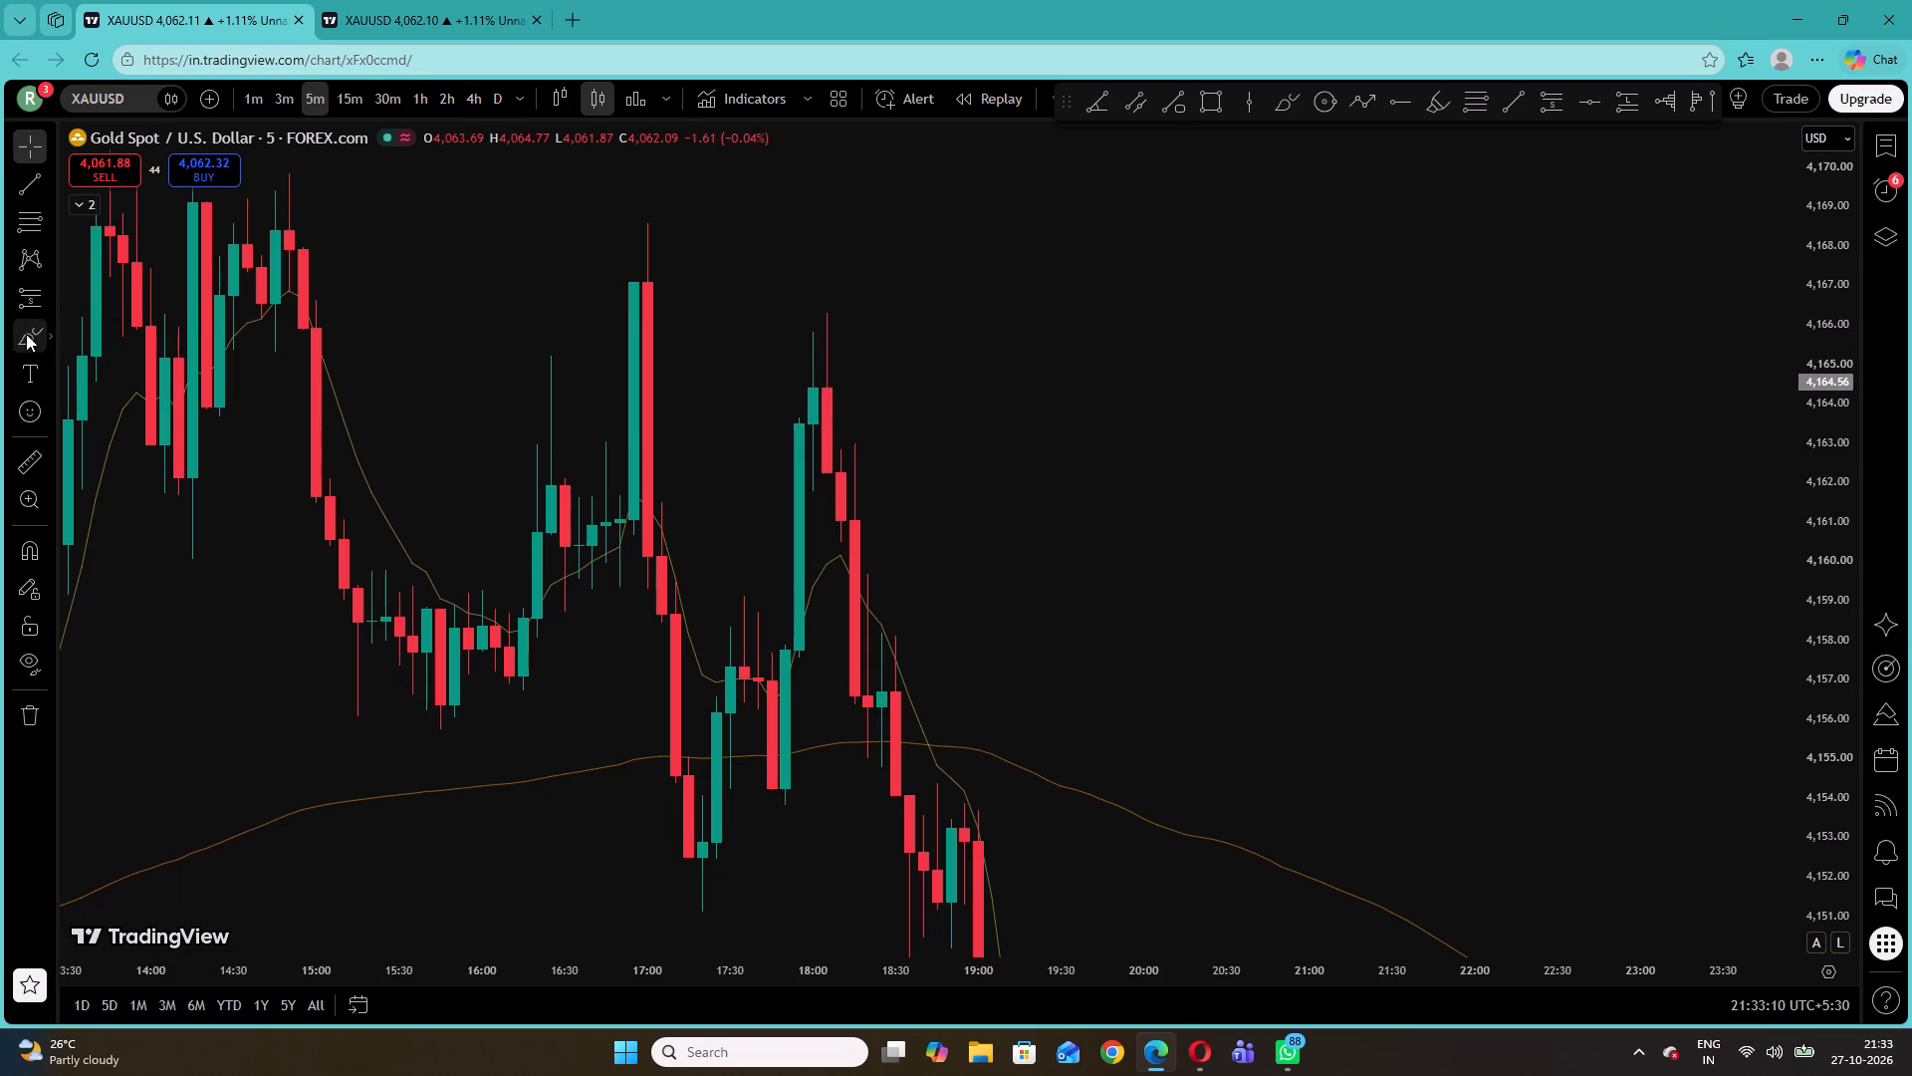
left_click_drag(549, 369, 554, 561)
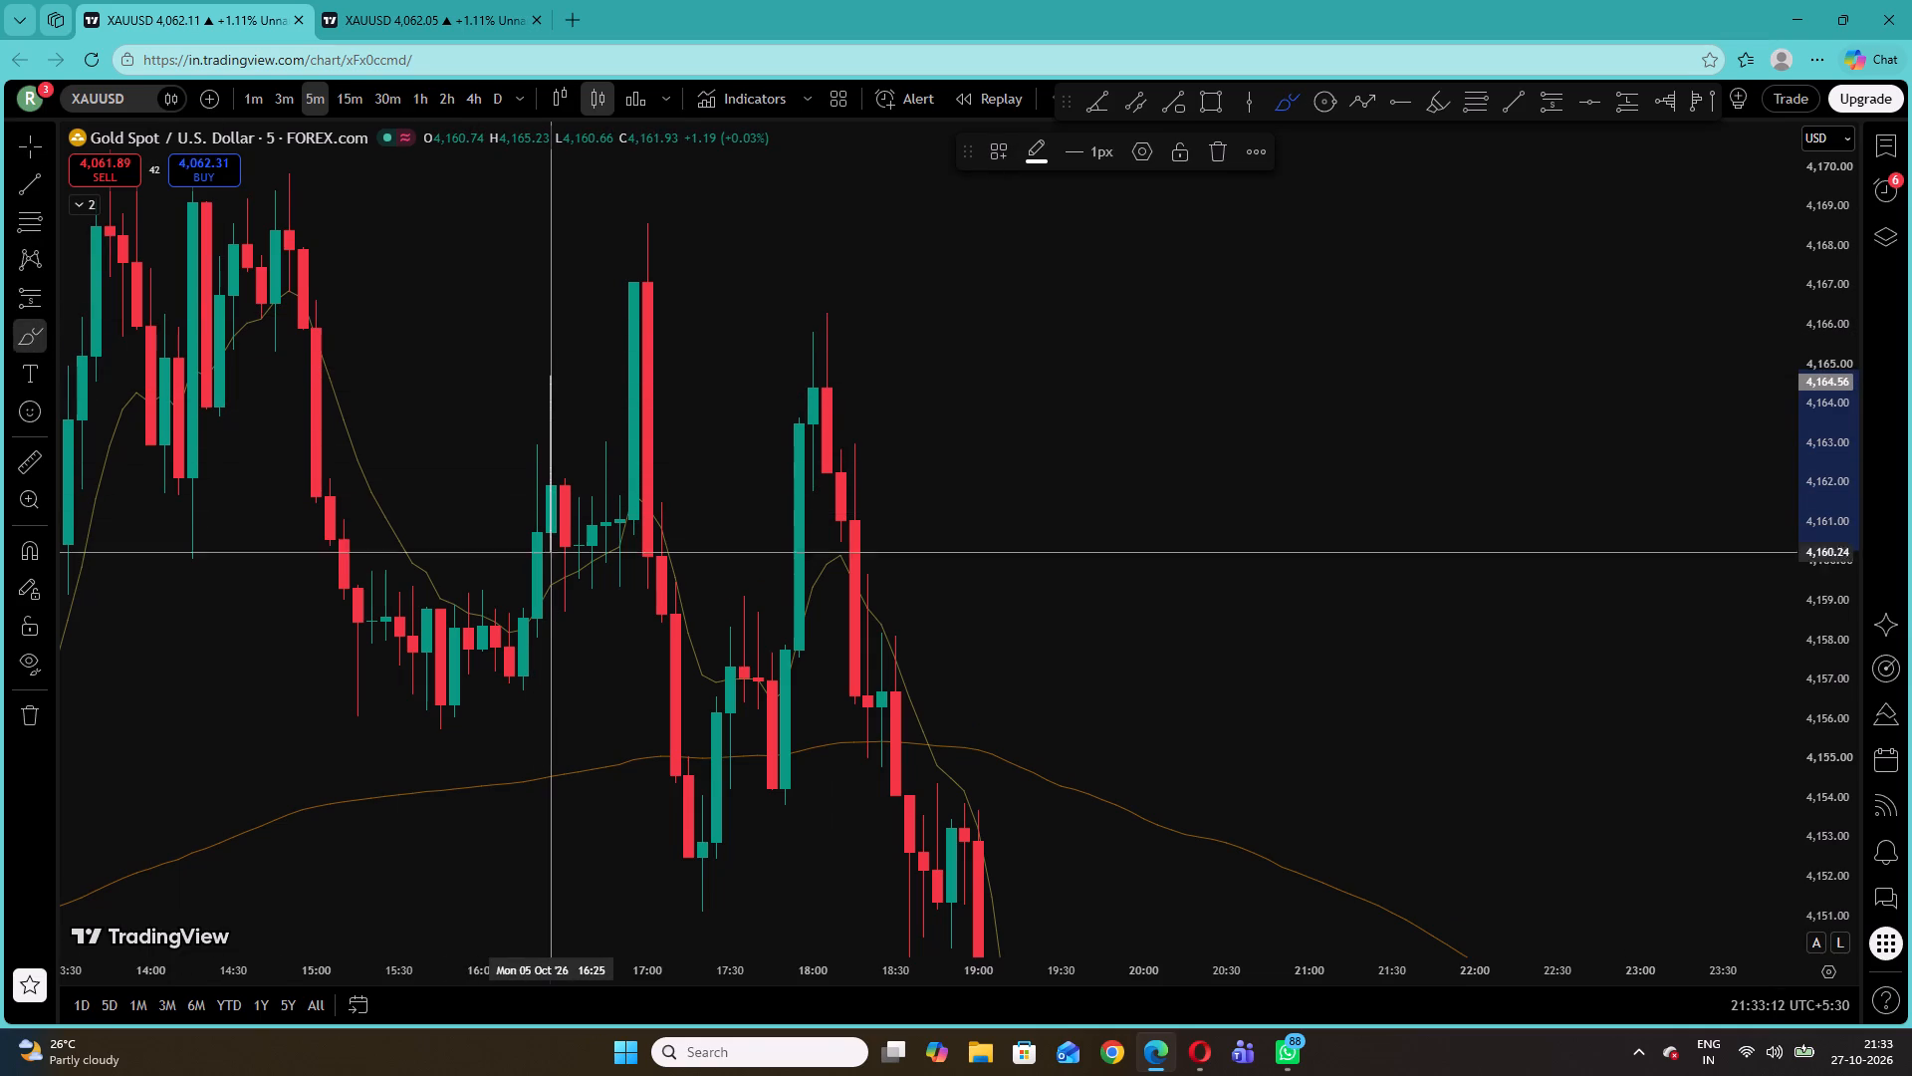
left_click_drag(554, 561, 604, 456)
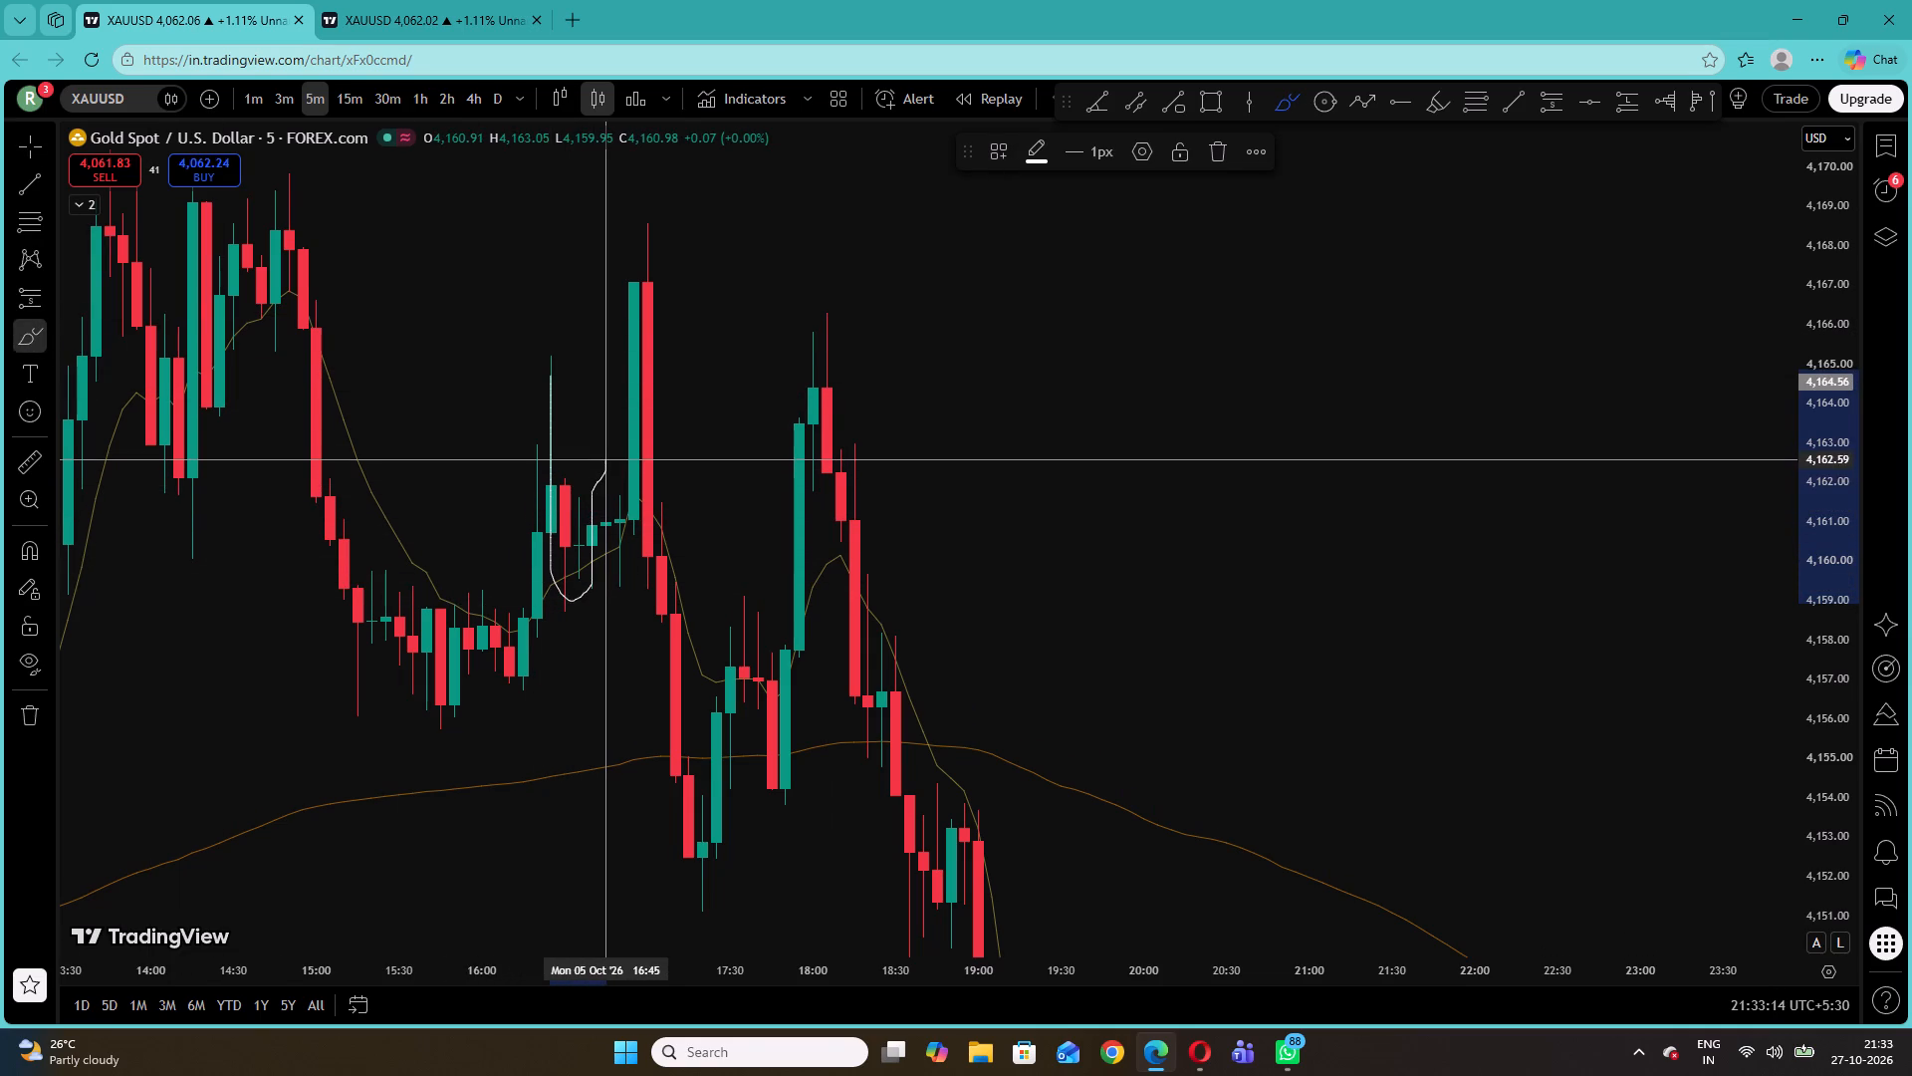
left_click_drag(604, 456, 606, 447)
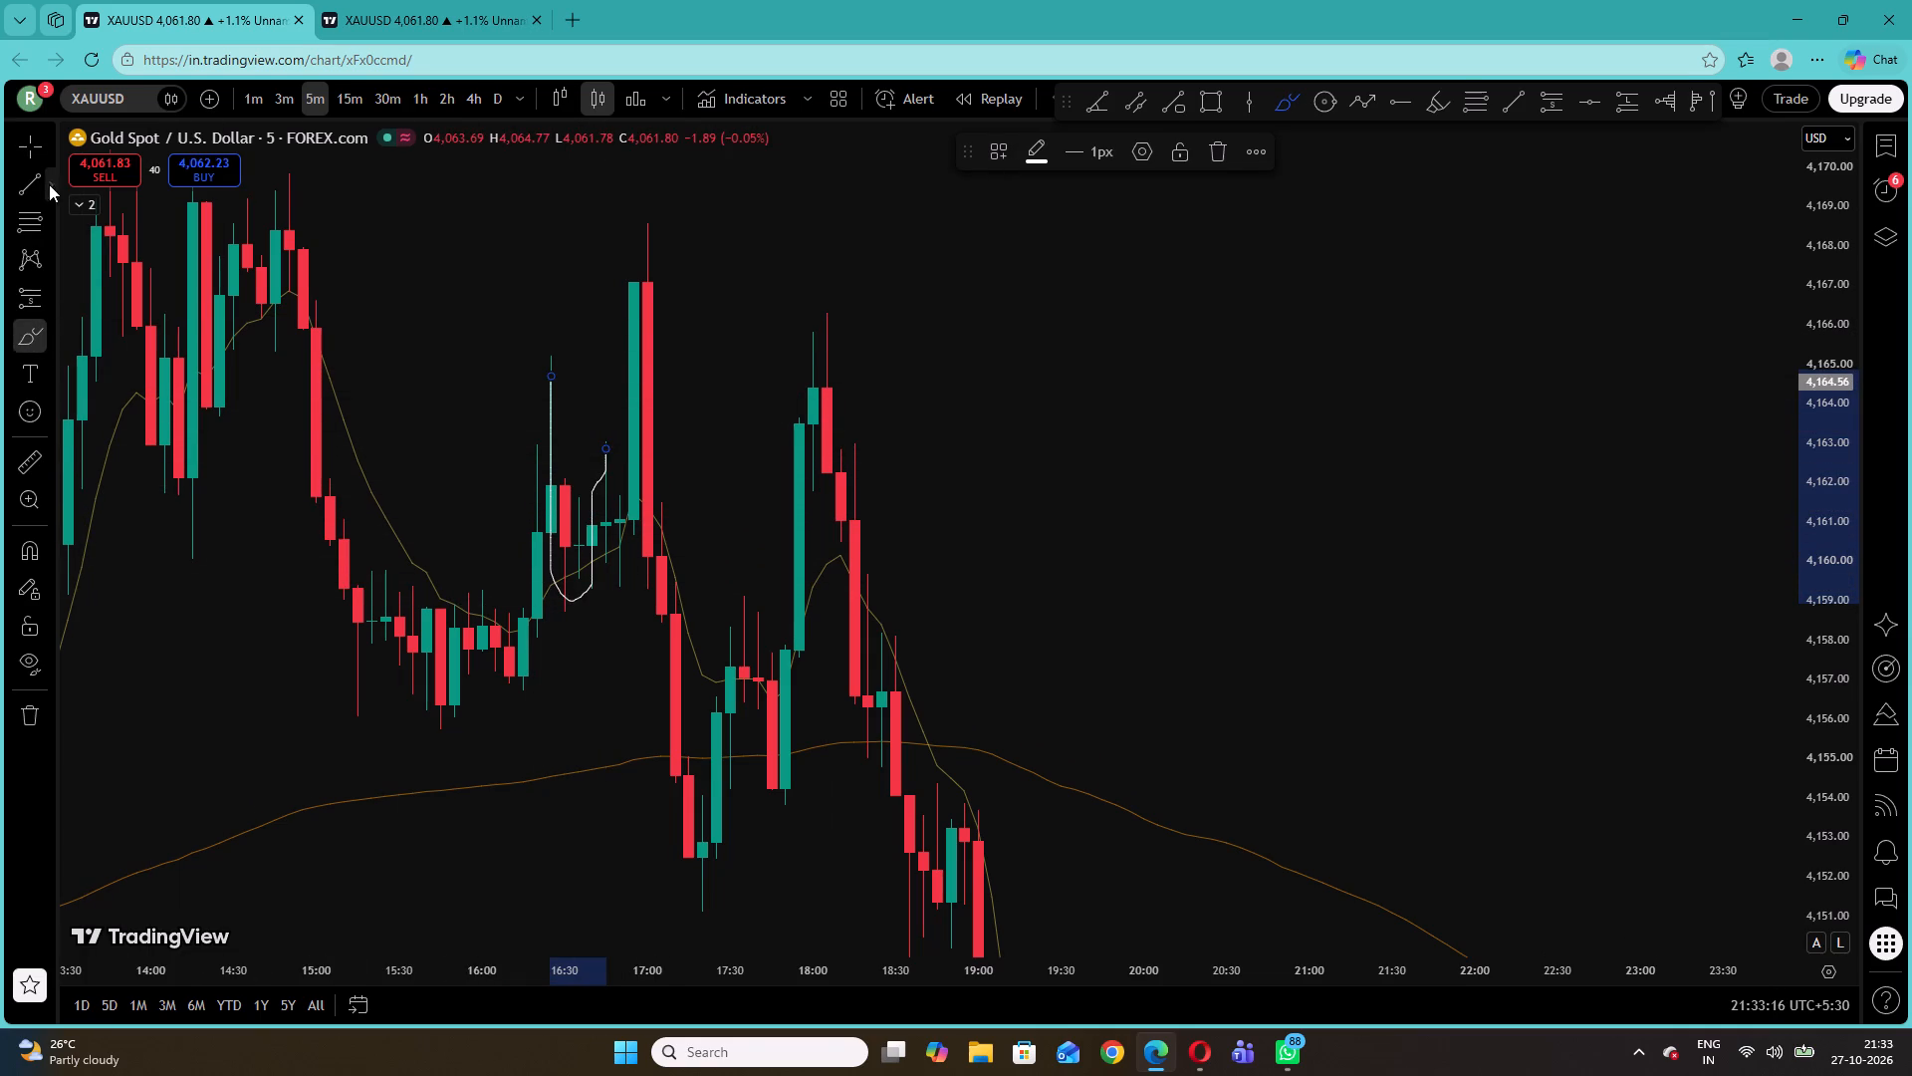
Draw a horizontal trend line at 4,160.74 on 5 October from 16:20 to 17:05.
left_click(25, 175)
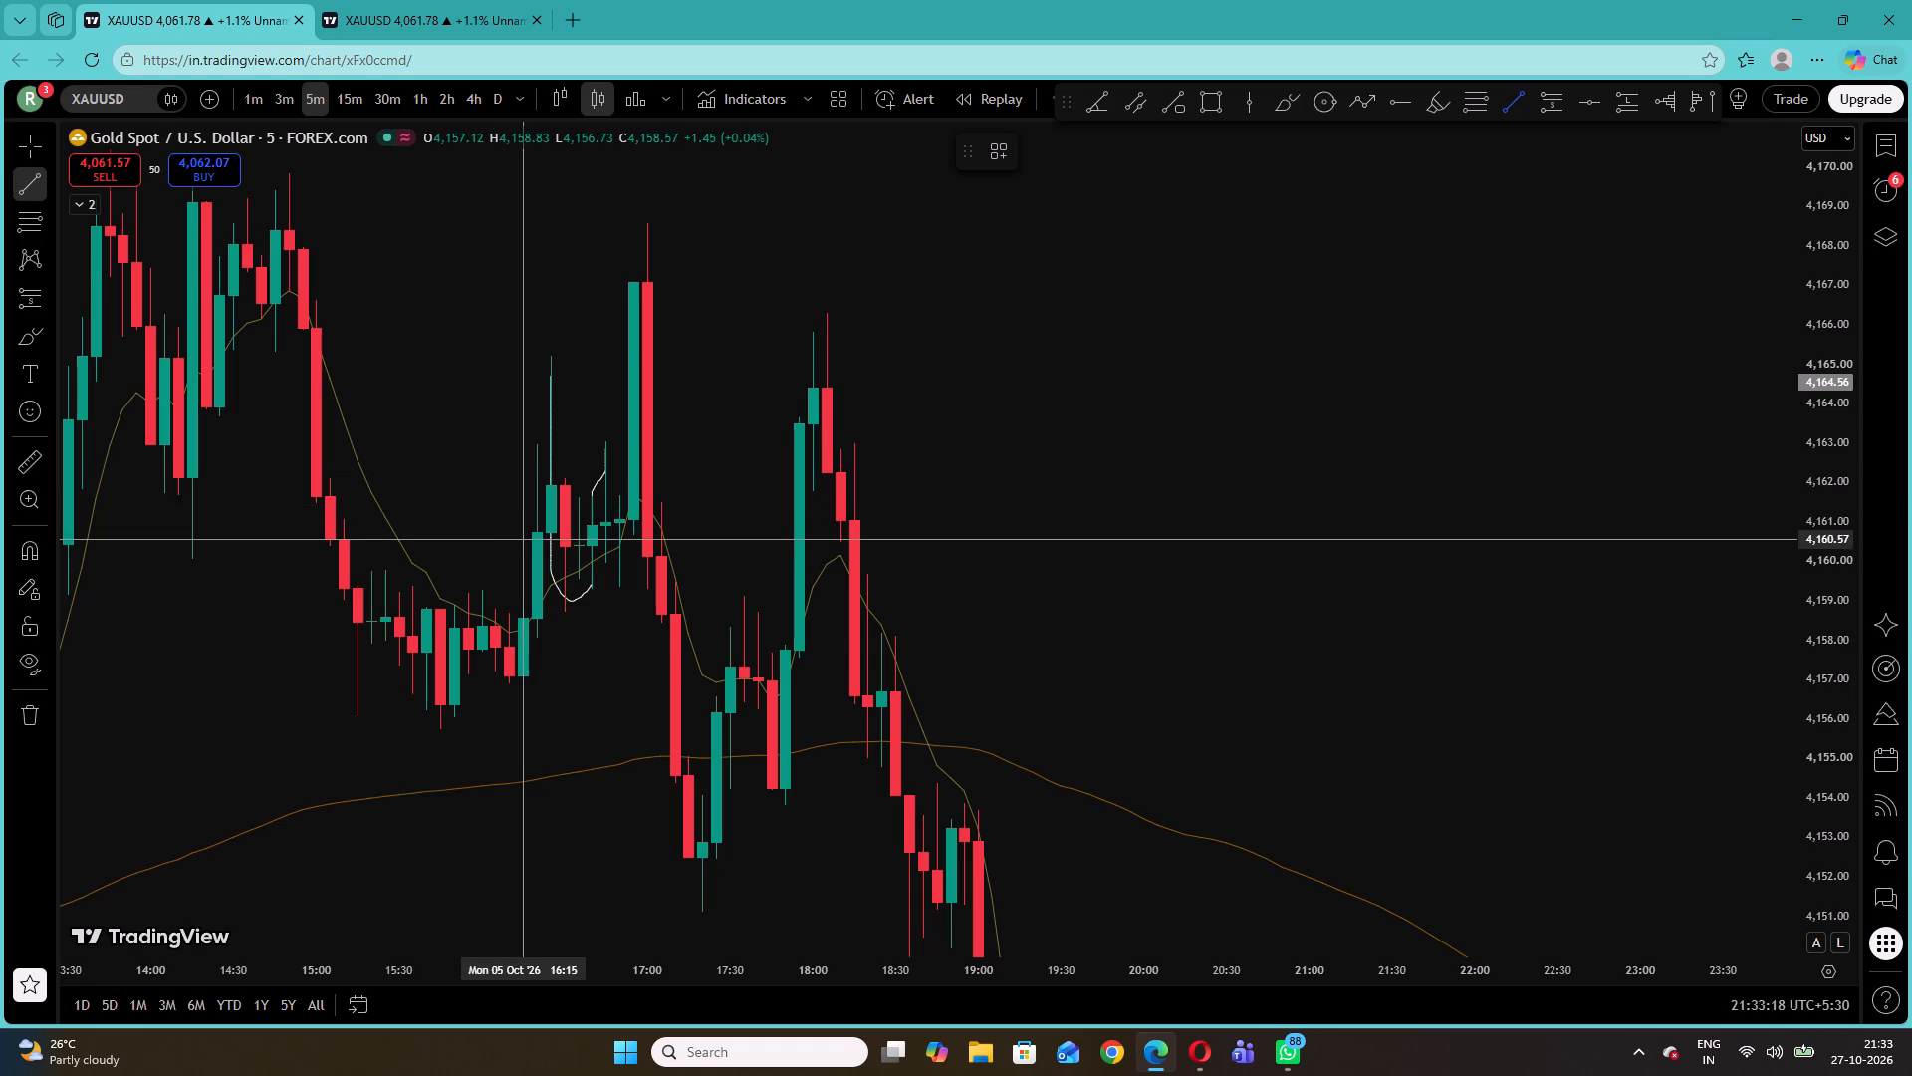
left_click(542, 532)
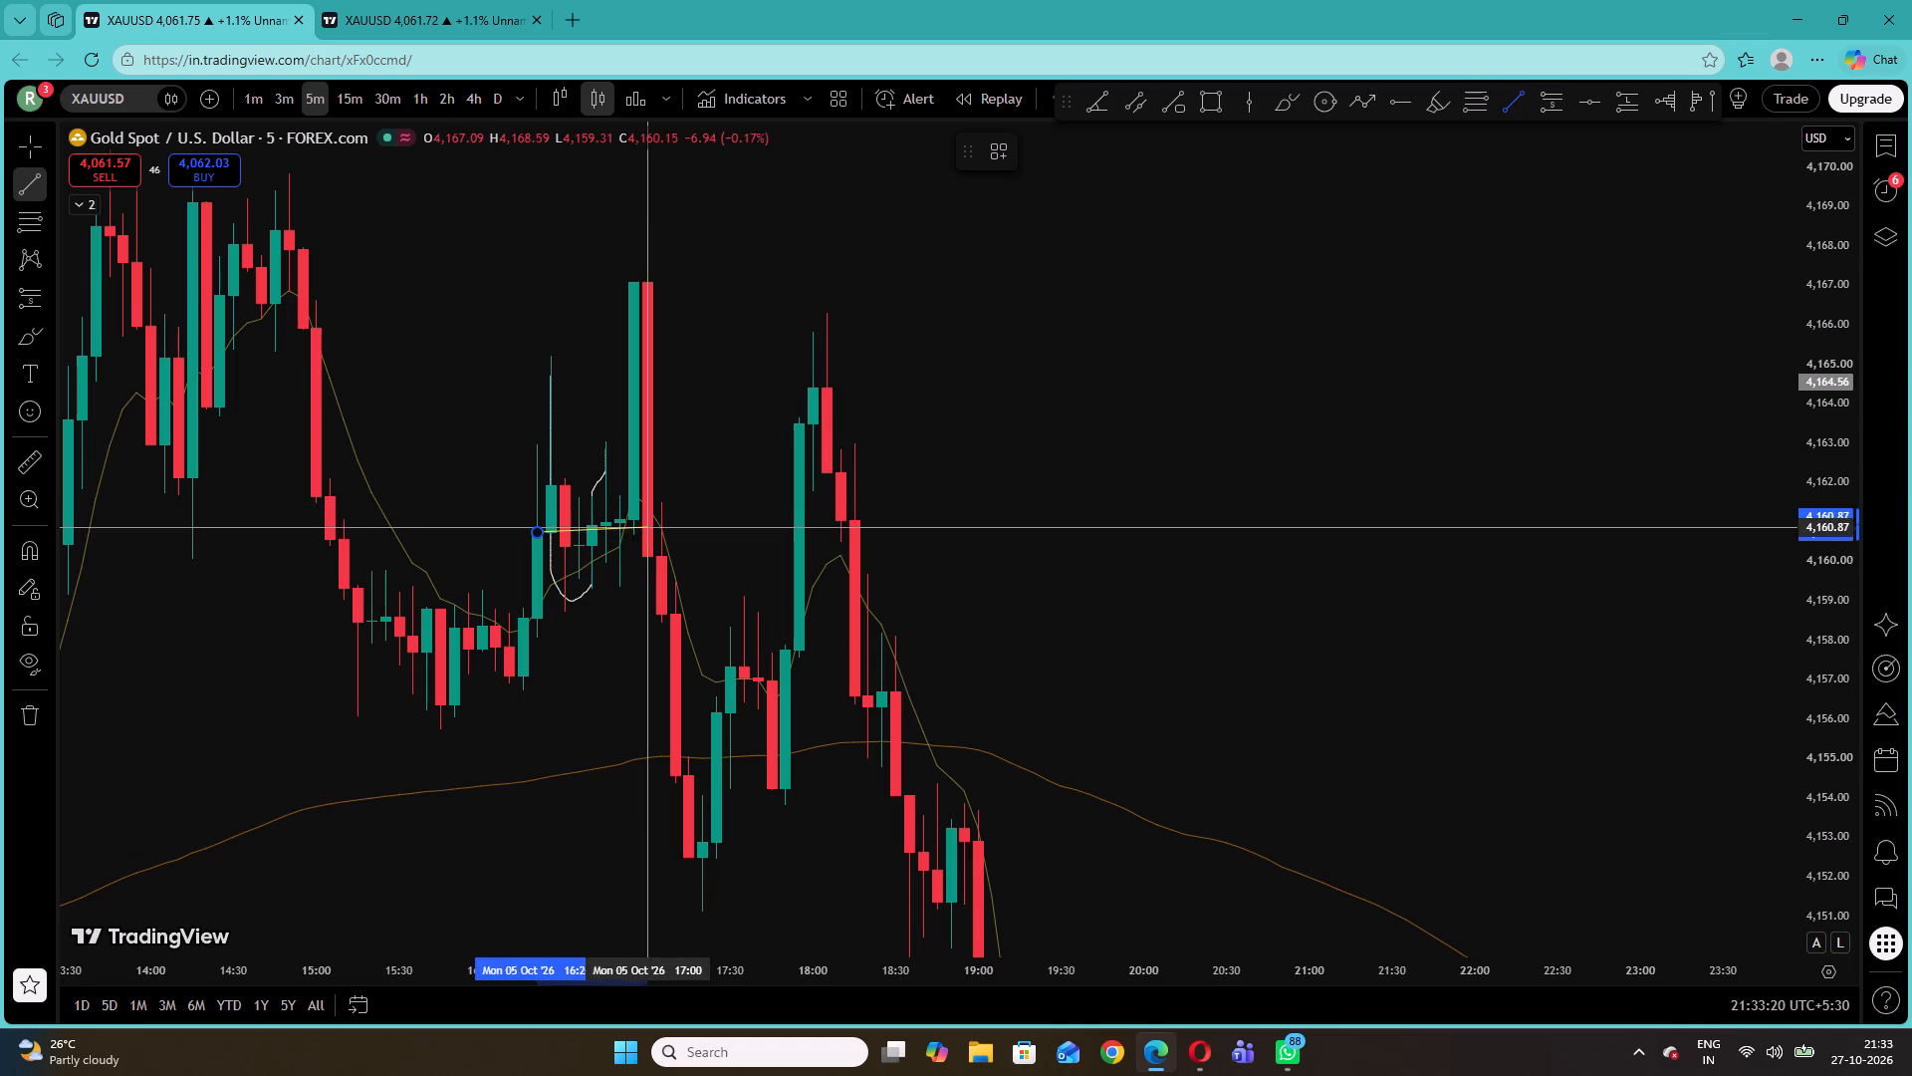
left_click(655, 532)
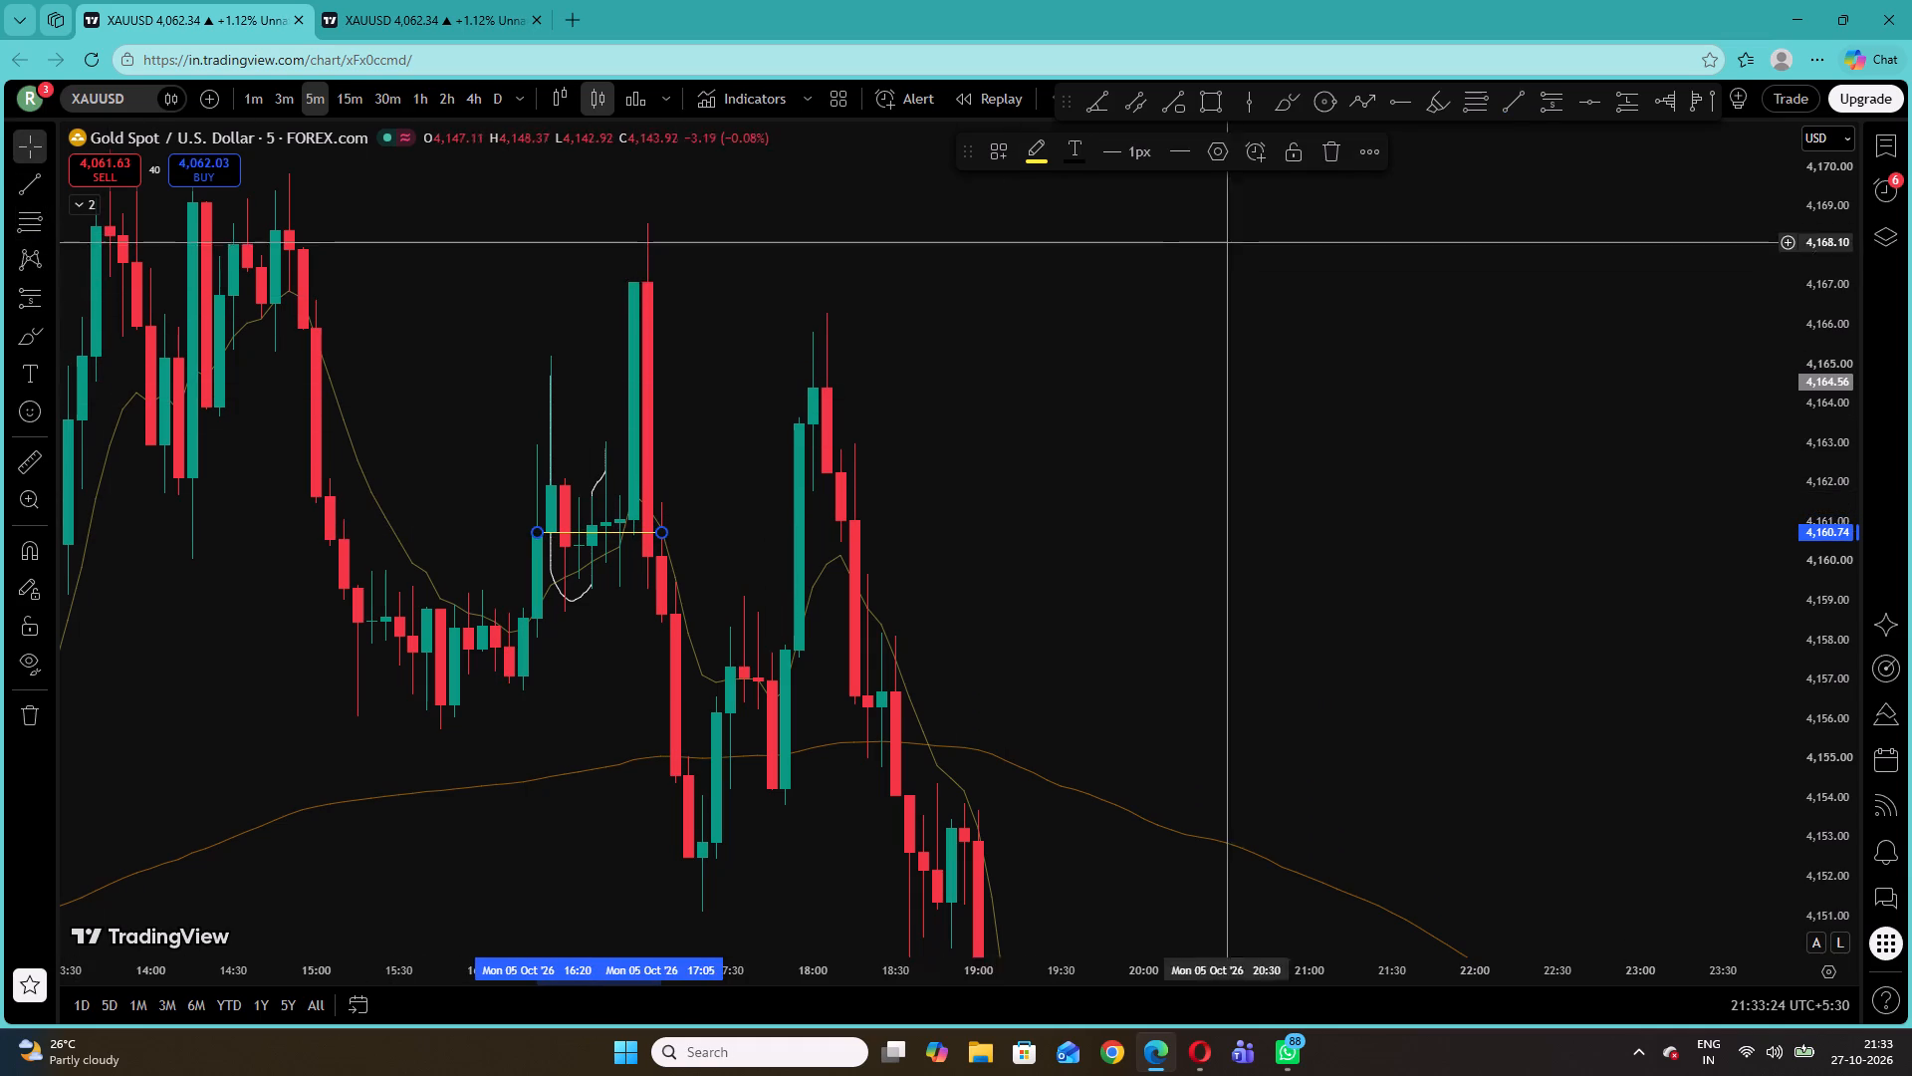
Place a long position at 16:25 on 5 October with entry 4,159.63, stop 4,158.52 and target 4,165.47.
left_click(53, 297)
left_click(83, 311)
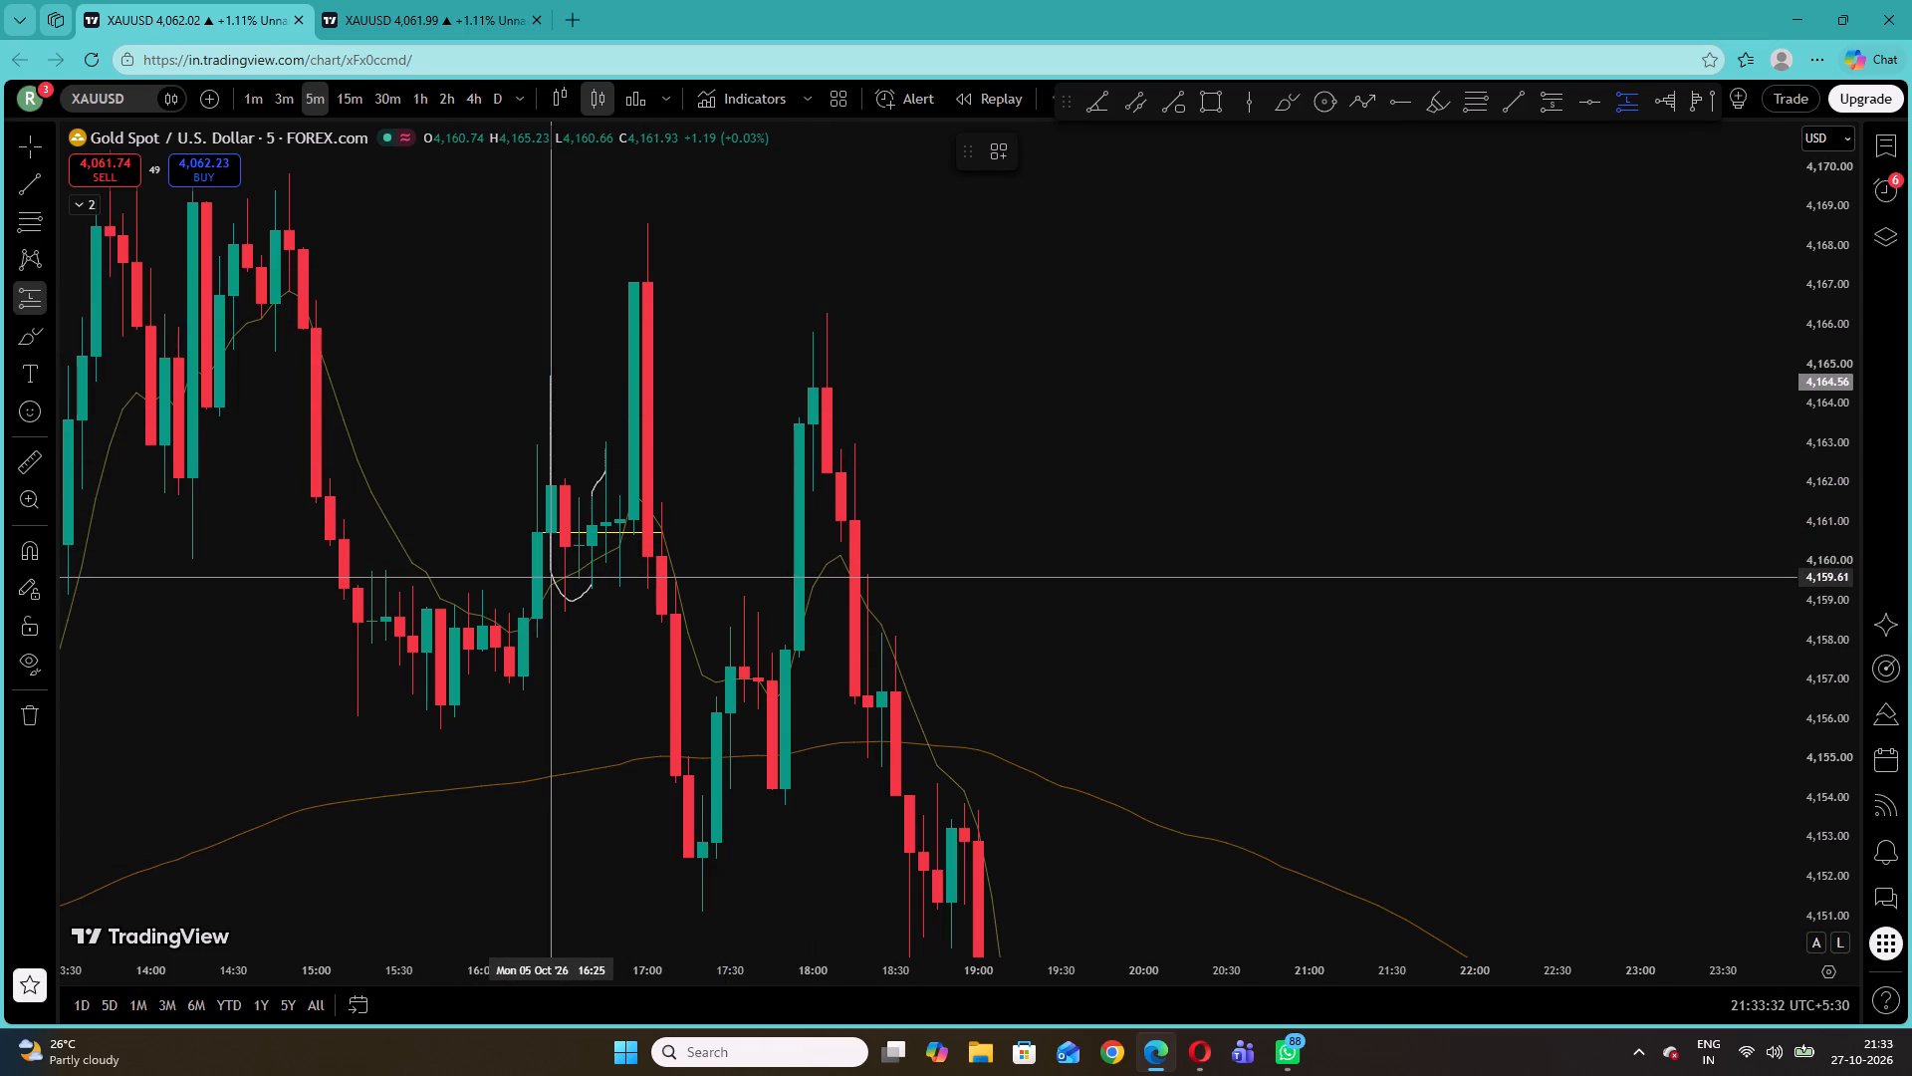
left_click(549, 576)
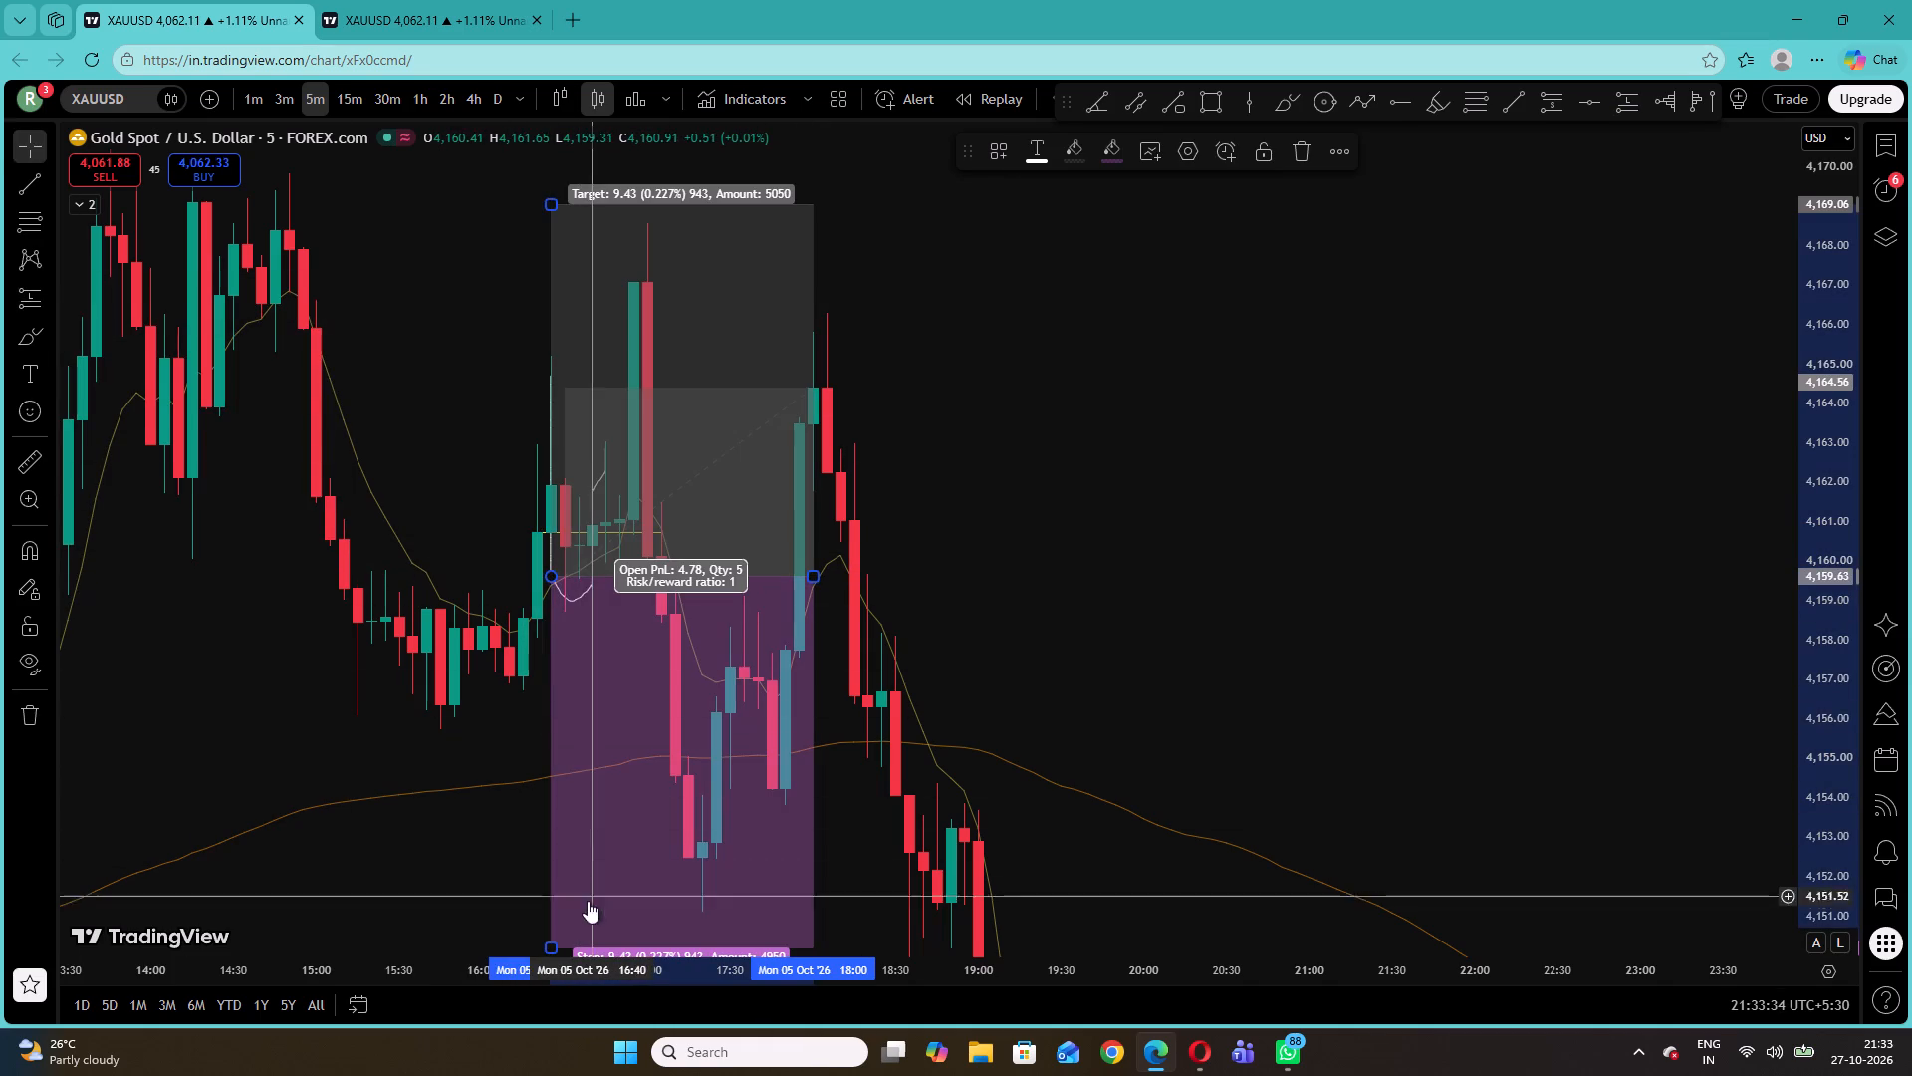
left_click_drag(552, 943, 605, 623)
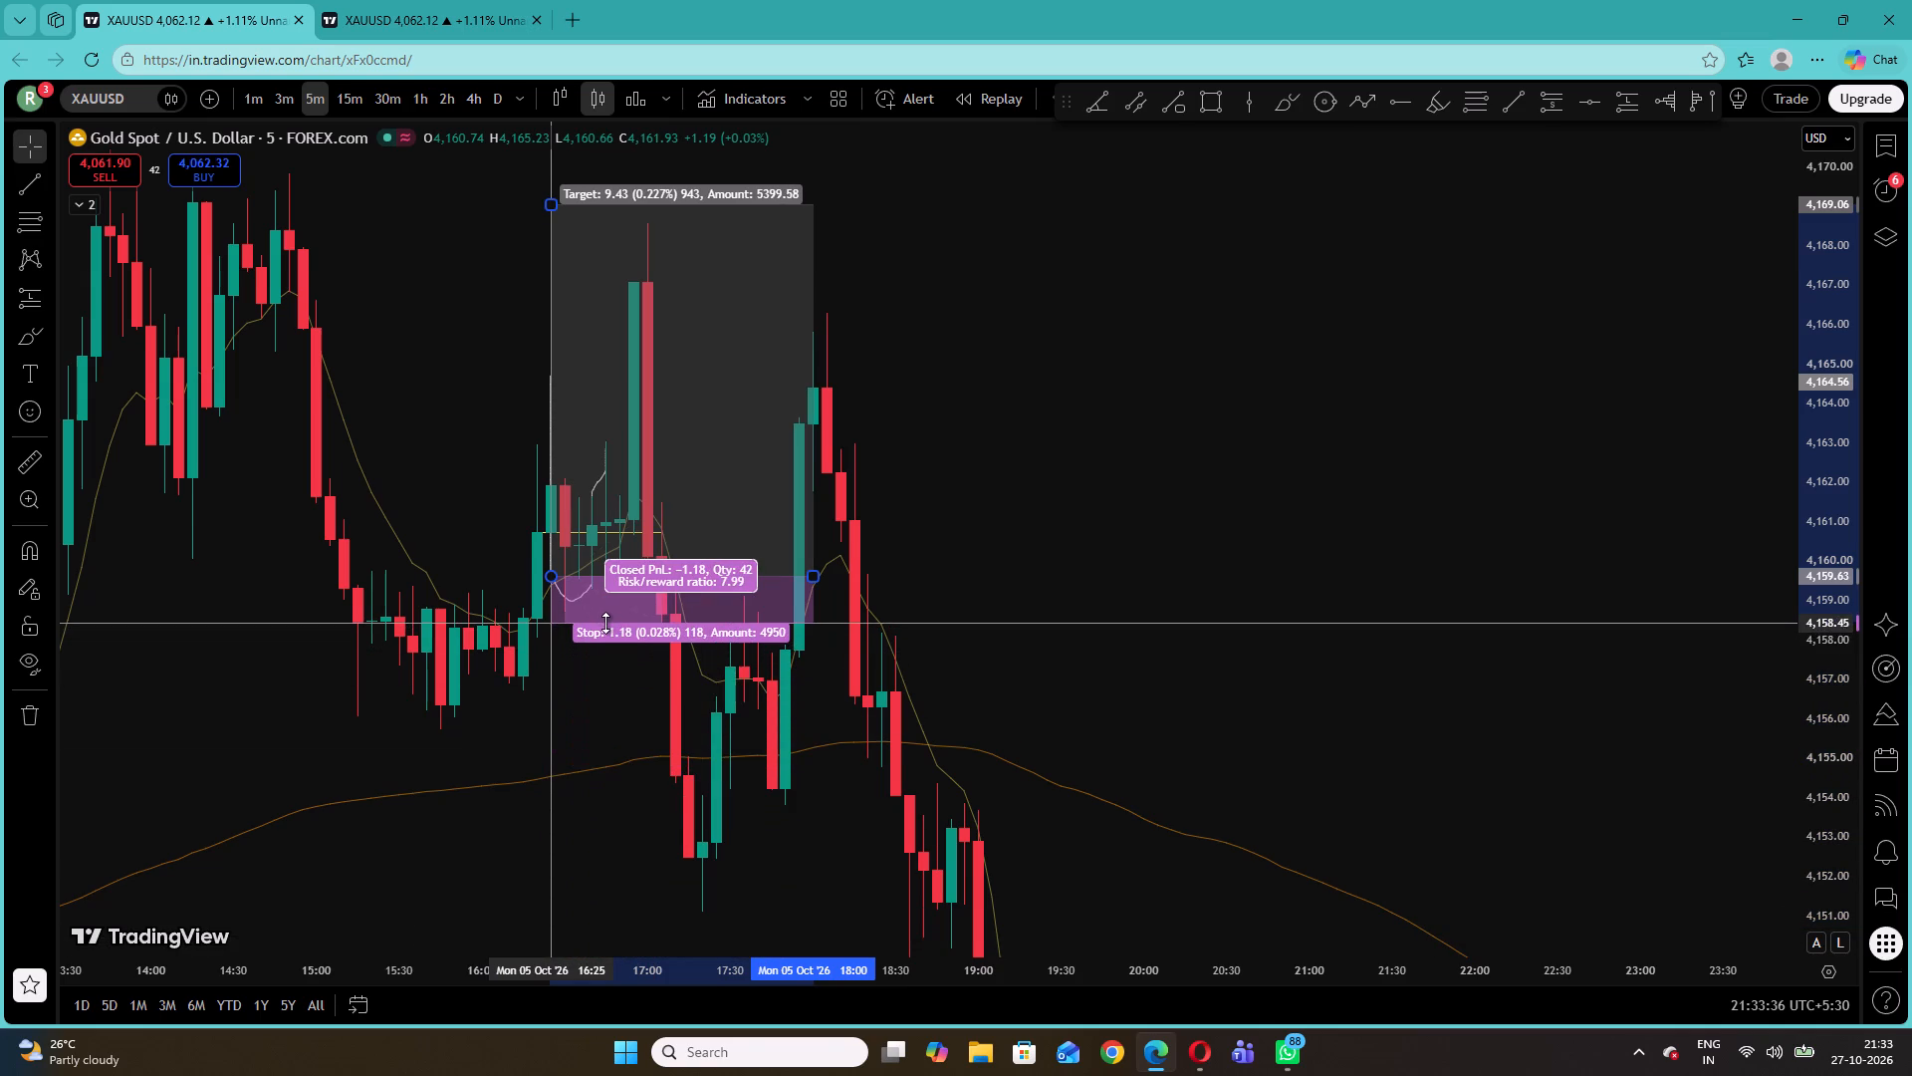
left_click_drag(605, 623, 606, 620)
left_click_drag(551, 205, 567, 264)
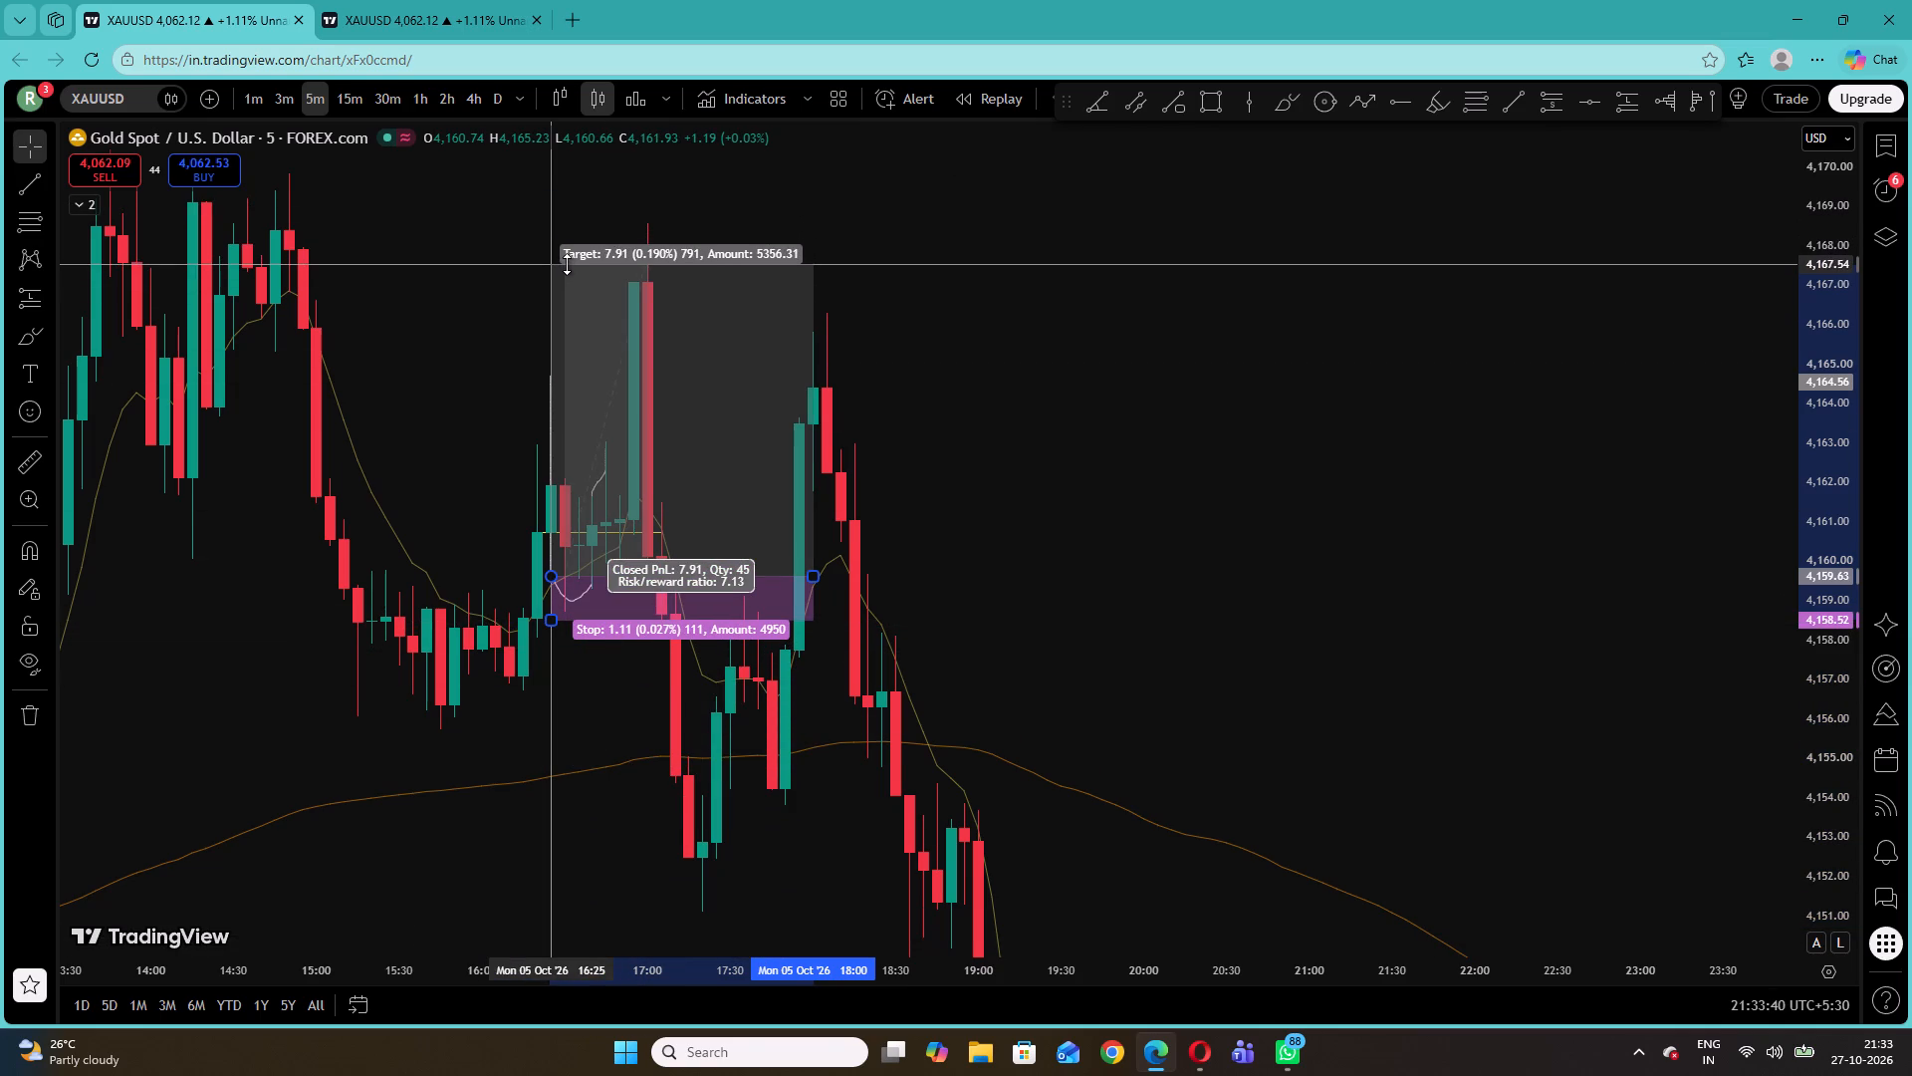
left_click_drag(567, 264, 571, 295)
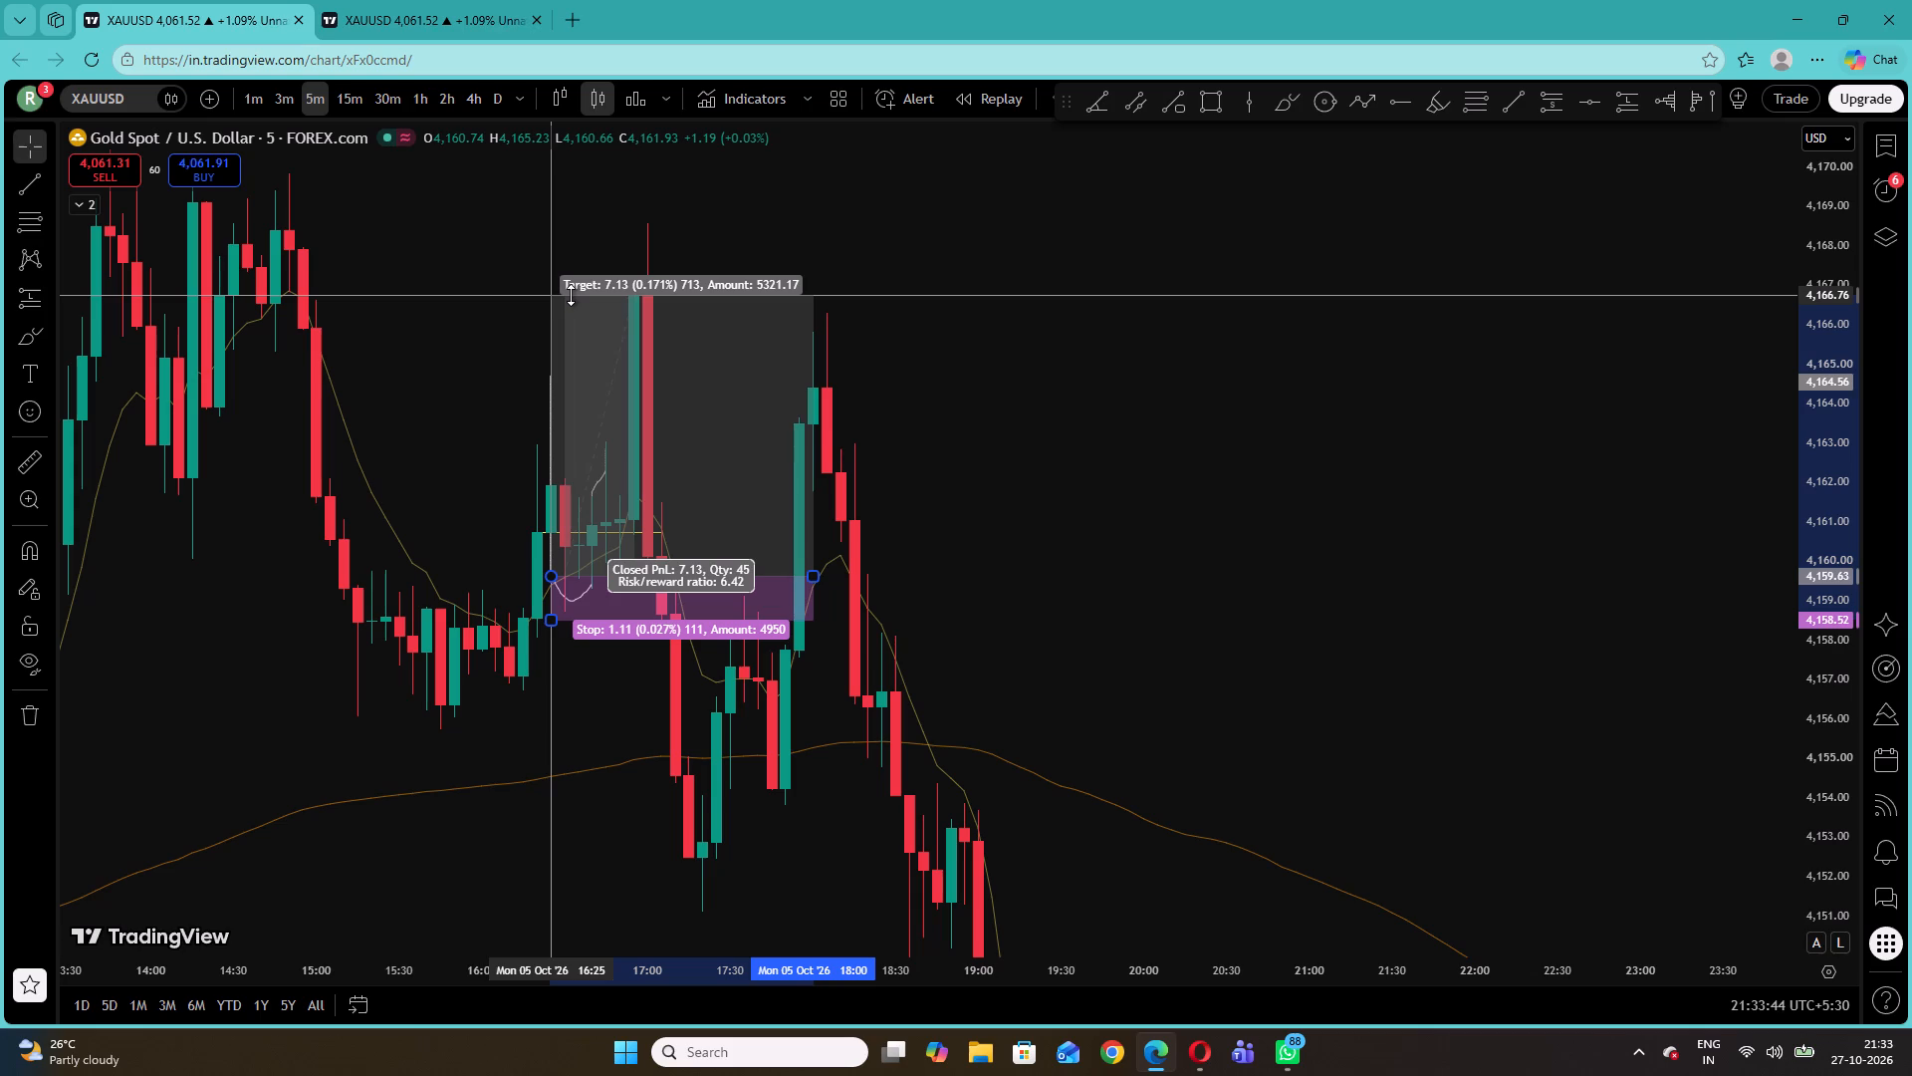
left_click_drag(571, 295, 565, 334)
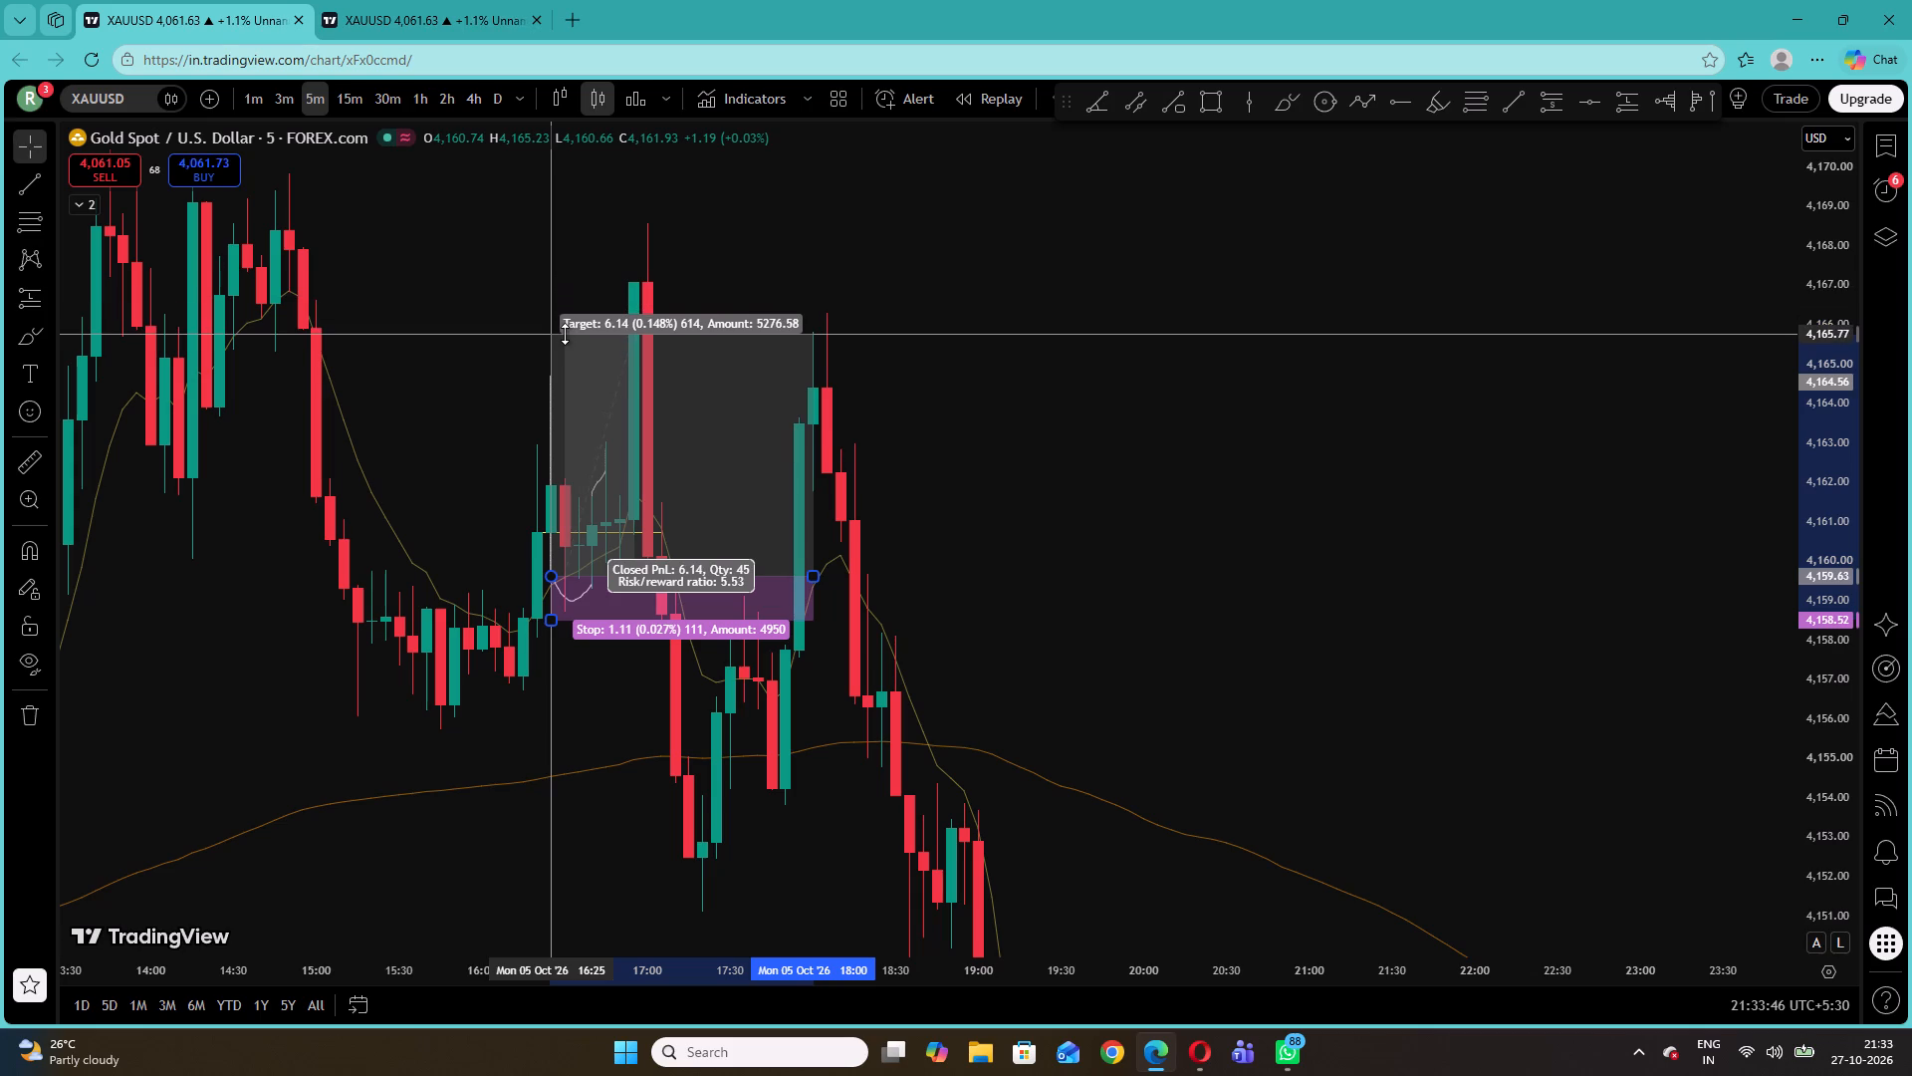
left_click_drag(565, 334, 559, 346)
left_click(371, 363)
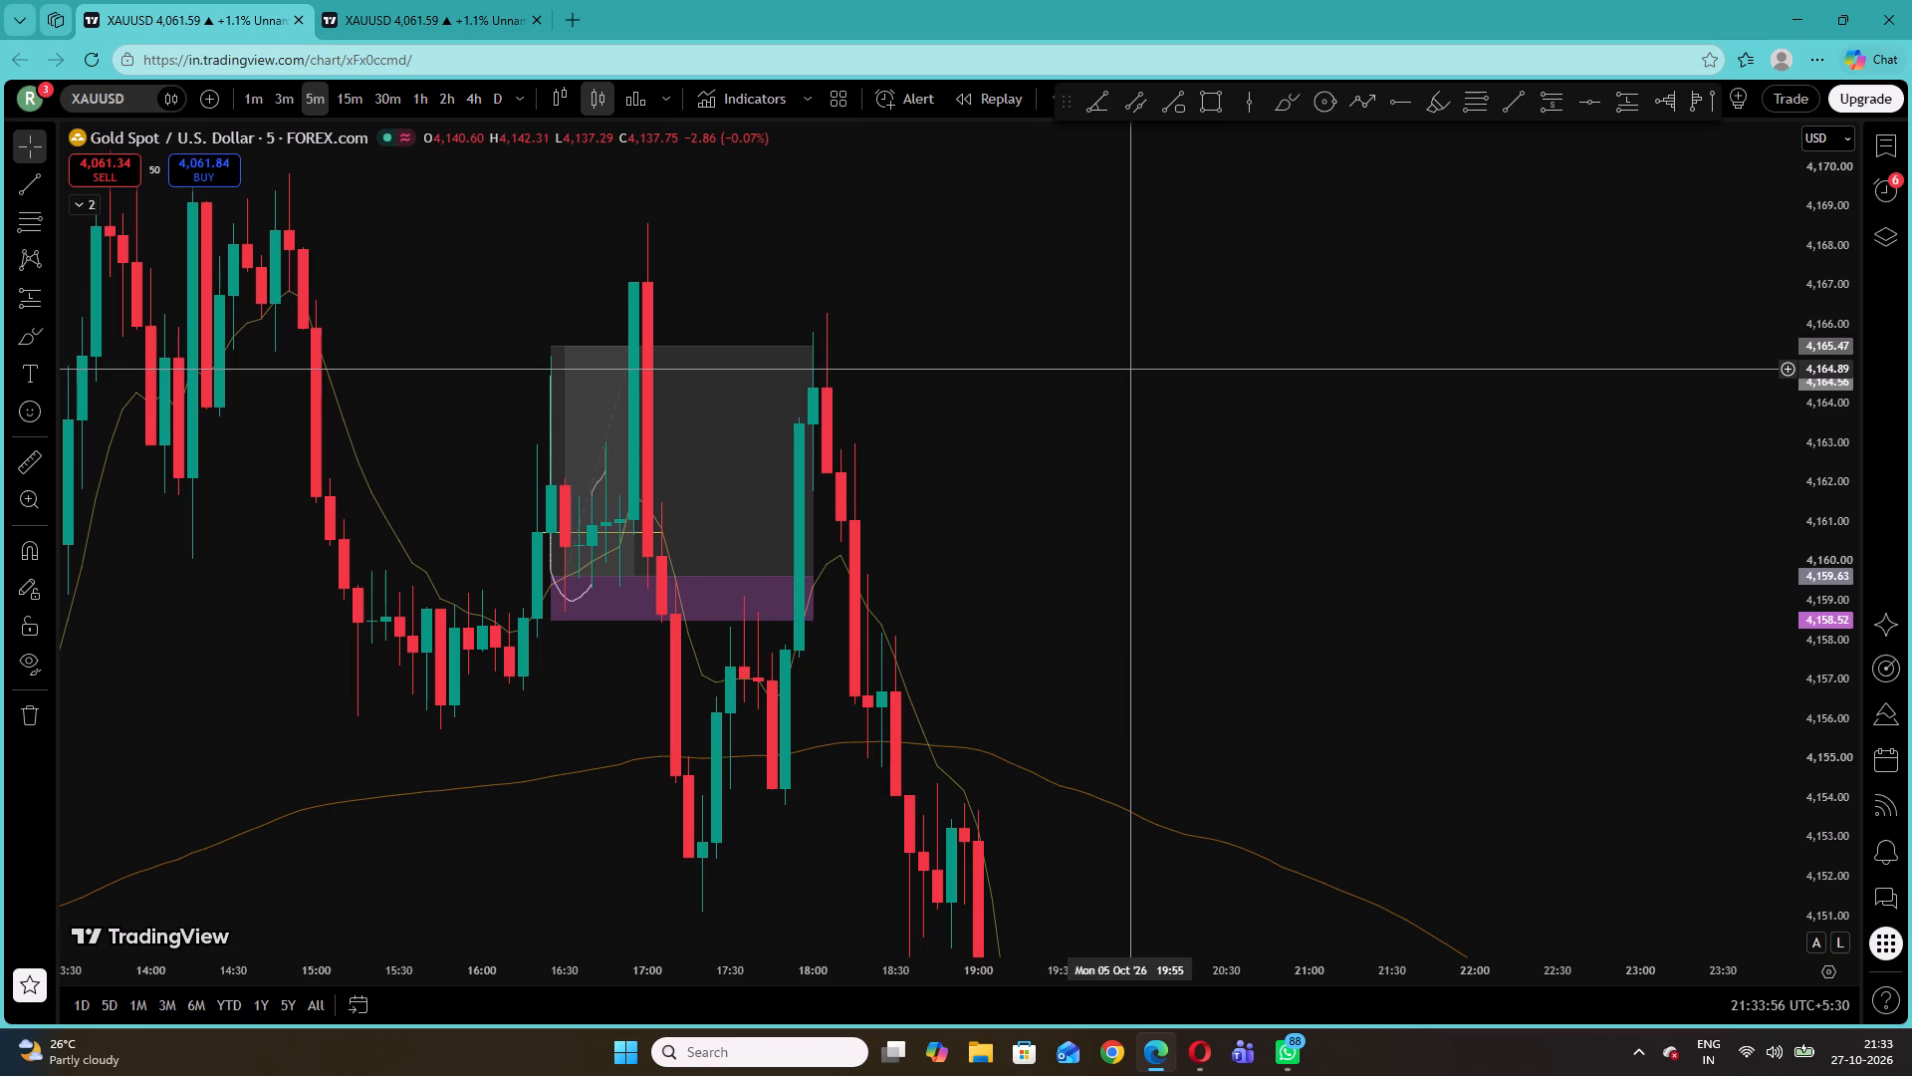
Look forward from the evening of 5 October and examine the 6 October swings up to the midday rise for setups.
left_click_drag(1830, 593, 1820, 772)
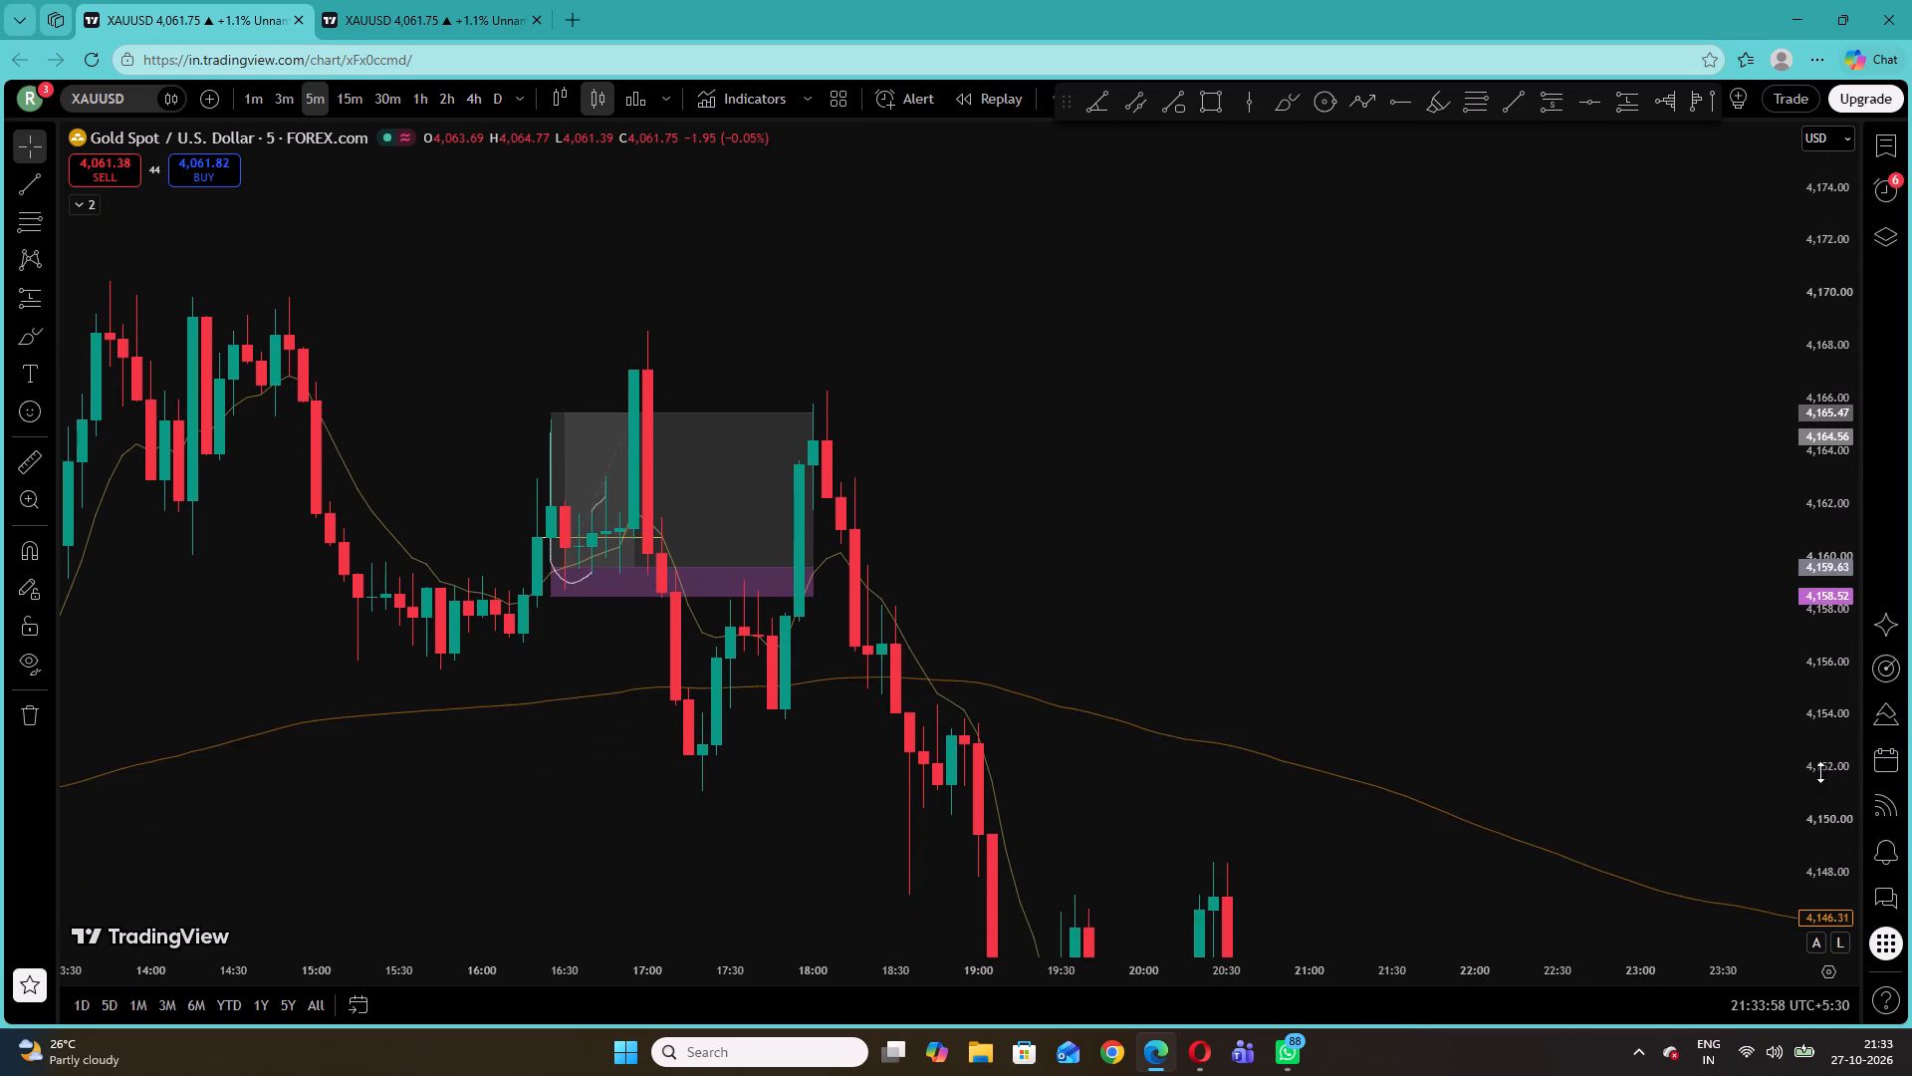
left_click_drag(1820, 772, 1808, 770)
left_click_drag(1611, 773, 1337, 502)
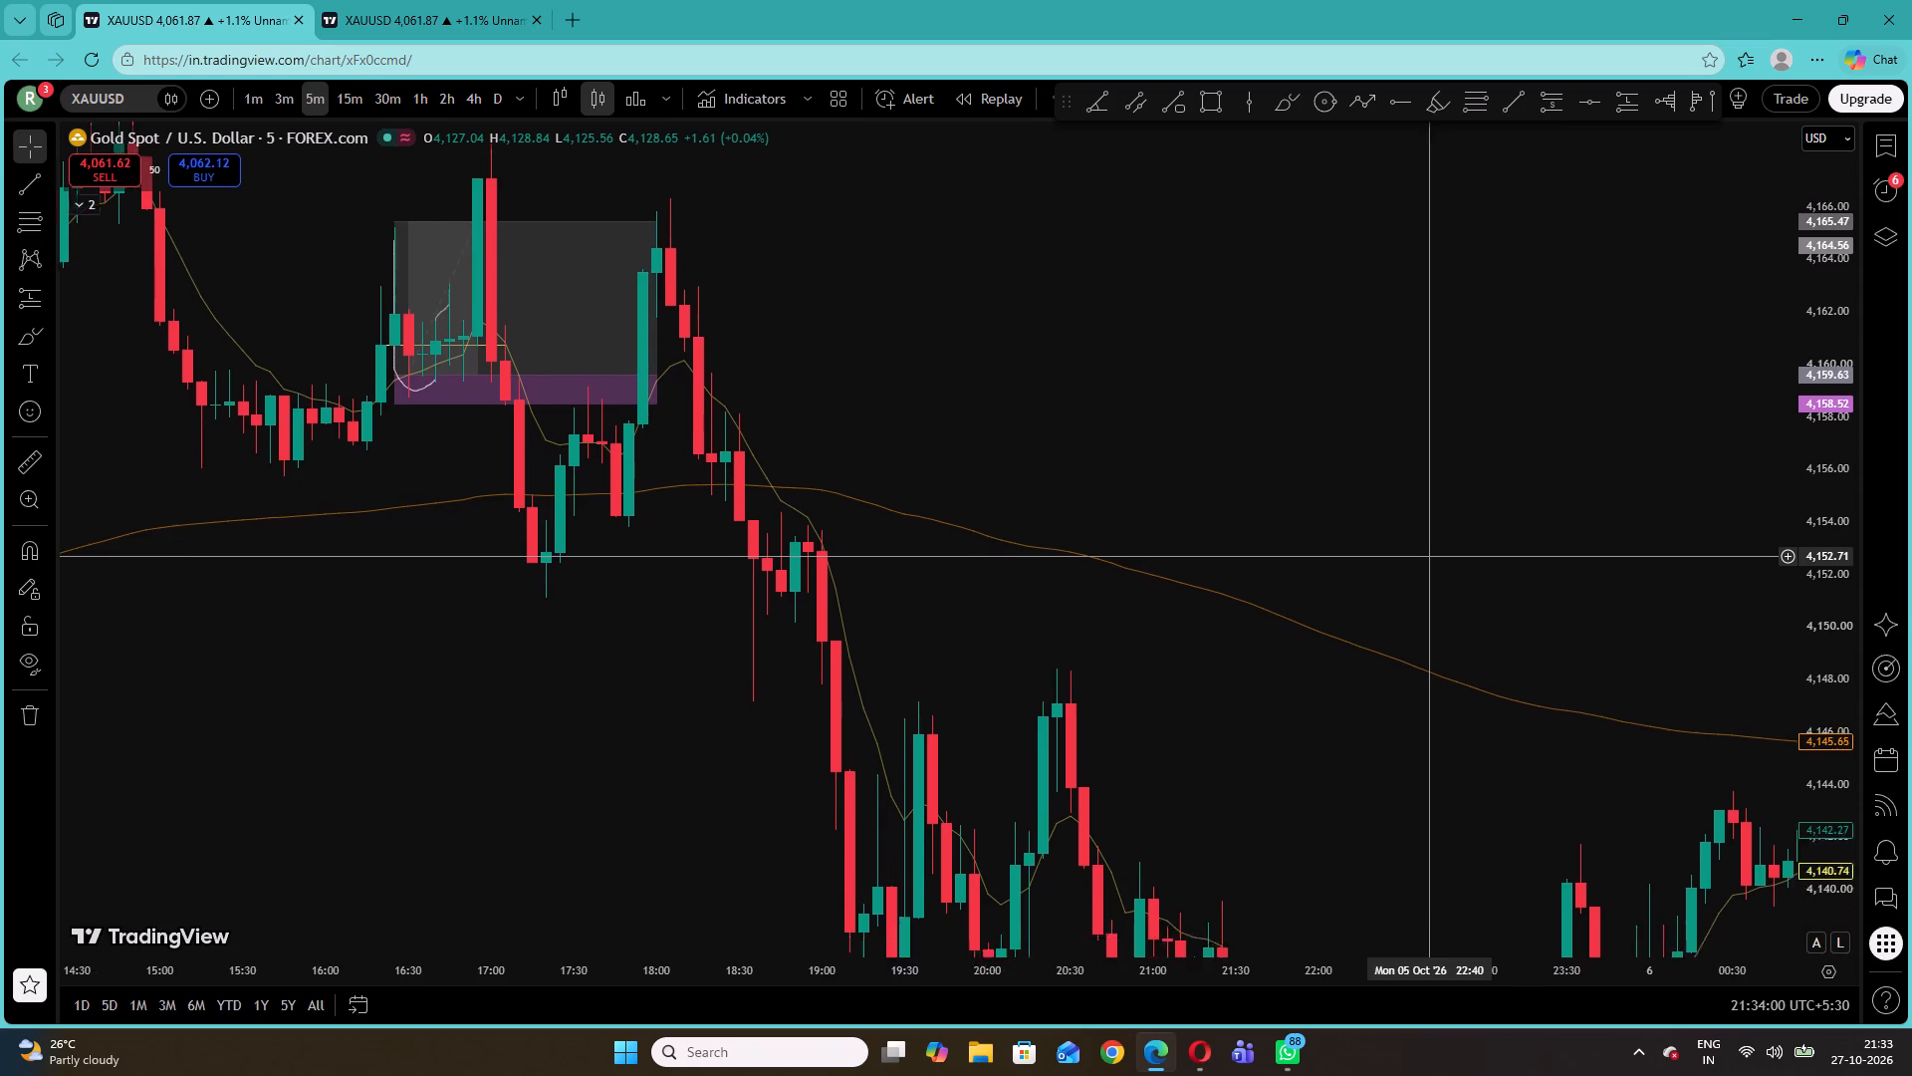
left_click_drag(1337, 502, 1304, 470)
left_click_drag(1495, 623, 1009, 378)
left_click_drag(1676, 718, 829, 493)
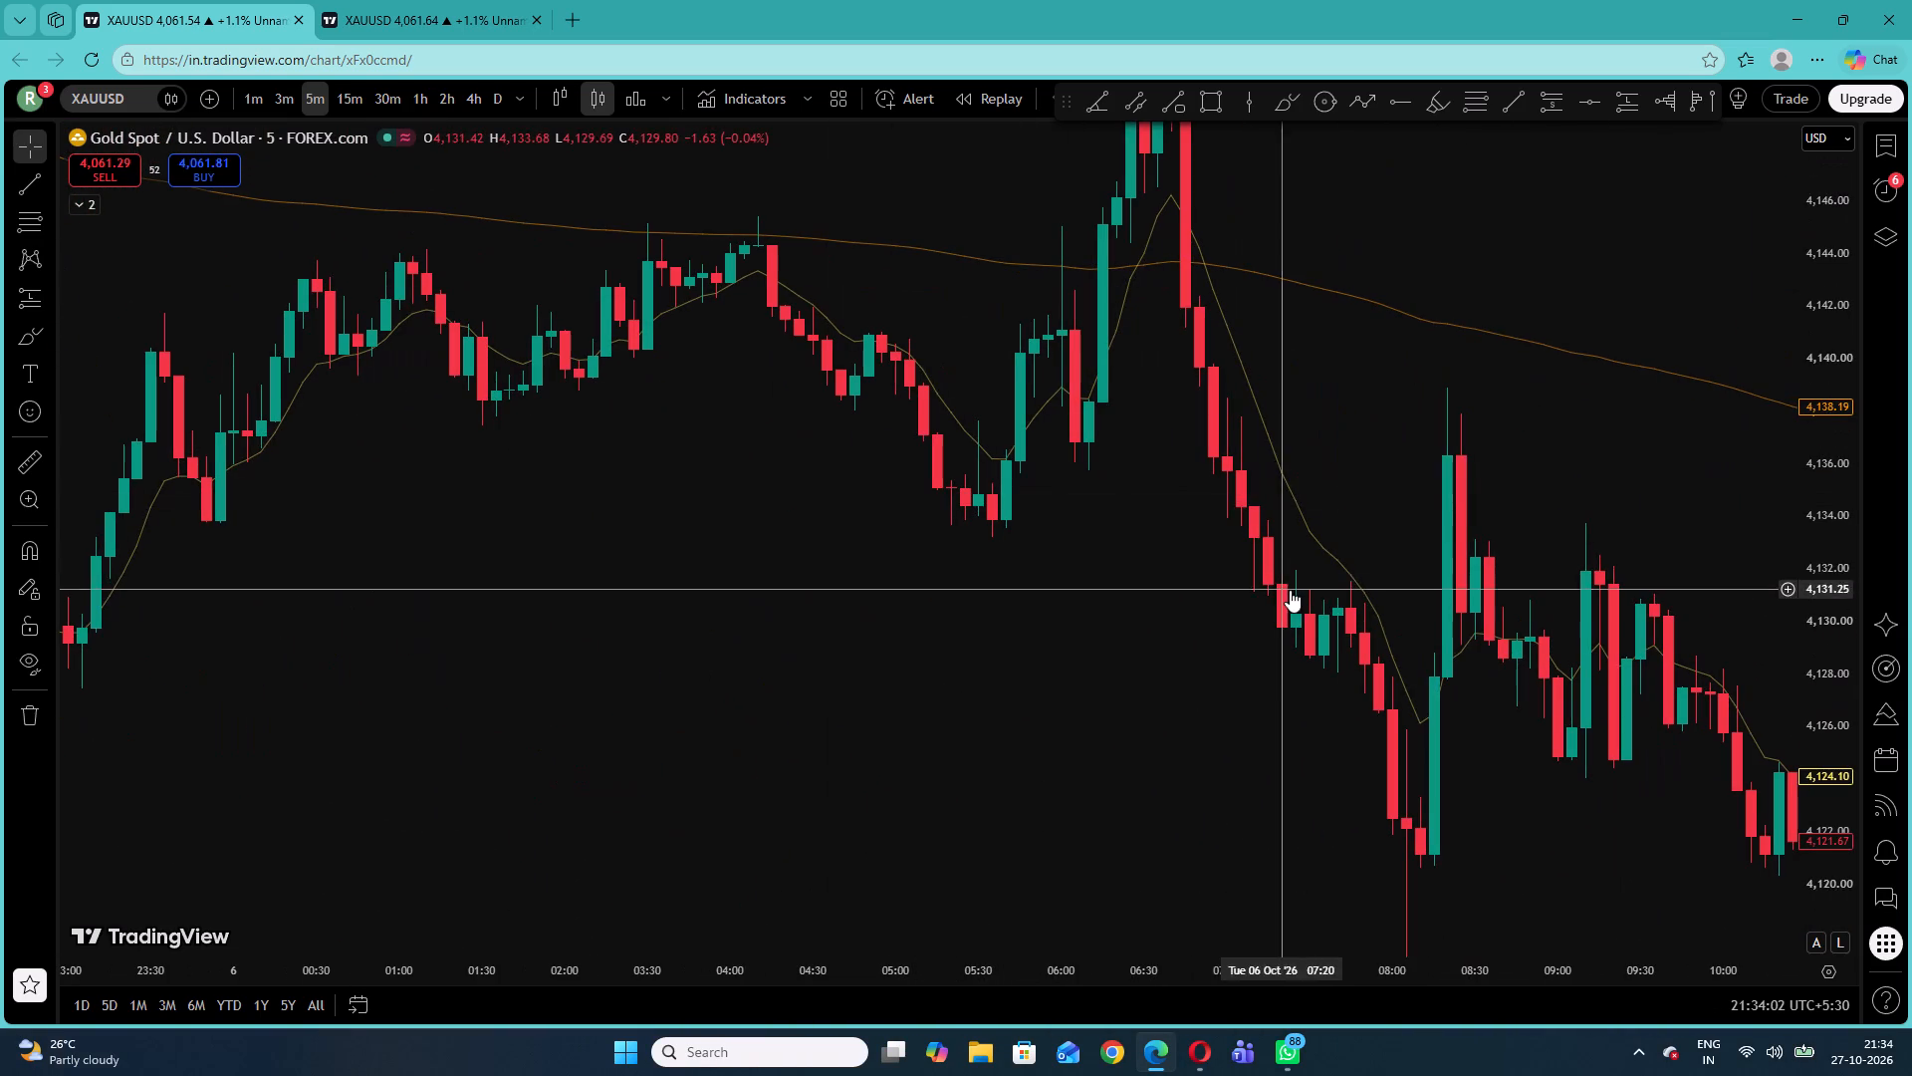
left_click_drag(1819, 588, 1815, 672)
left_click_drag(1600, 672, 1001, 441)
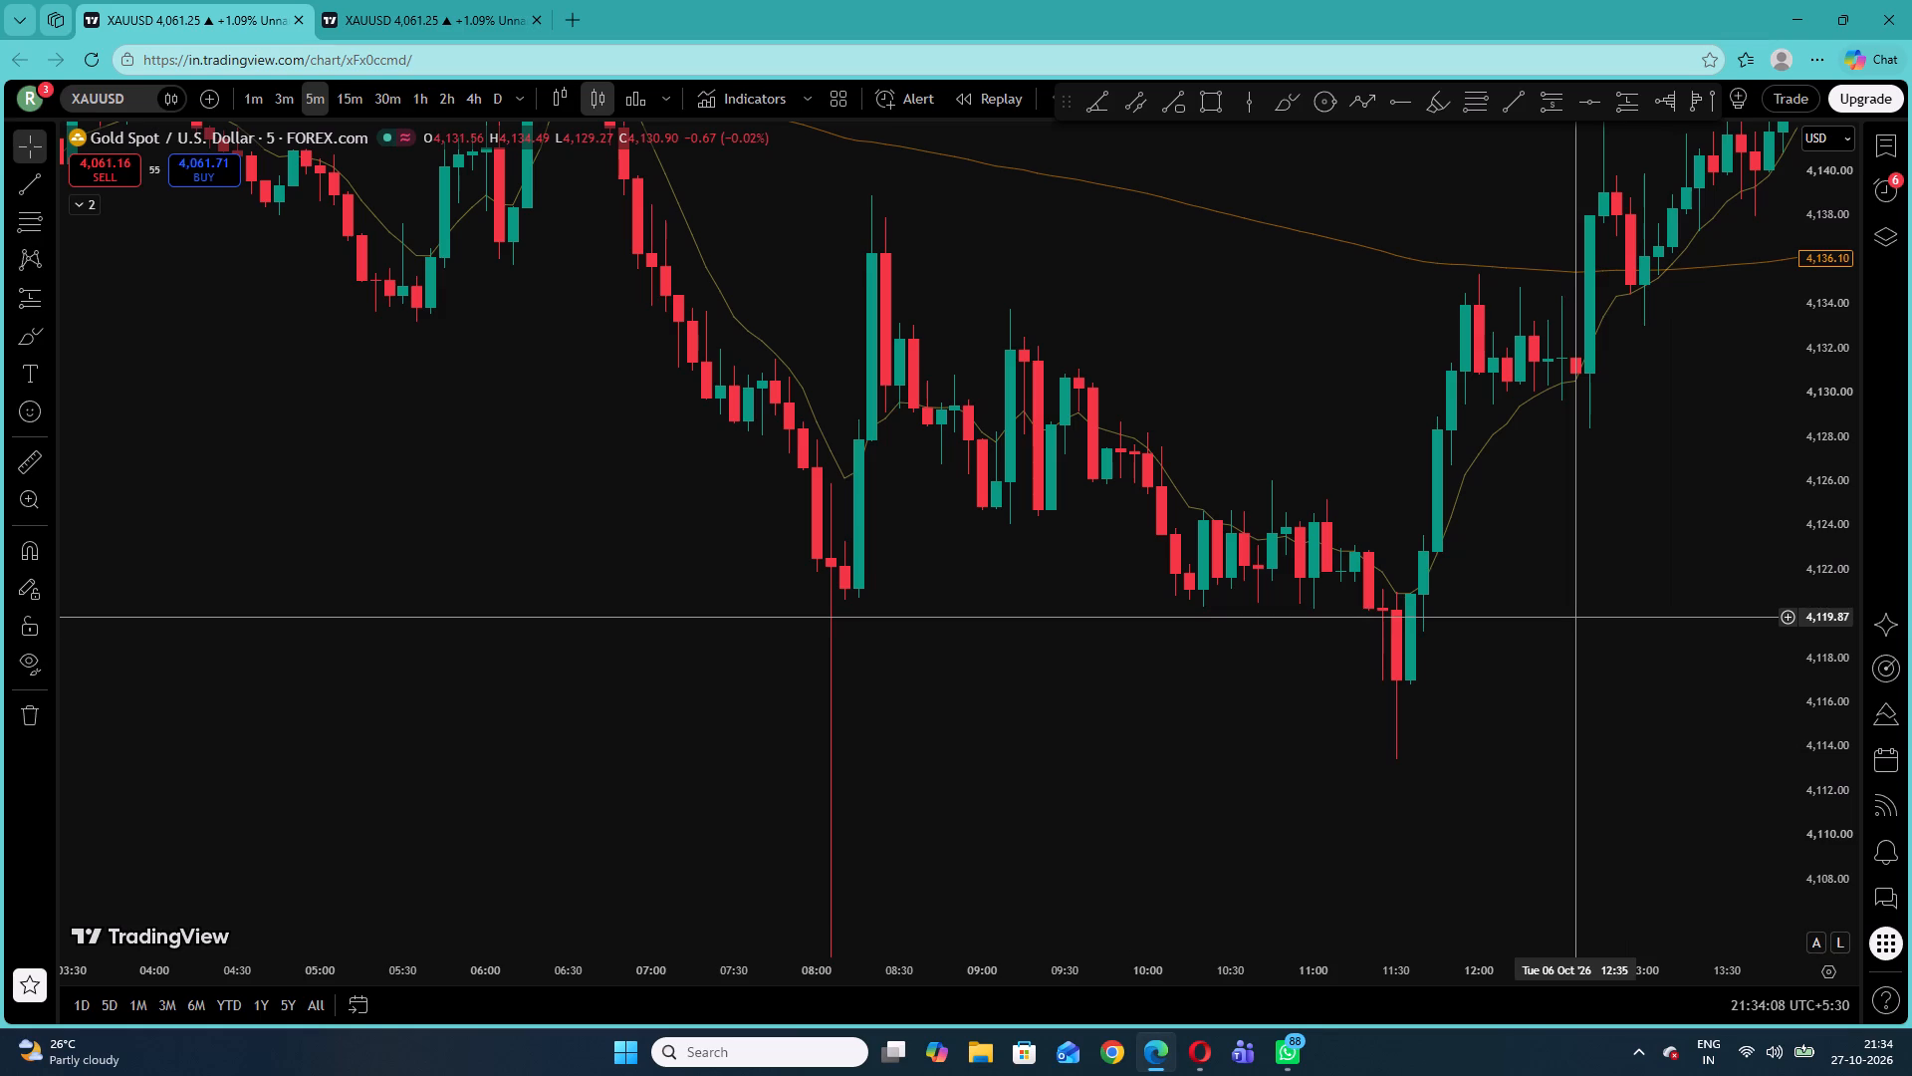
left_click_drag(1568, 617, 1529, 622)
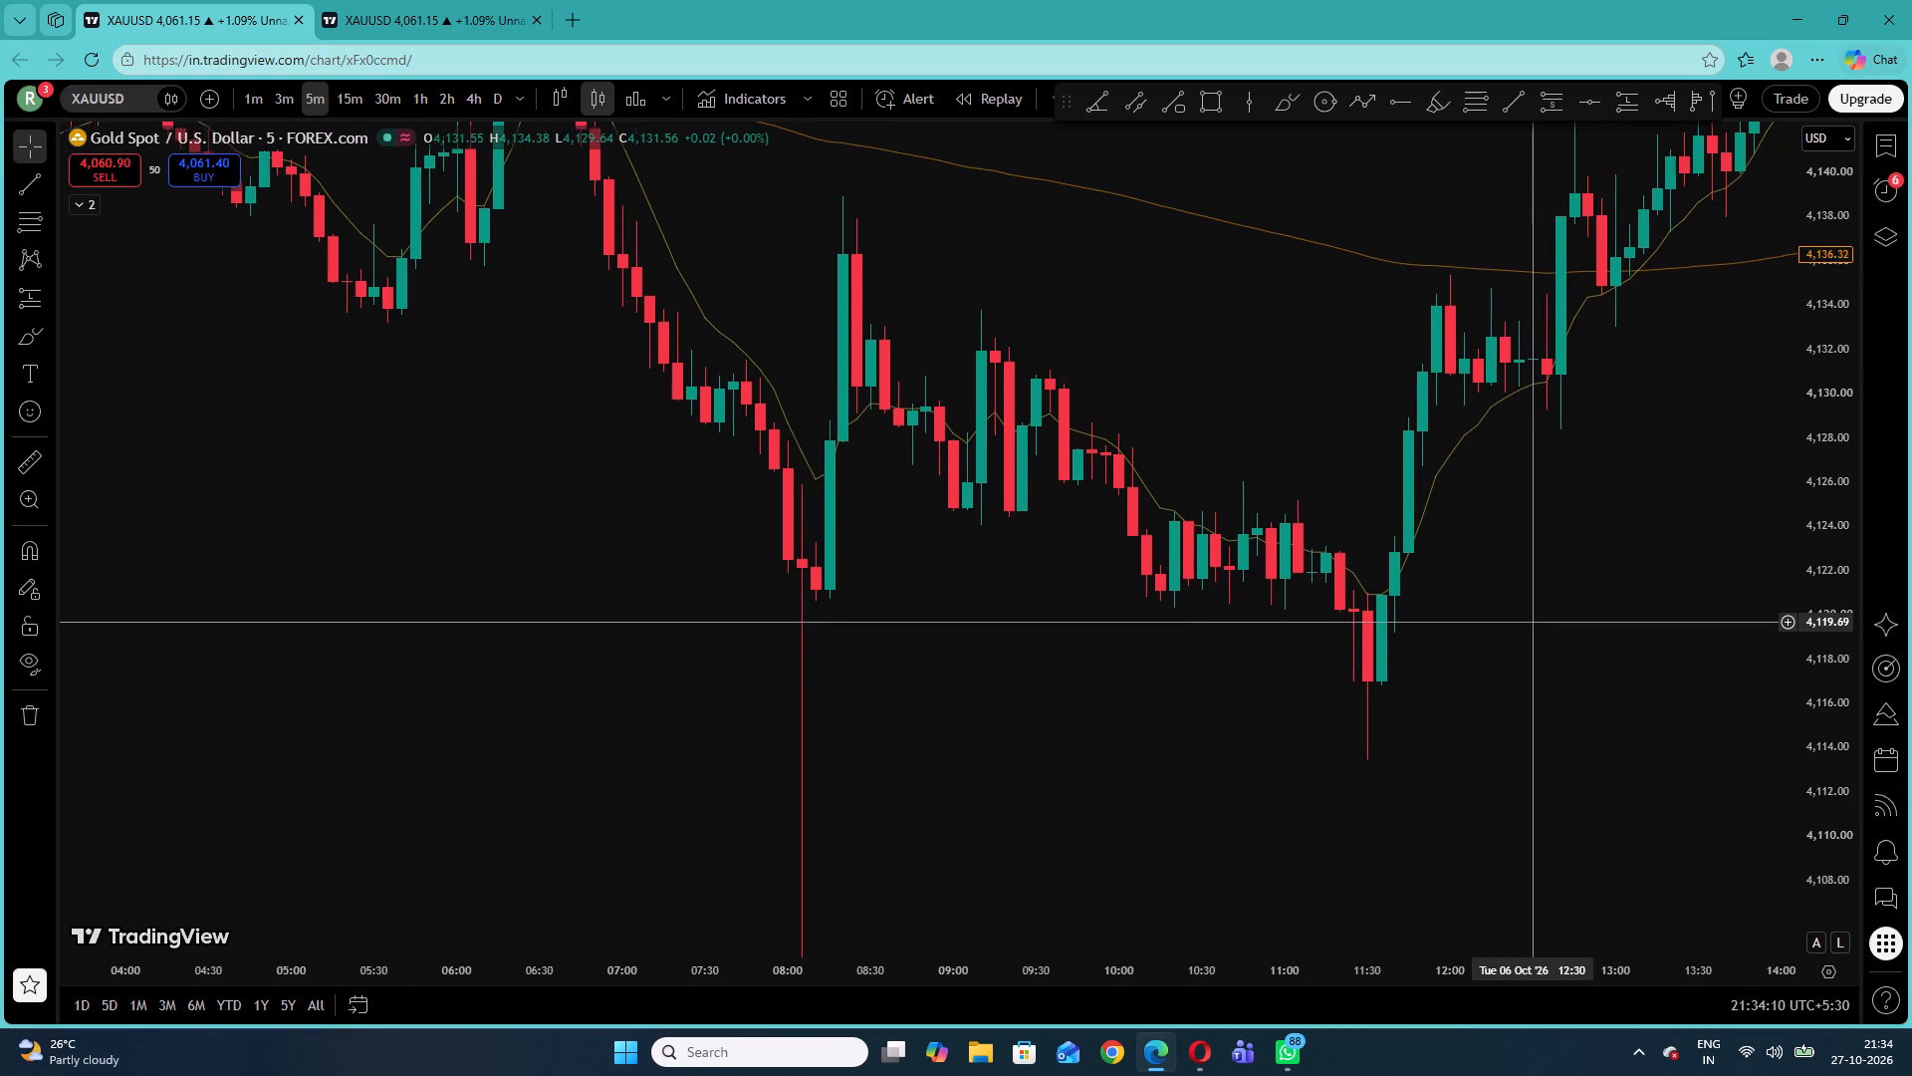
left_click_drag(1529, 622, 1330, 628)
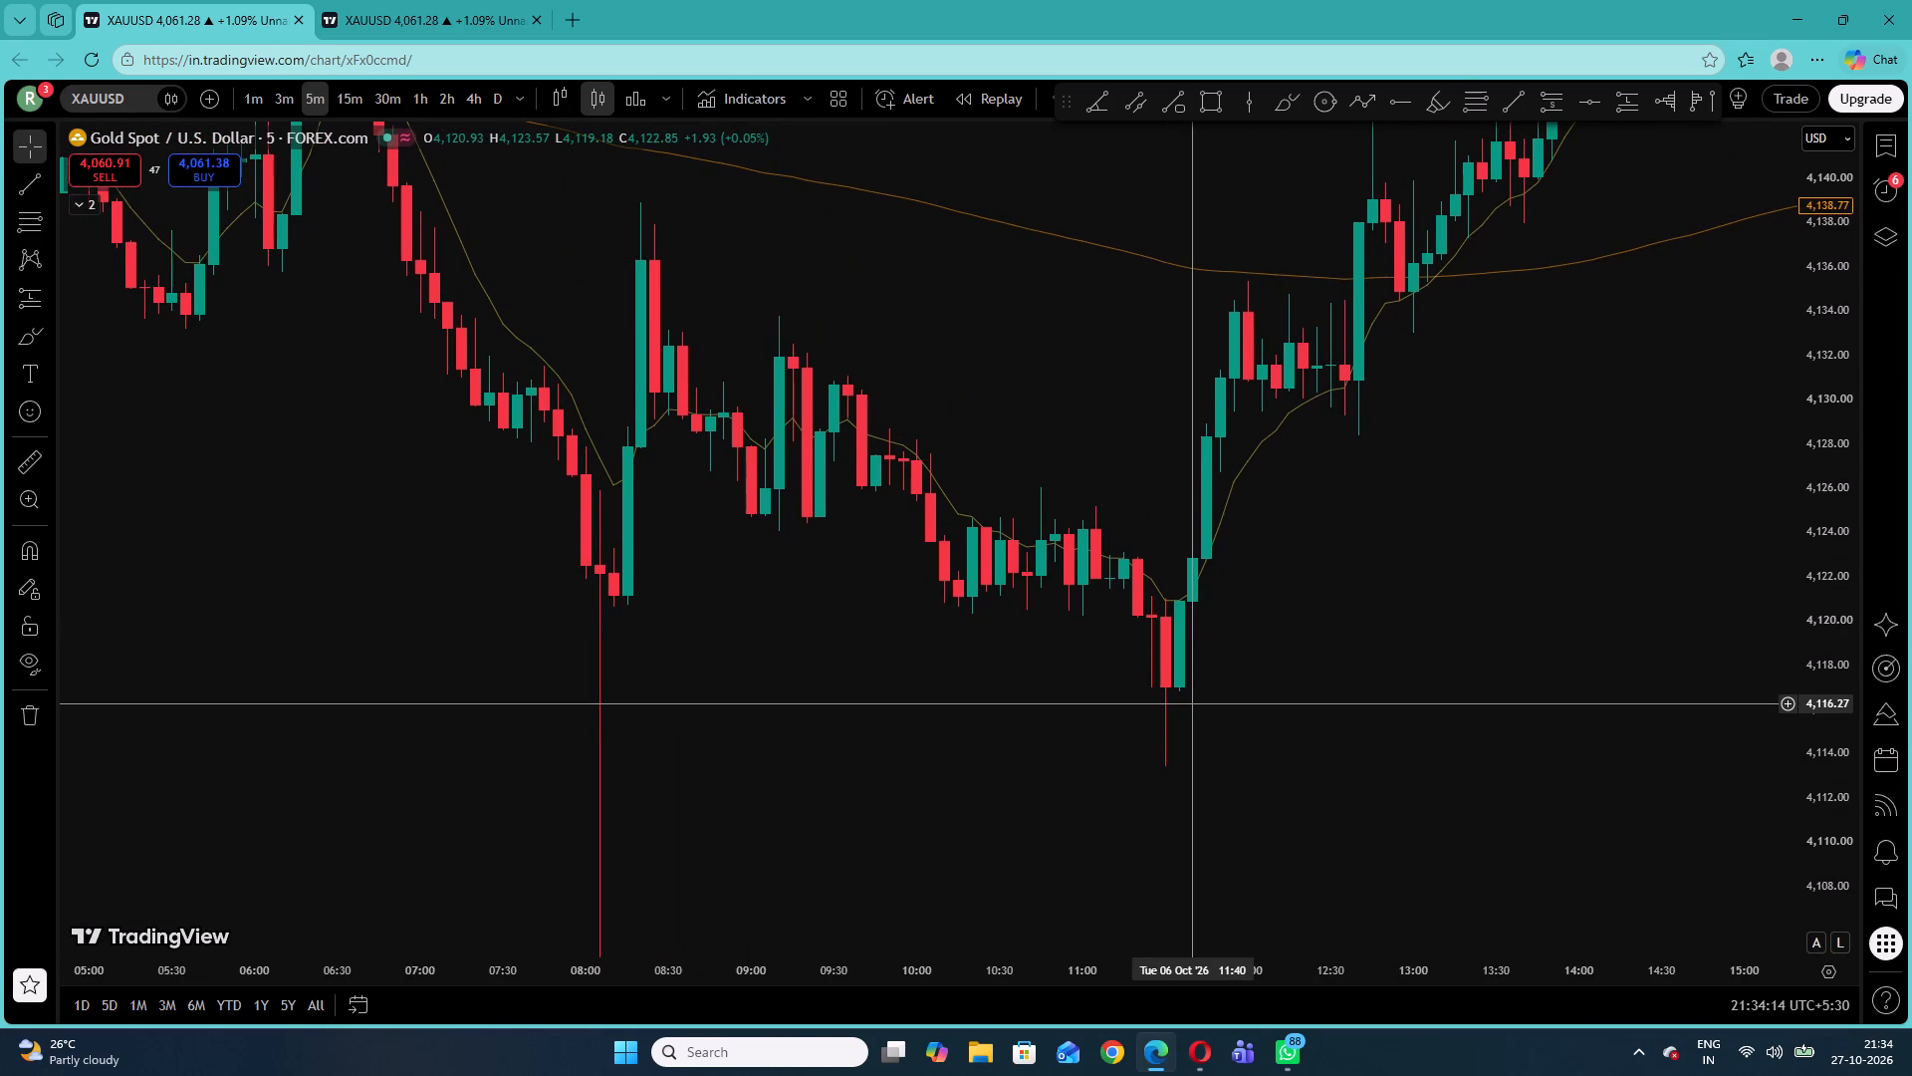
left_click_drag(1396, 556, 1184, 732)
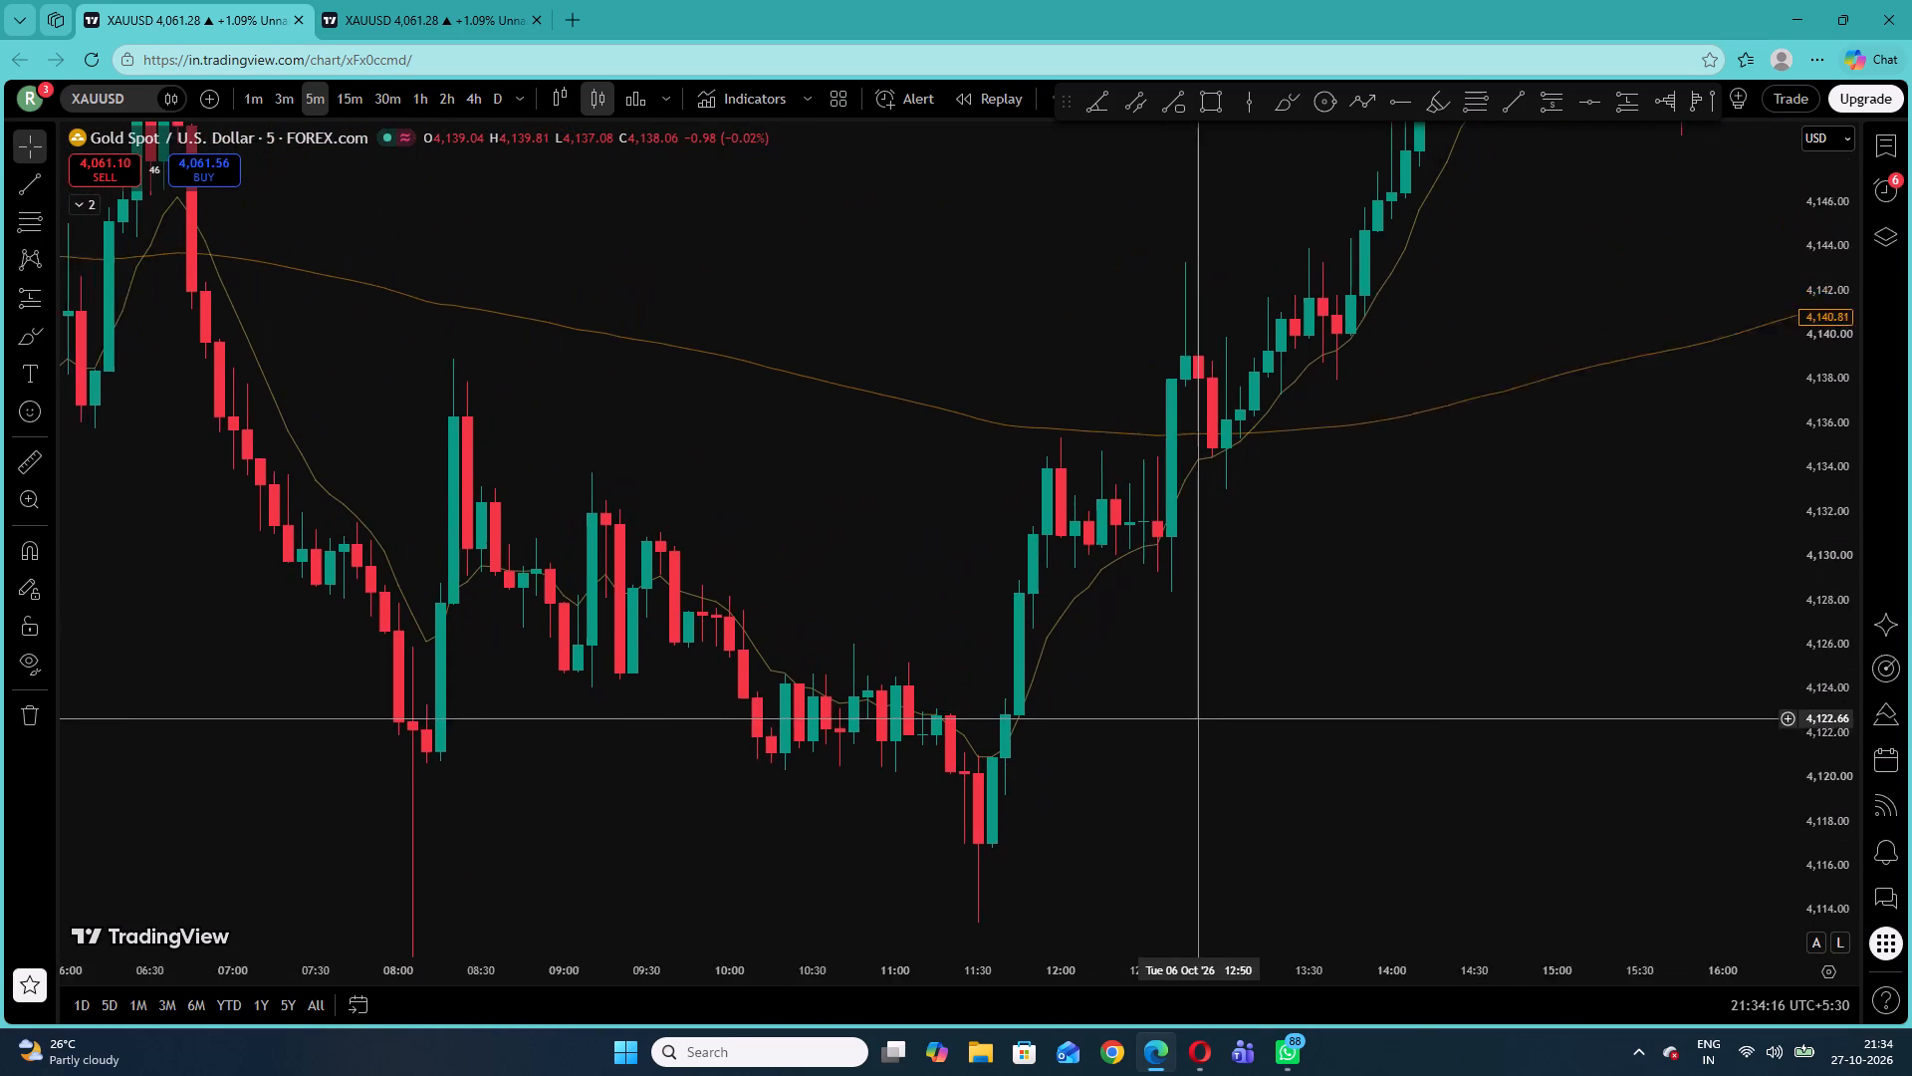
left_click_drag(1184, 732, 1157, 751)
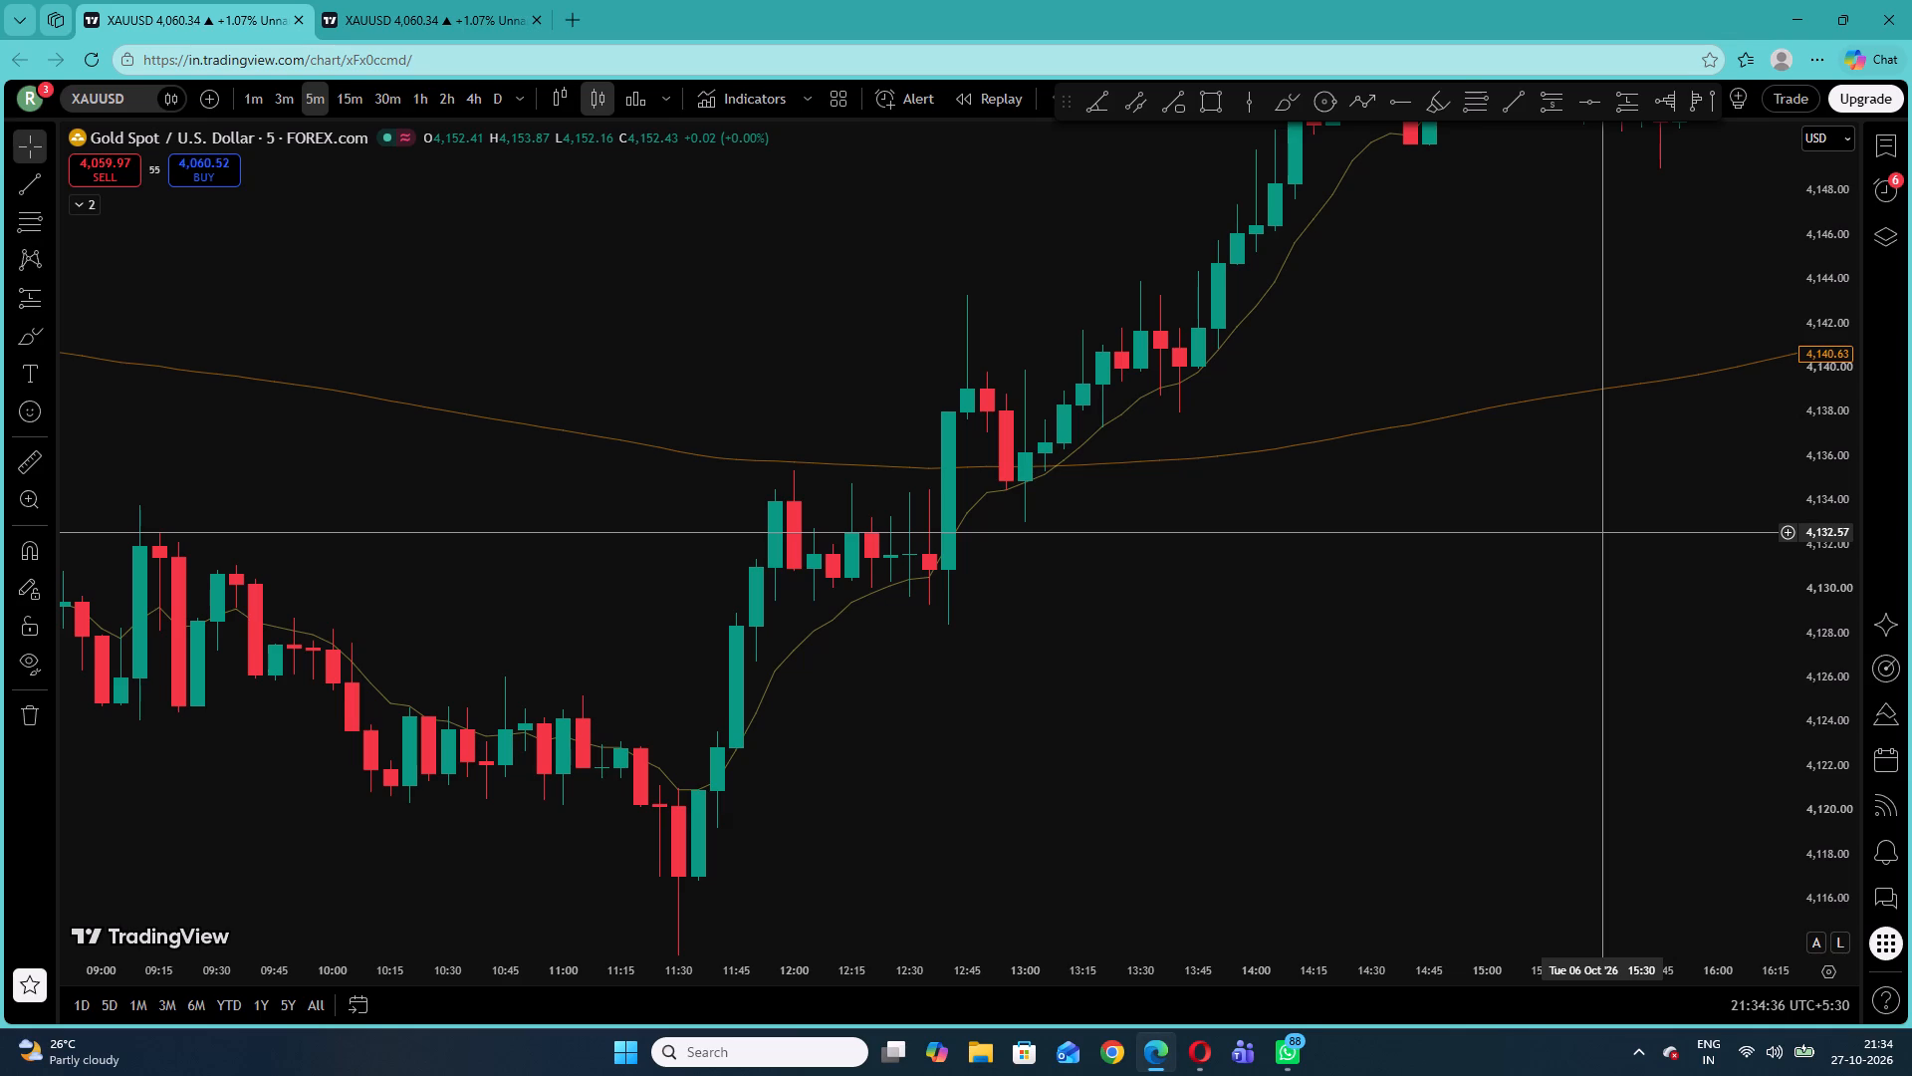
Look onward from the afternoon of 6 October through 7 October, checking the early-morning swings around the moving averages for setups.
left_click_drag(1626, 526, 683, 913)
left_click_drag(1310, 685, 369, 855)
left_click_drag(1259, 572, 528, 748)
left_click_drag(1475, 621, 771, 689)
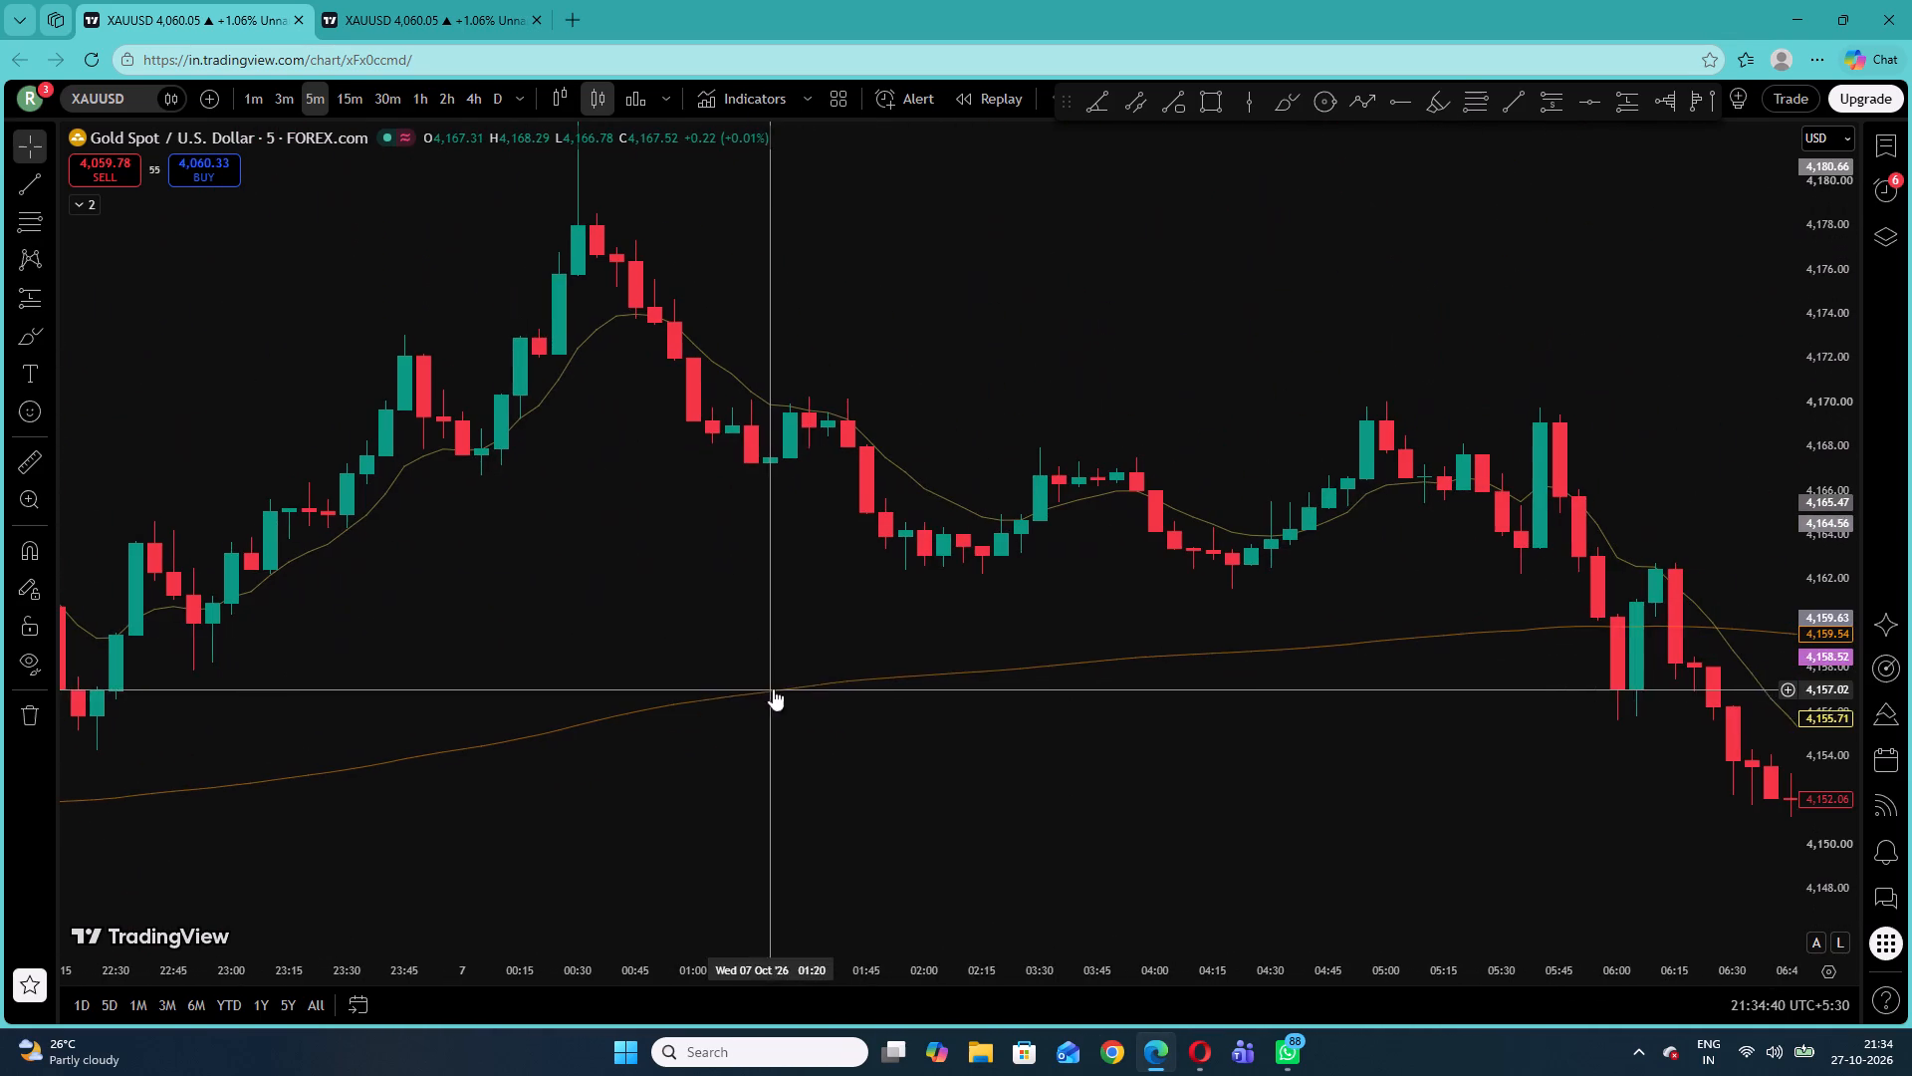
left_click_drag(1130, 697, 862, 567)
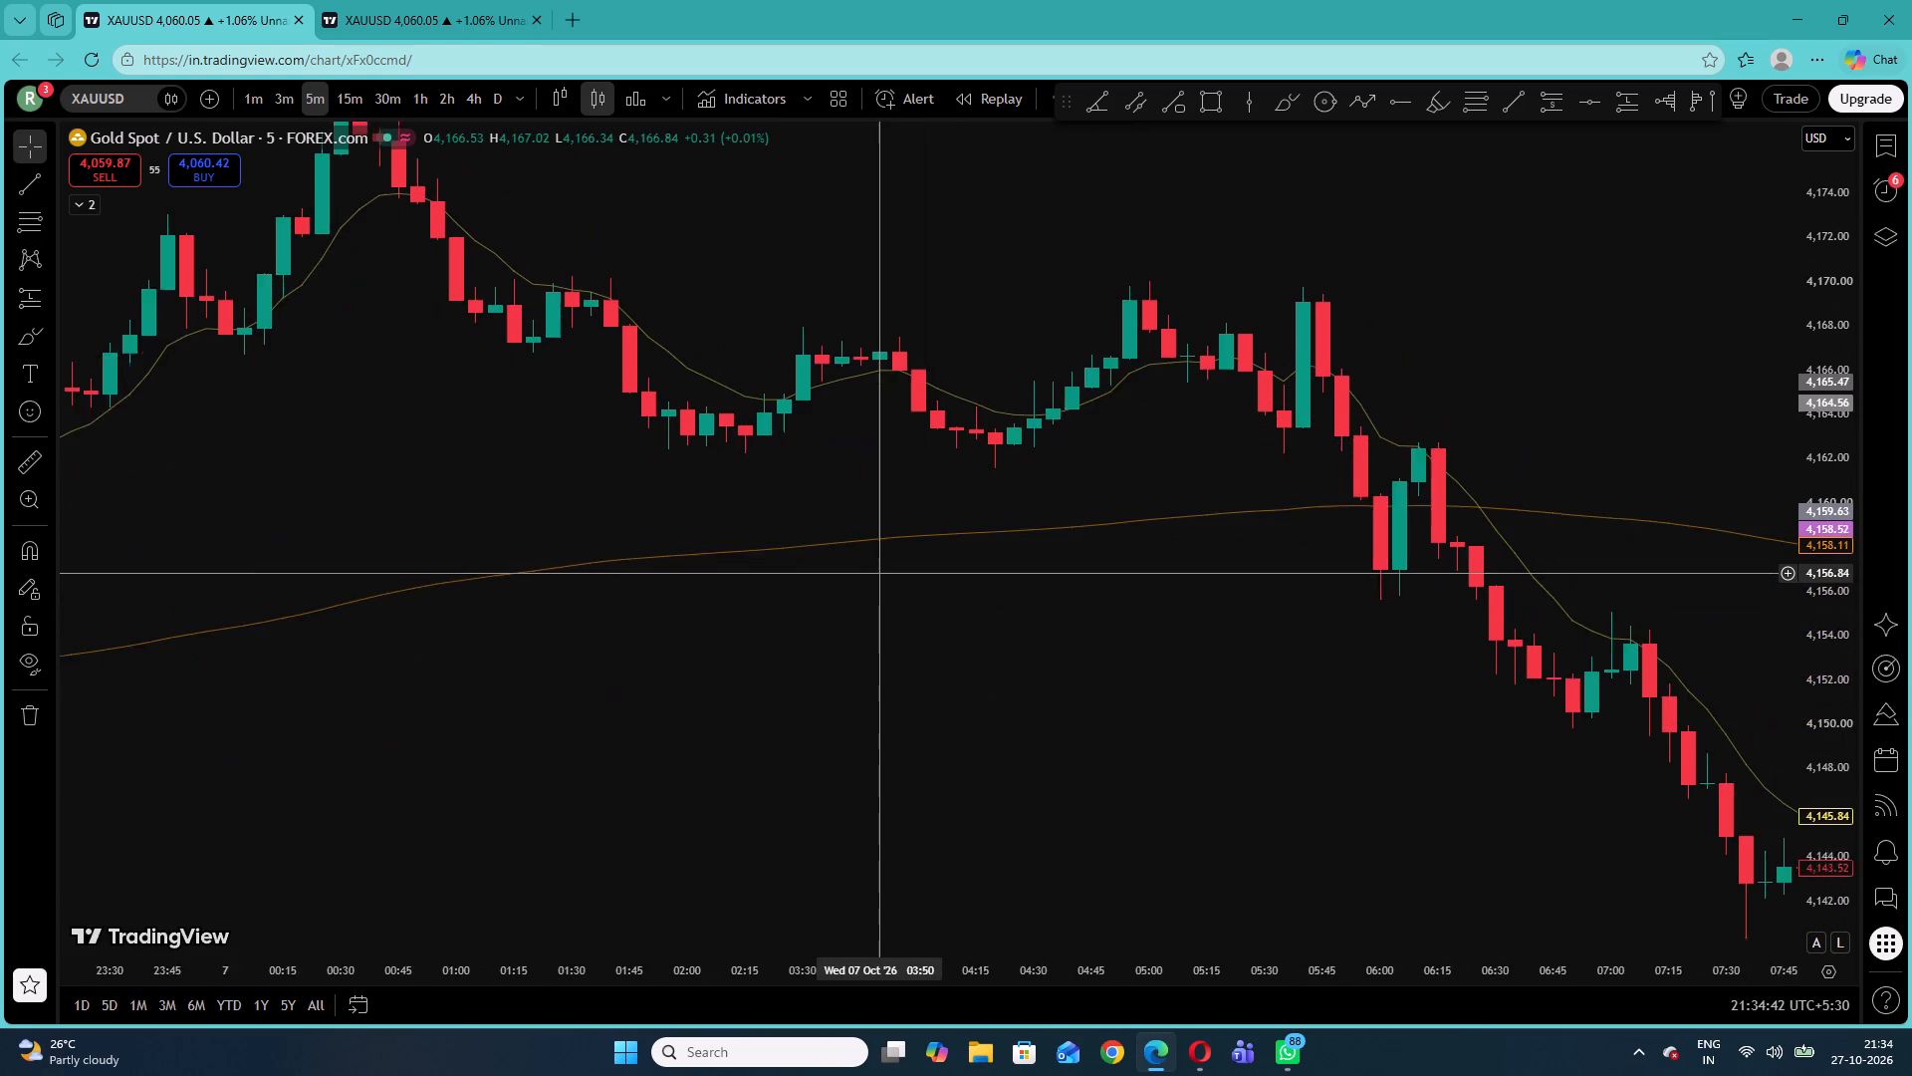
left_click_drag(862, 567, 860, 567)
left_click_drag(1846, 680, 1818, 508)
left_click_drag(1245, 378, 1157, 534)
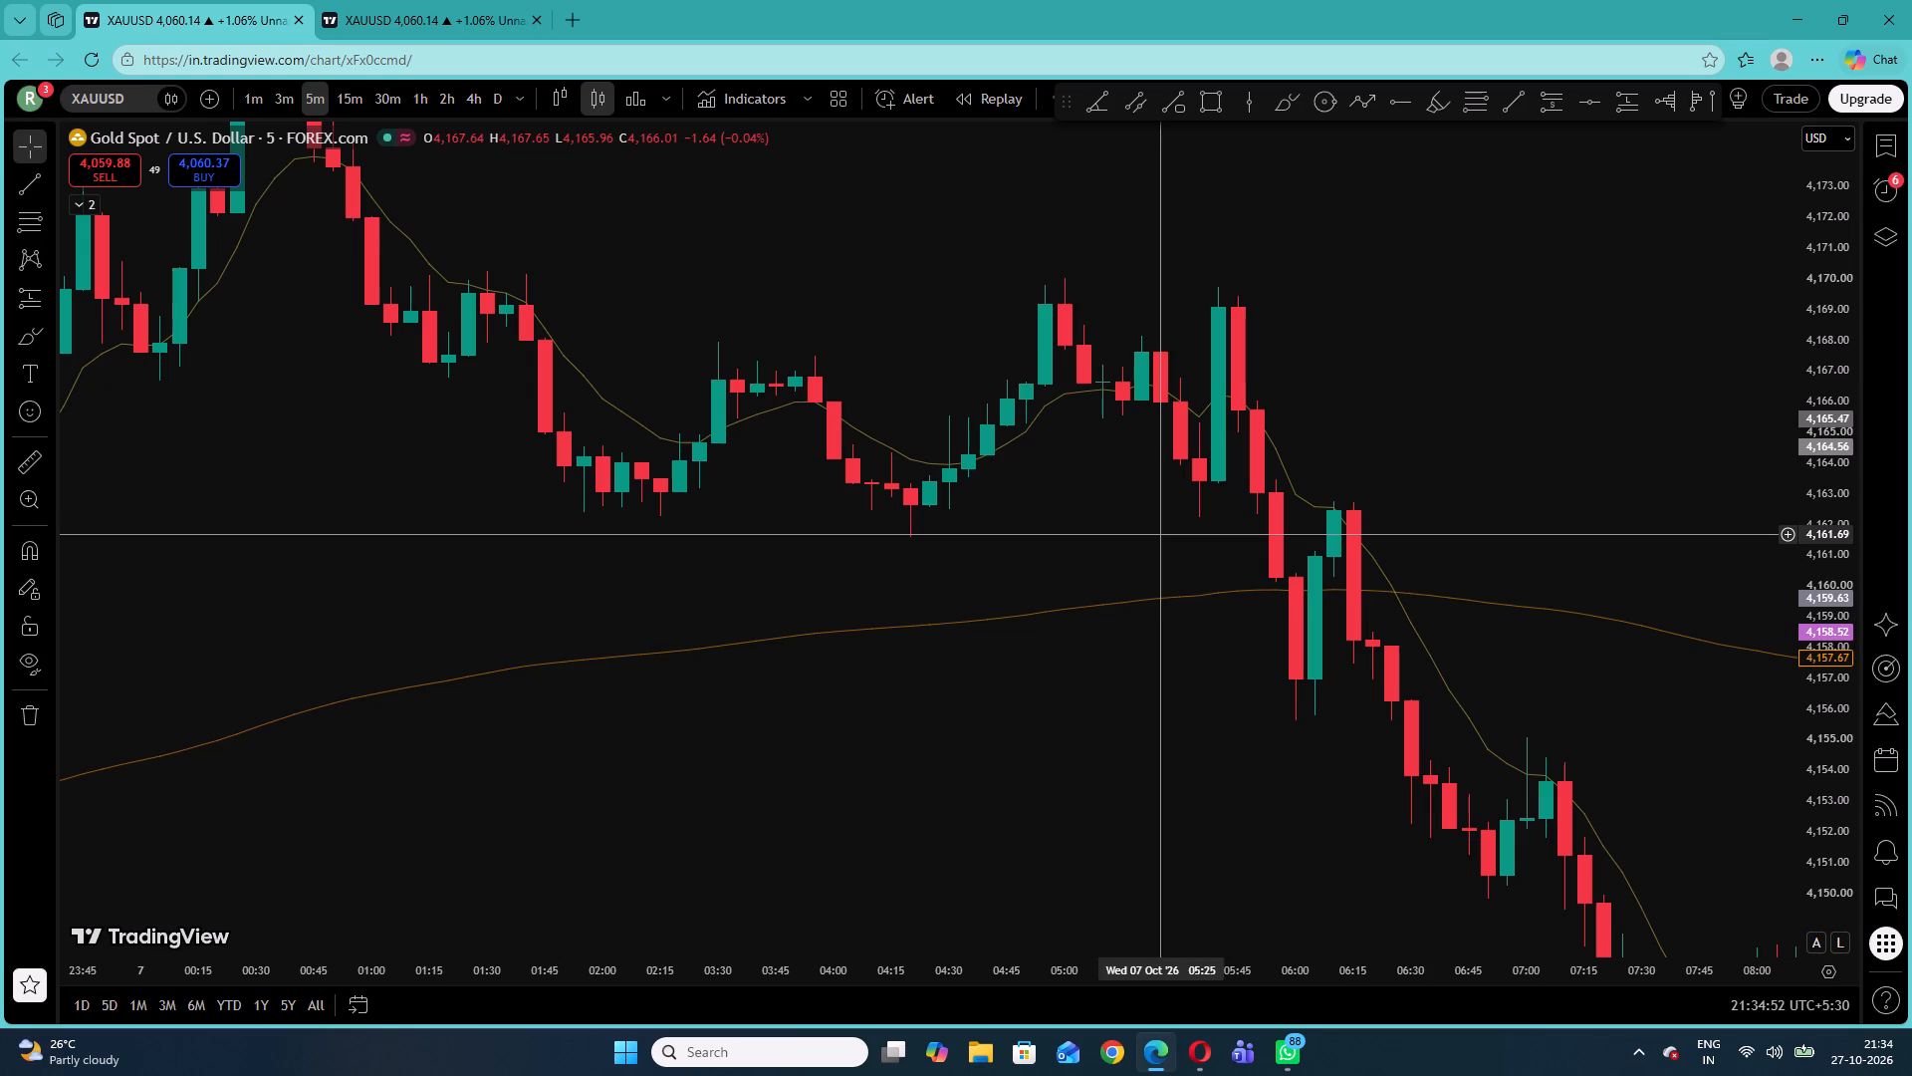
left_click_drag(1157, 534, 507, 694)
left_click_drag(1113, 781, 978, 318)
left_click_drag(1346, 665, 474, 291)
left_click_drag(1593, 690, 852, 311)
left_click_drag(1542, 662, 907, 320)
left_click_drag(1423, 635, 1375, 569)
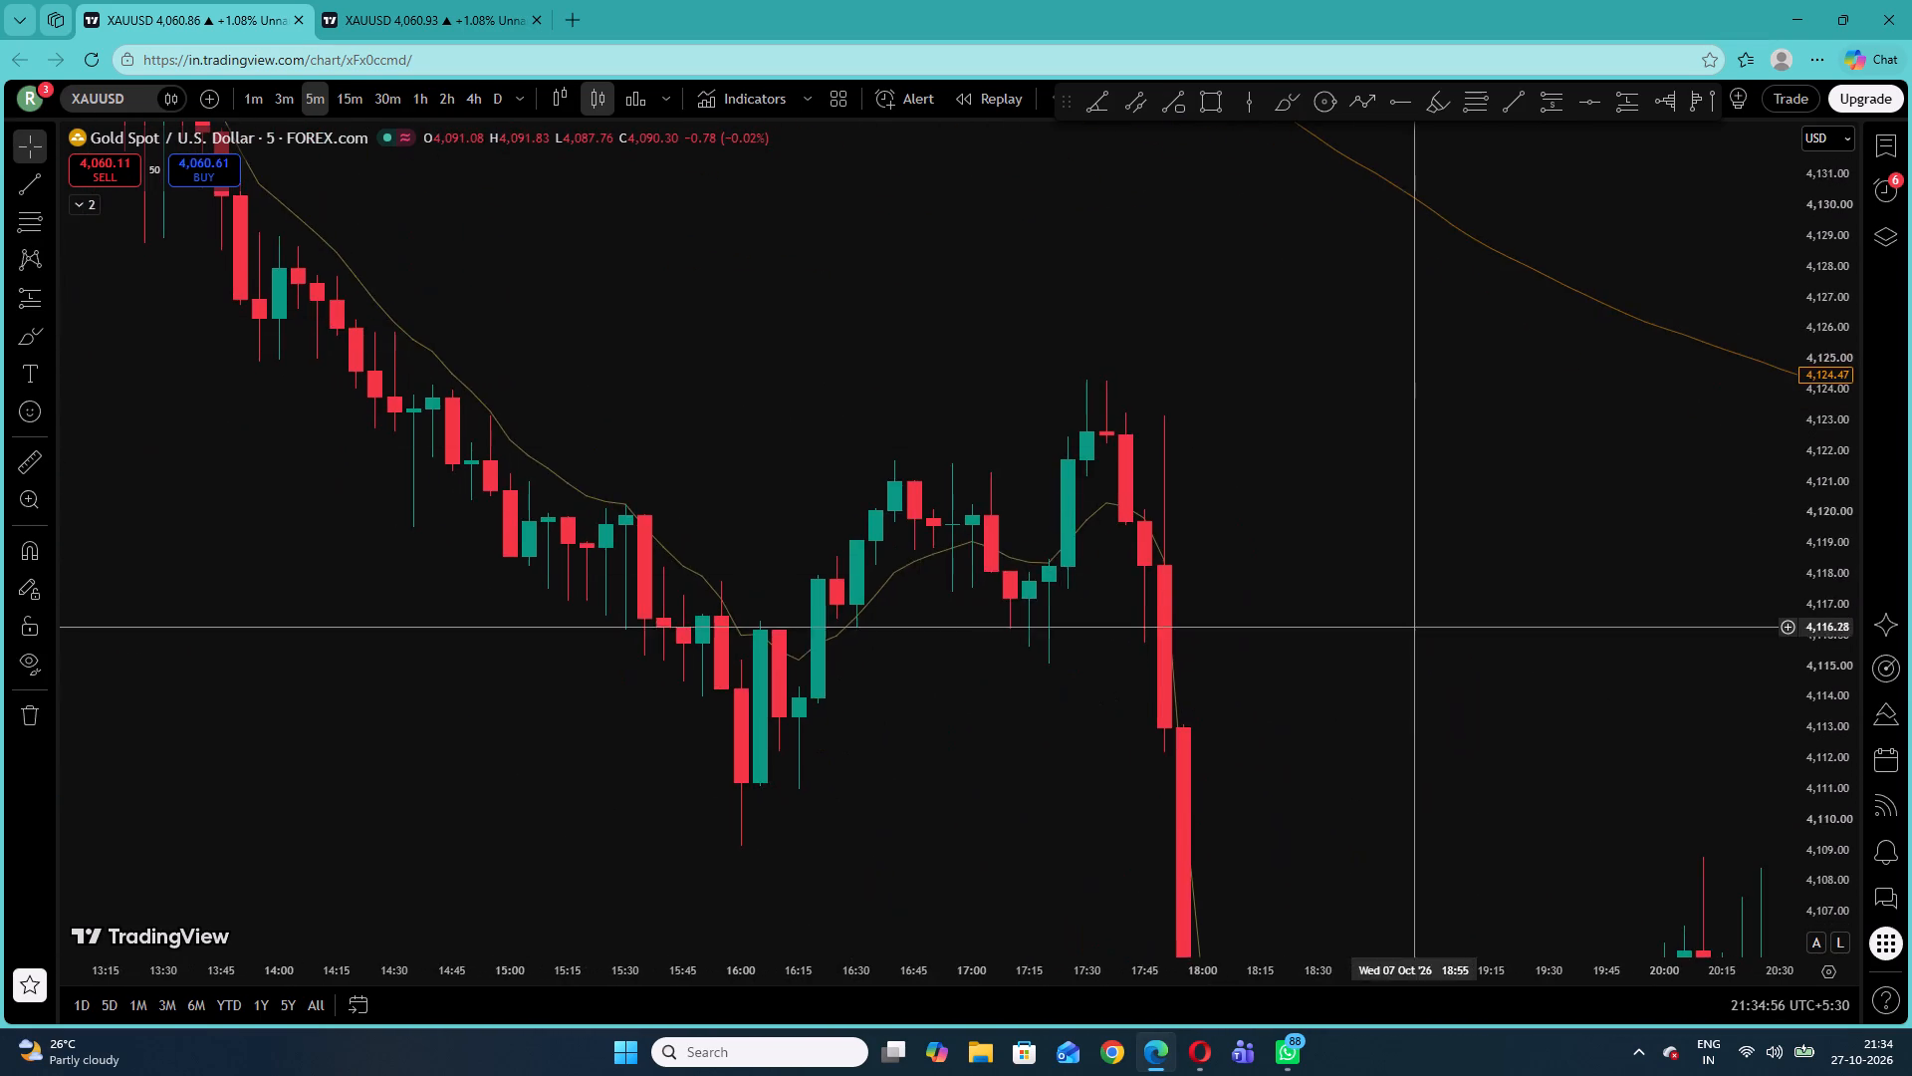
left_click_drag(1375, 569, 983, 147)
Go back to the afternoon of 7 October and examine closely the price action between about 13:30 and 18:00.
left_click_drag(833, 411, 1685, 806)
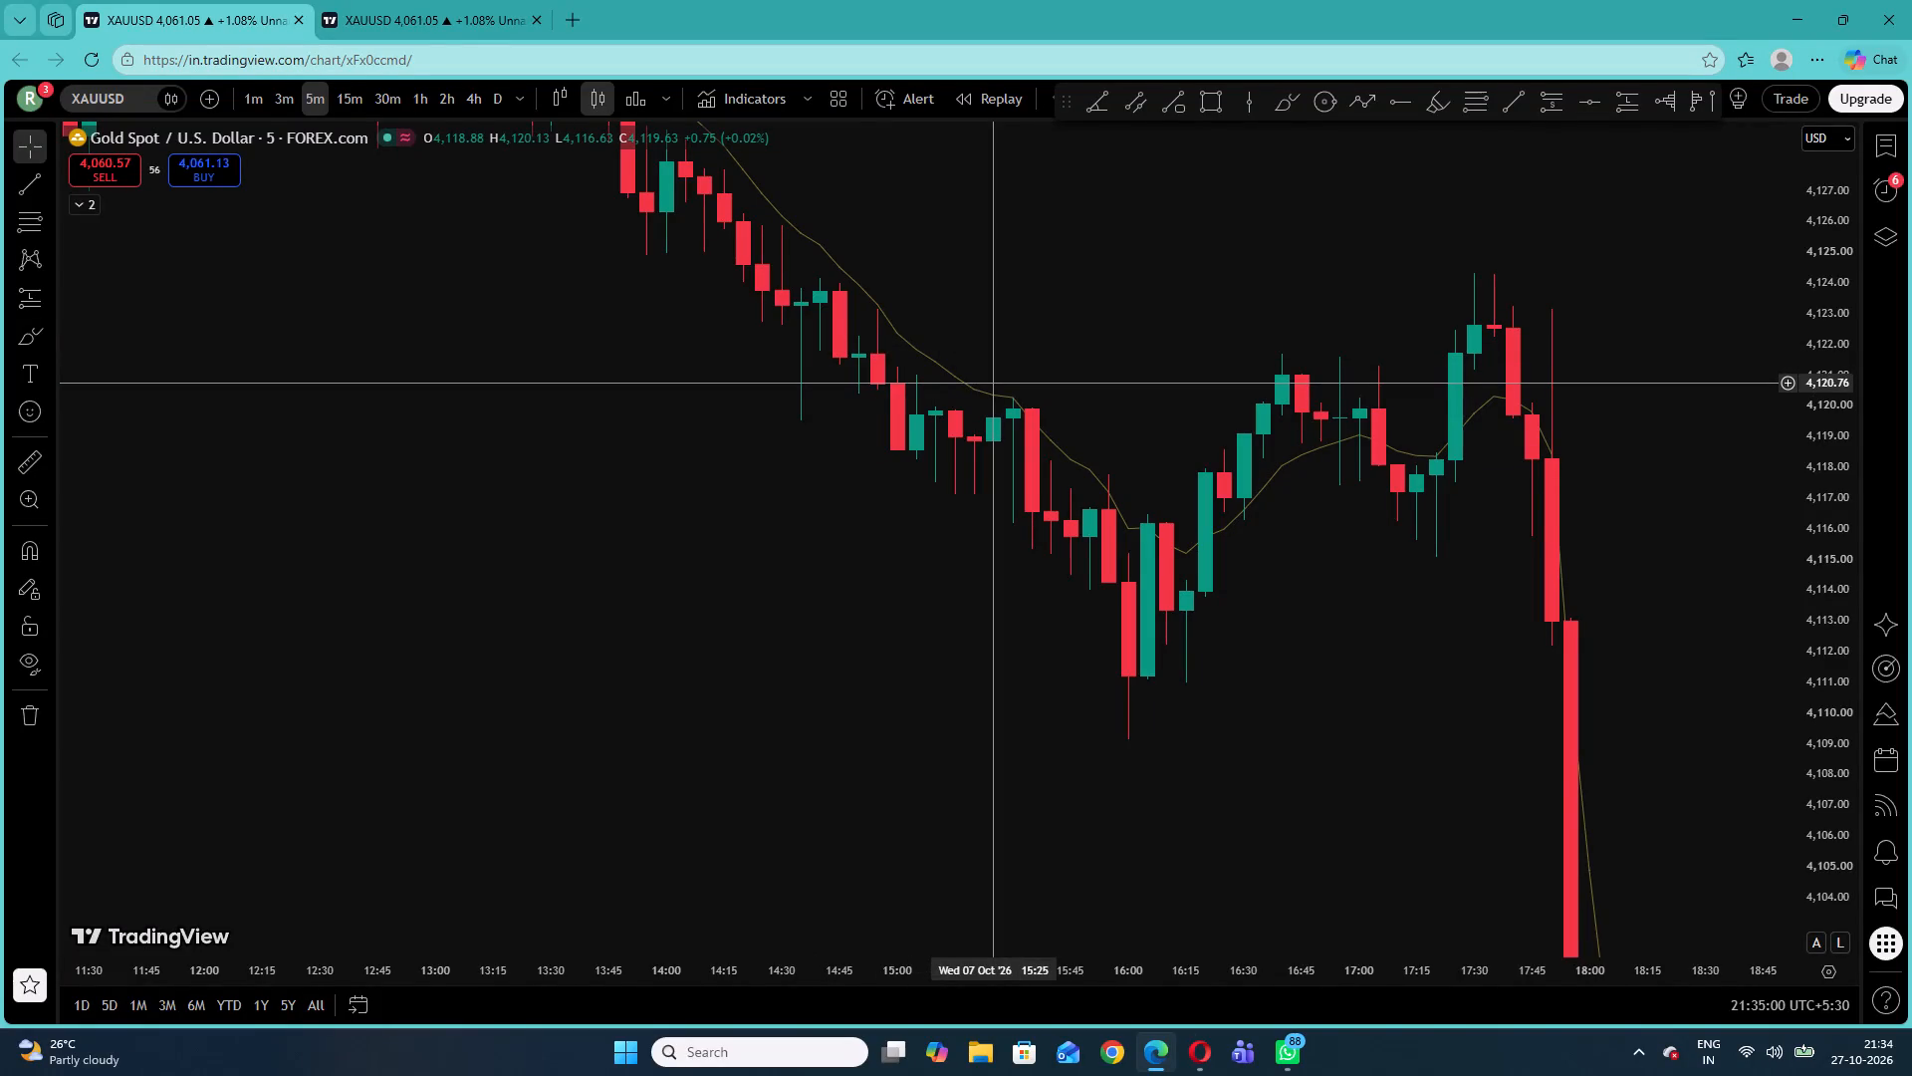
left_click_drag(1276, 395, 803, 439)
left_click(1119, 336)
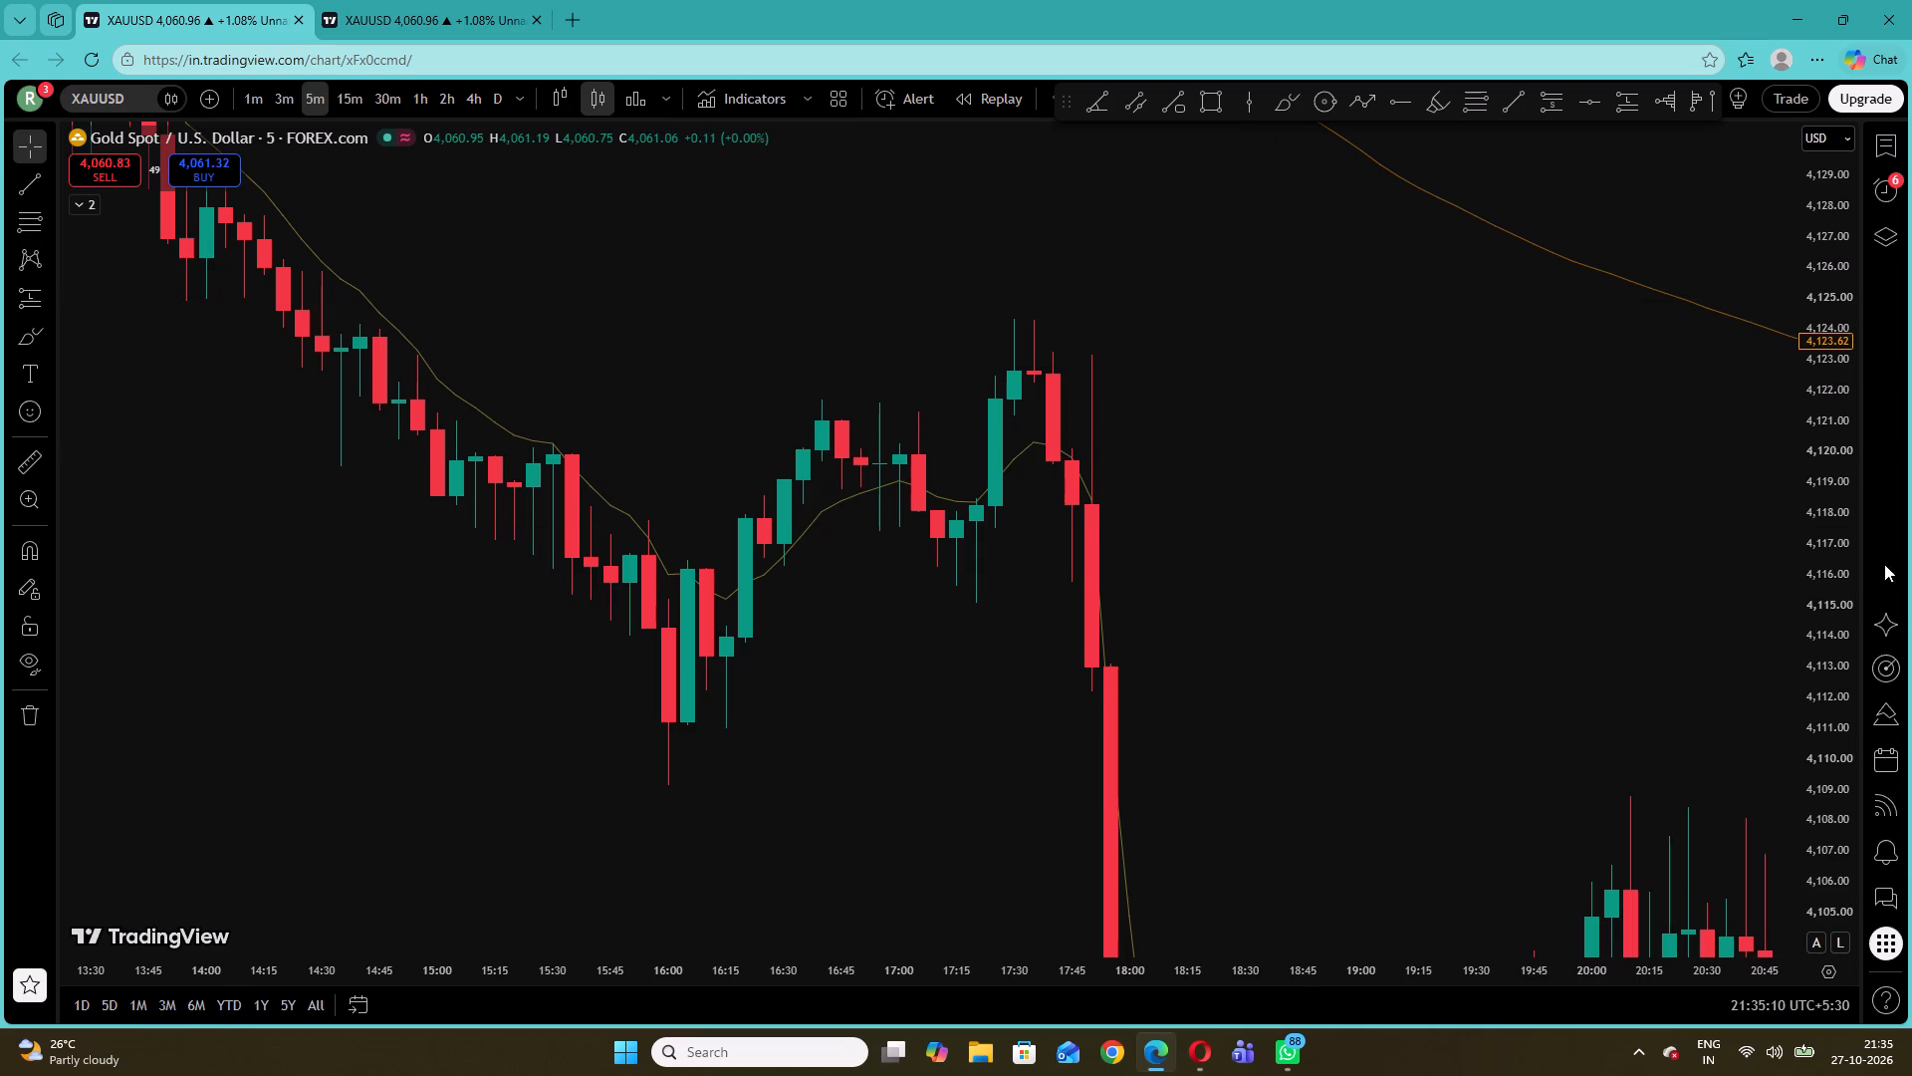
left_click_drag(1832, 485, 1844, 867)
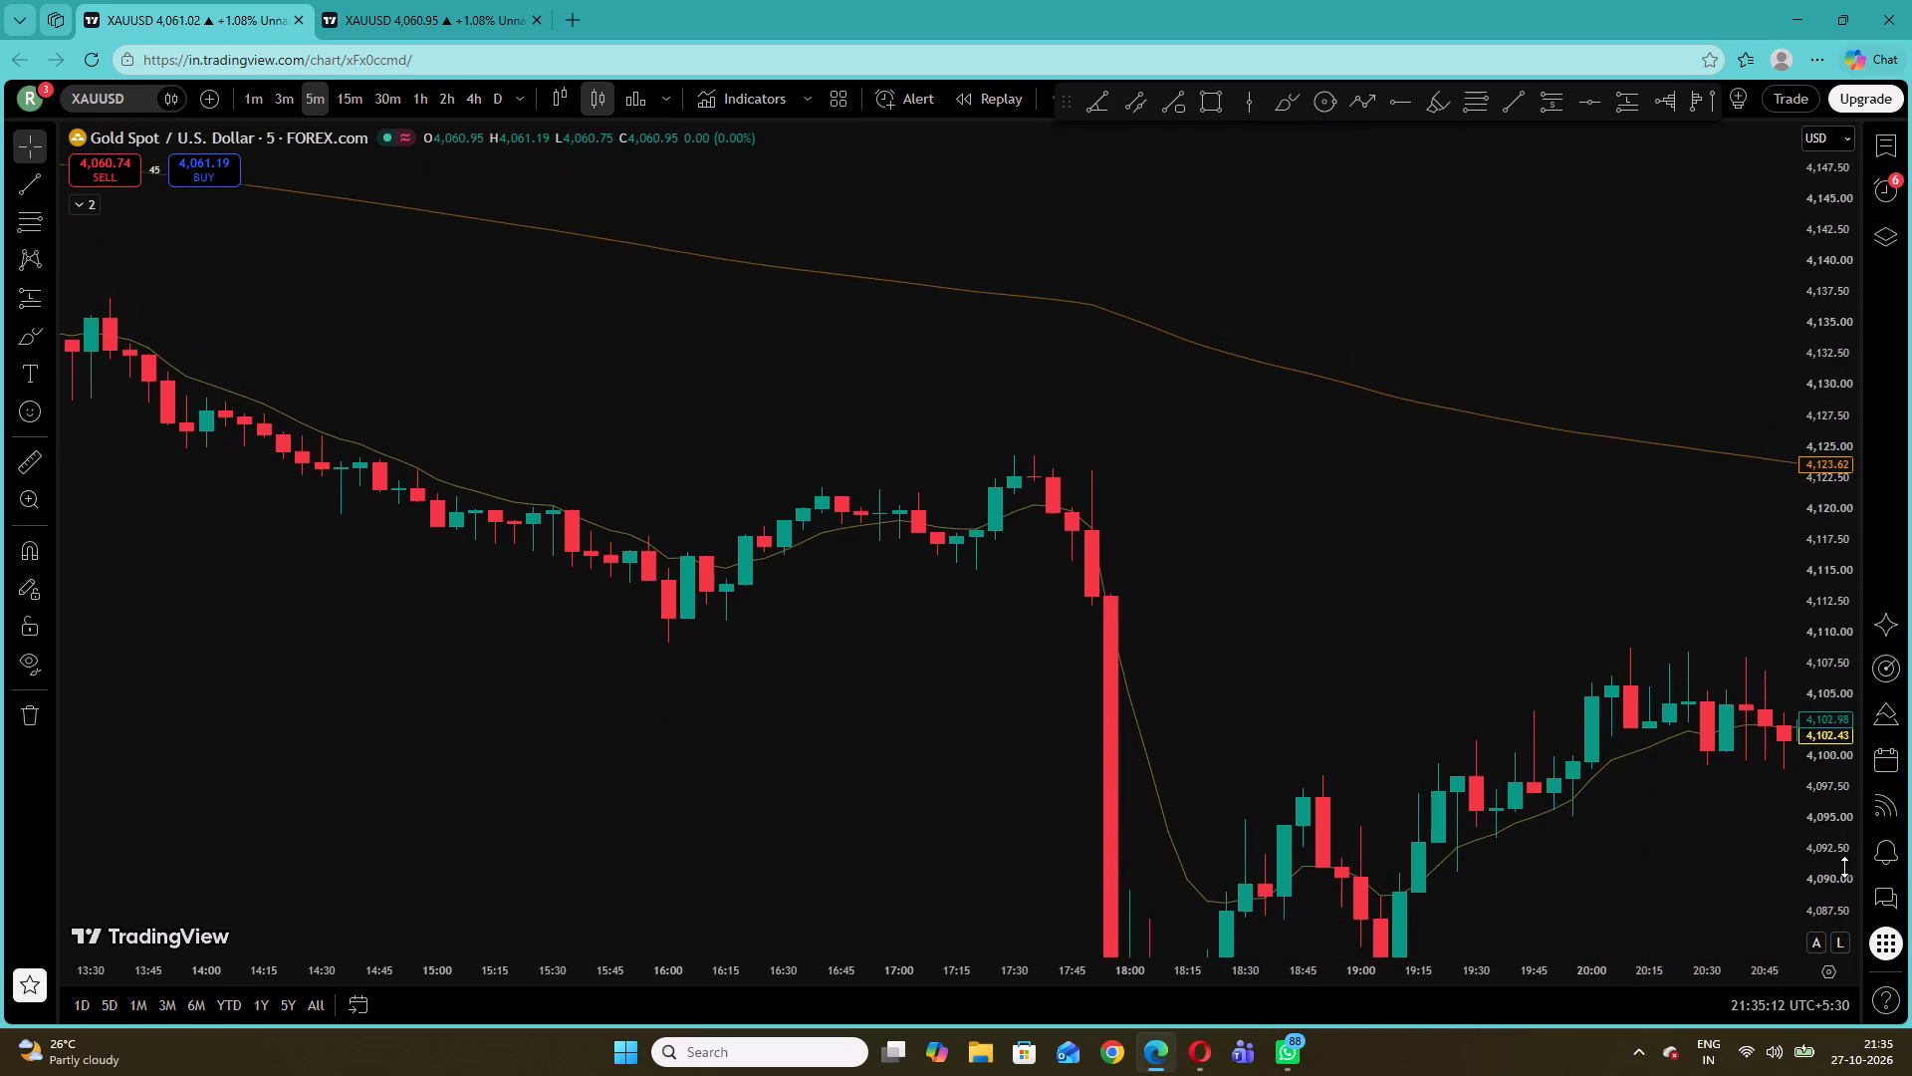
left_click_drag(1844, 867, 1719, 507)
left_click_drag(581, 469, 801, 663)
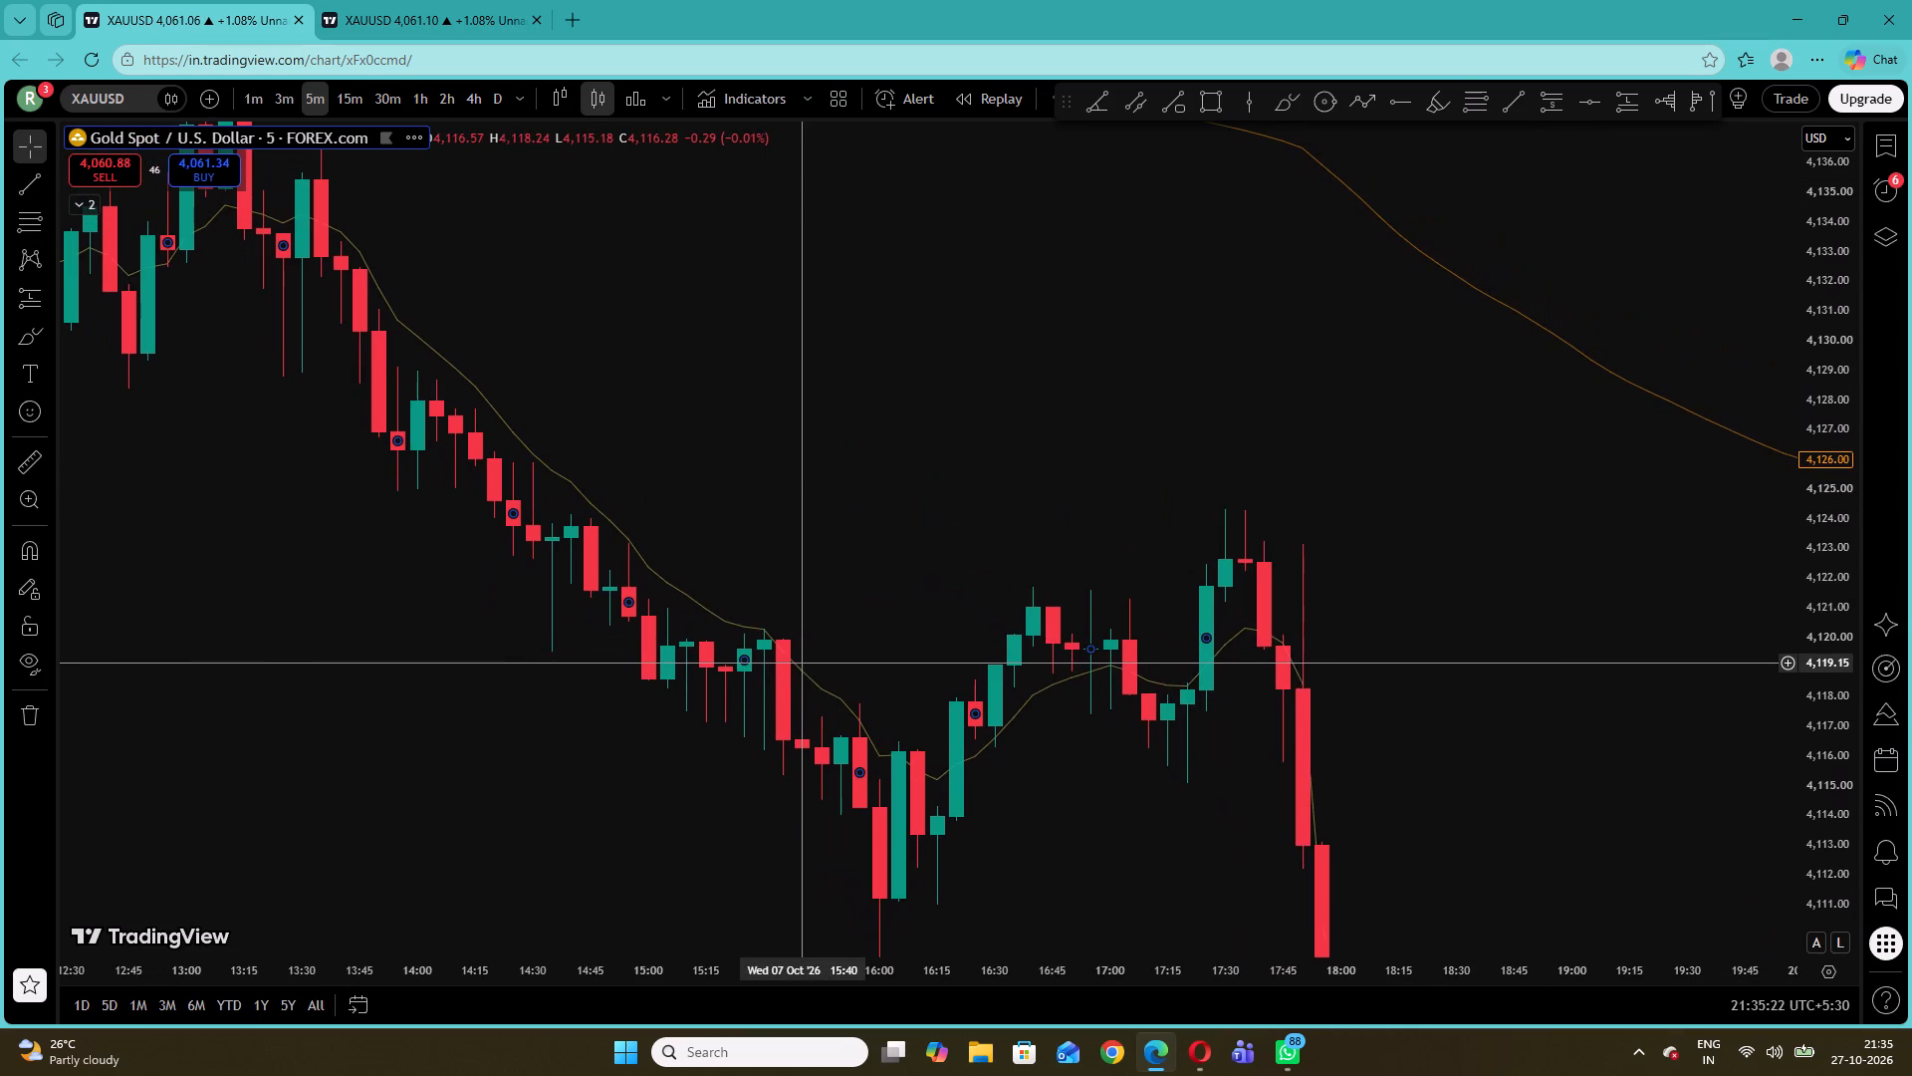
left_click(625, 699)
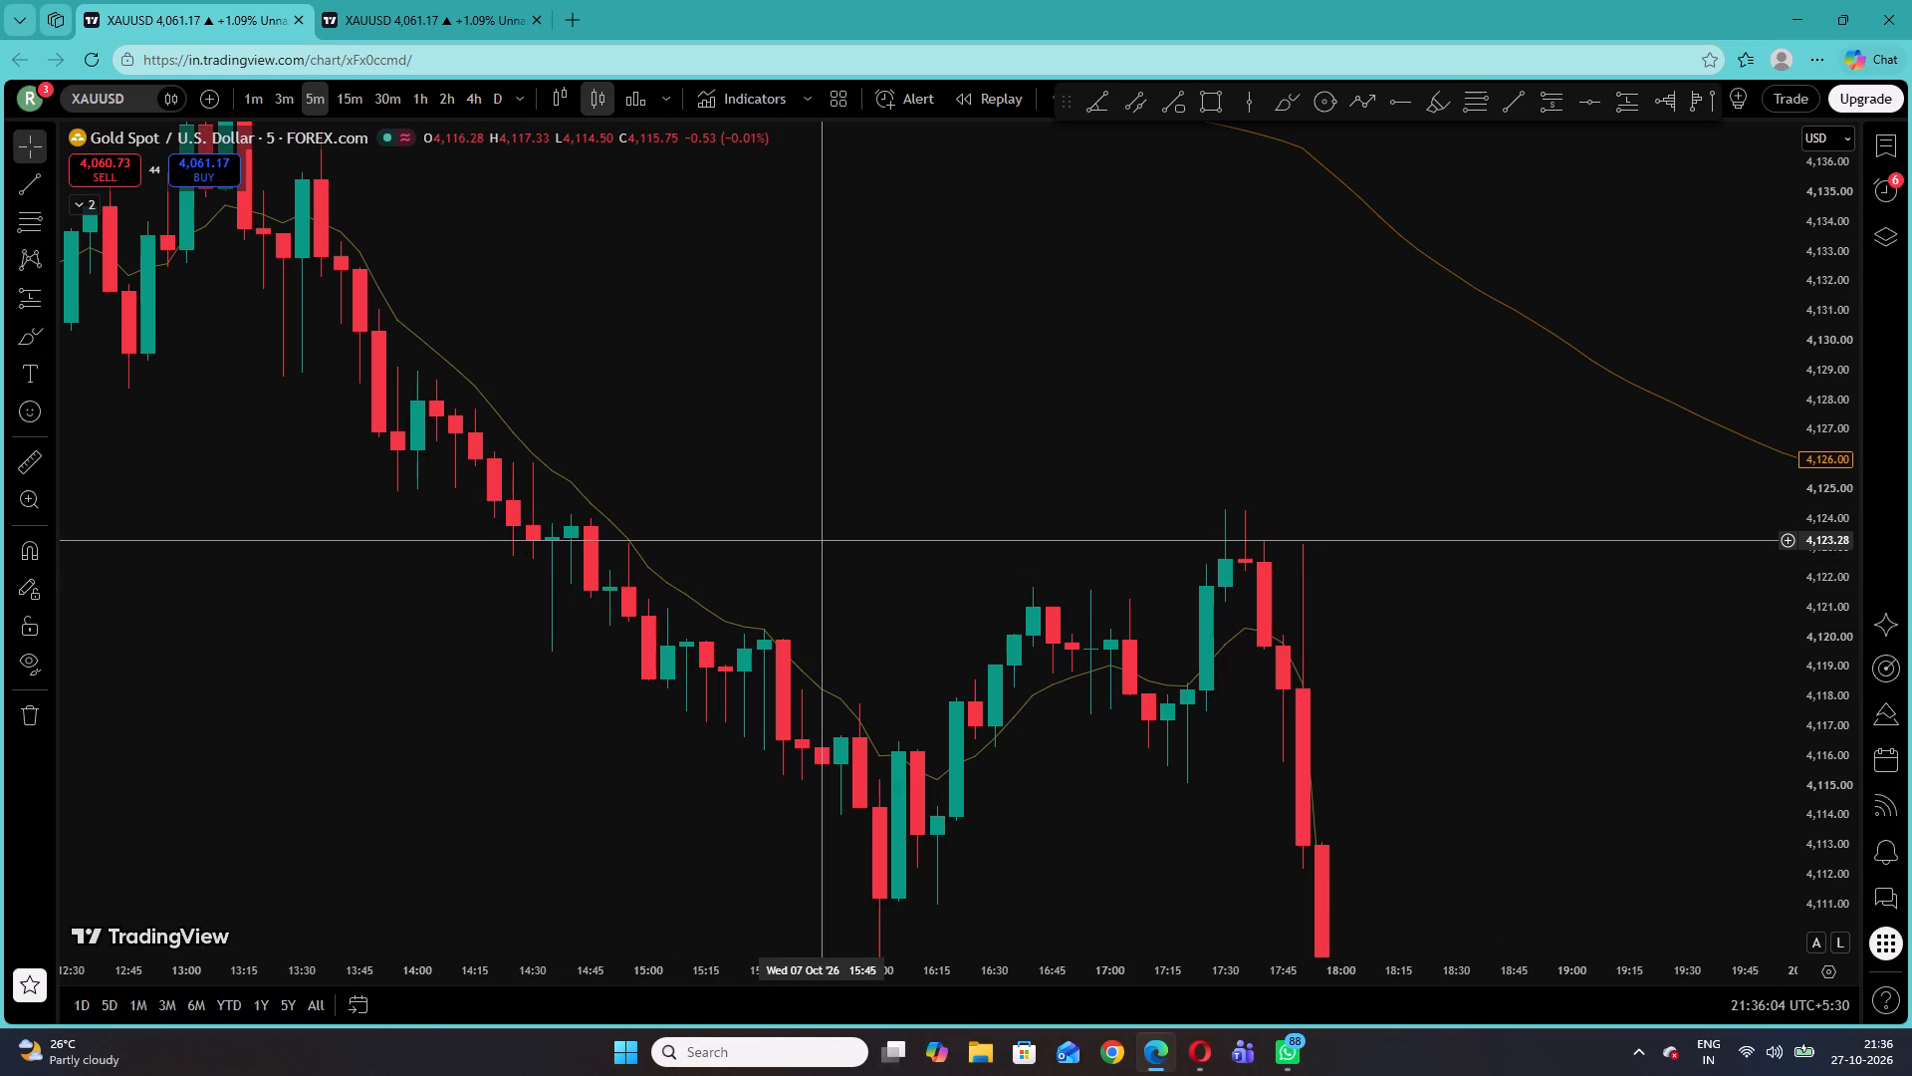
left_click_drag(824, 556, 517, 431)
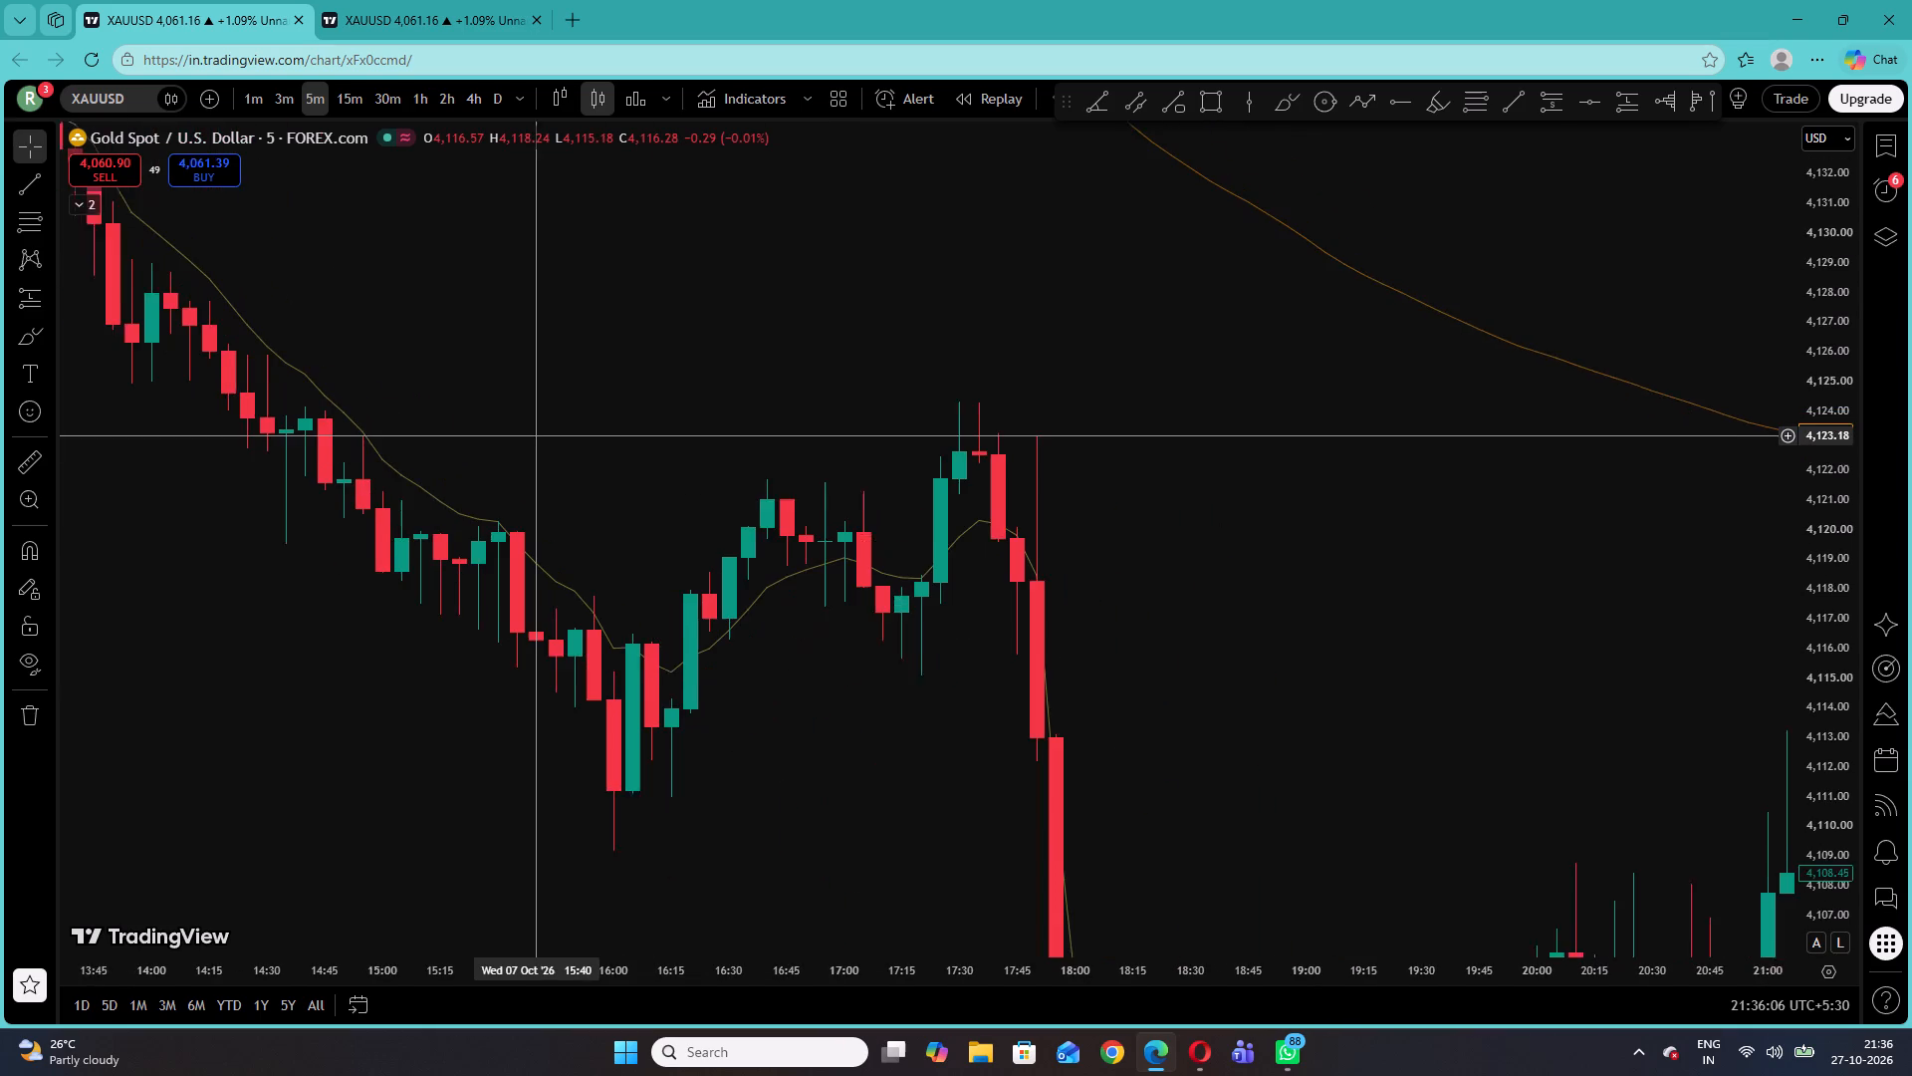
left_click_drag(517, 431, 495, 427)
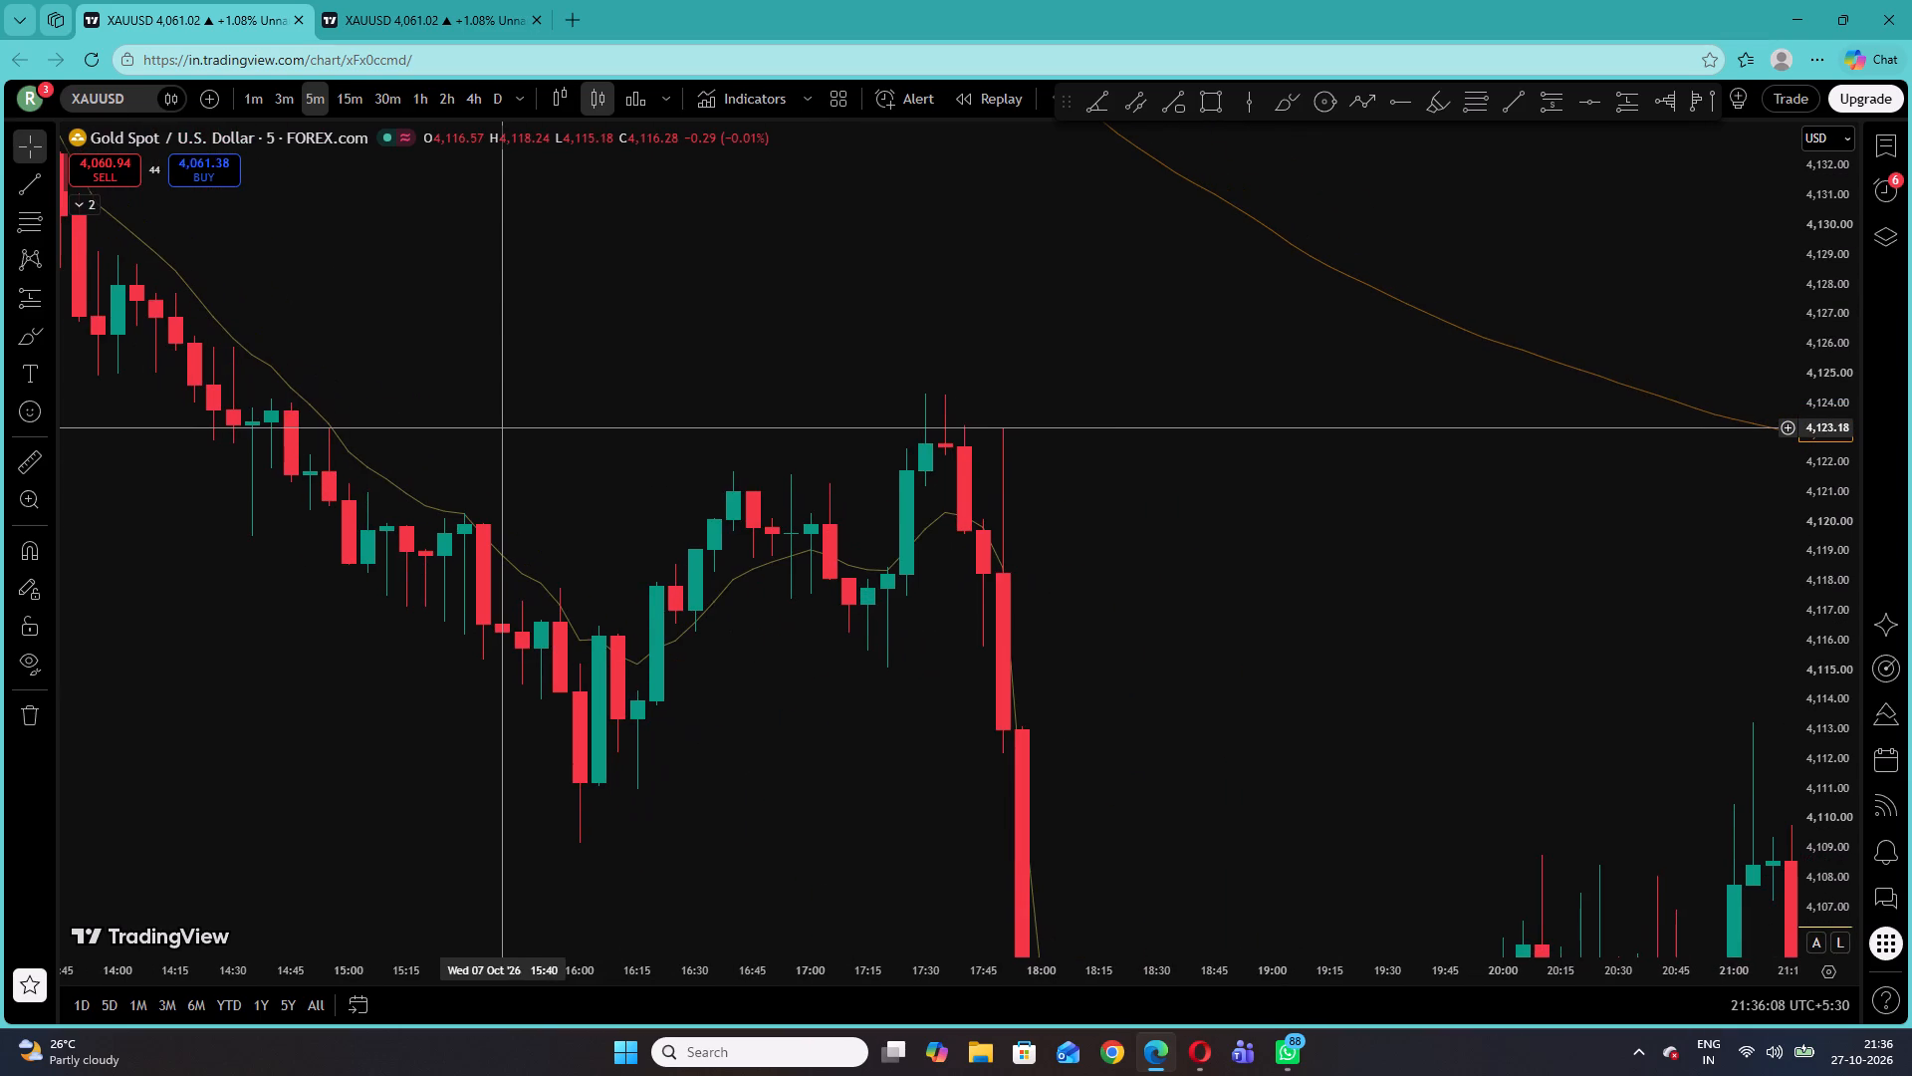
left_click_drag(495, 427, 884, 435)
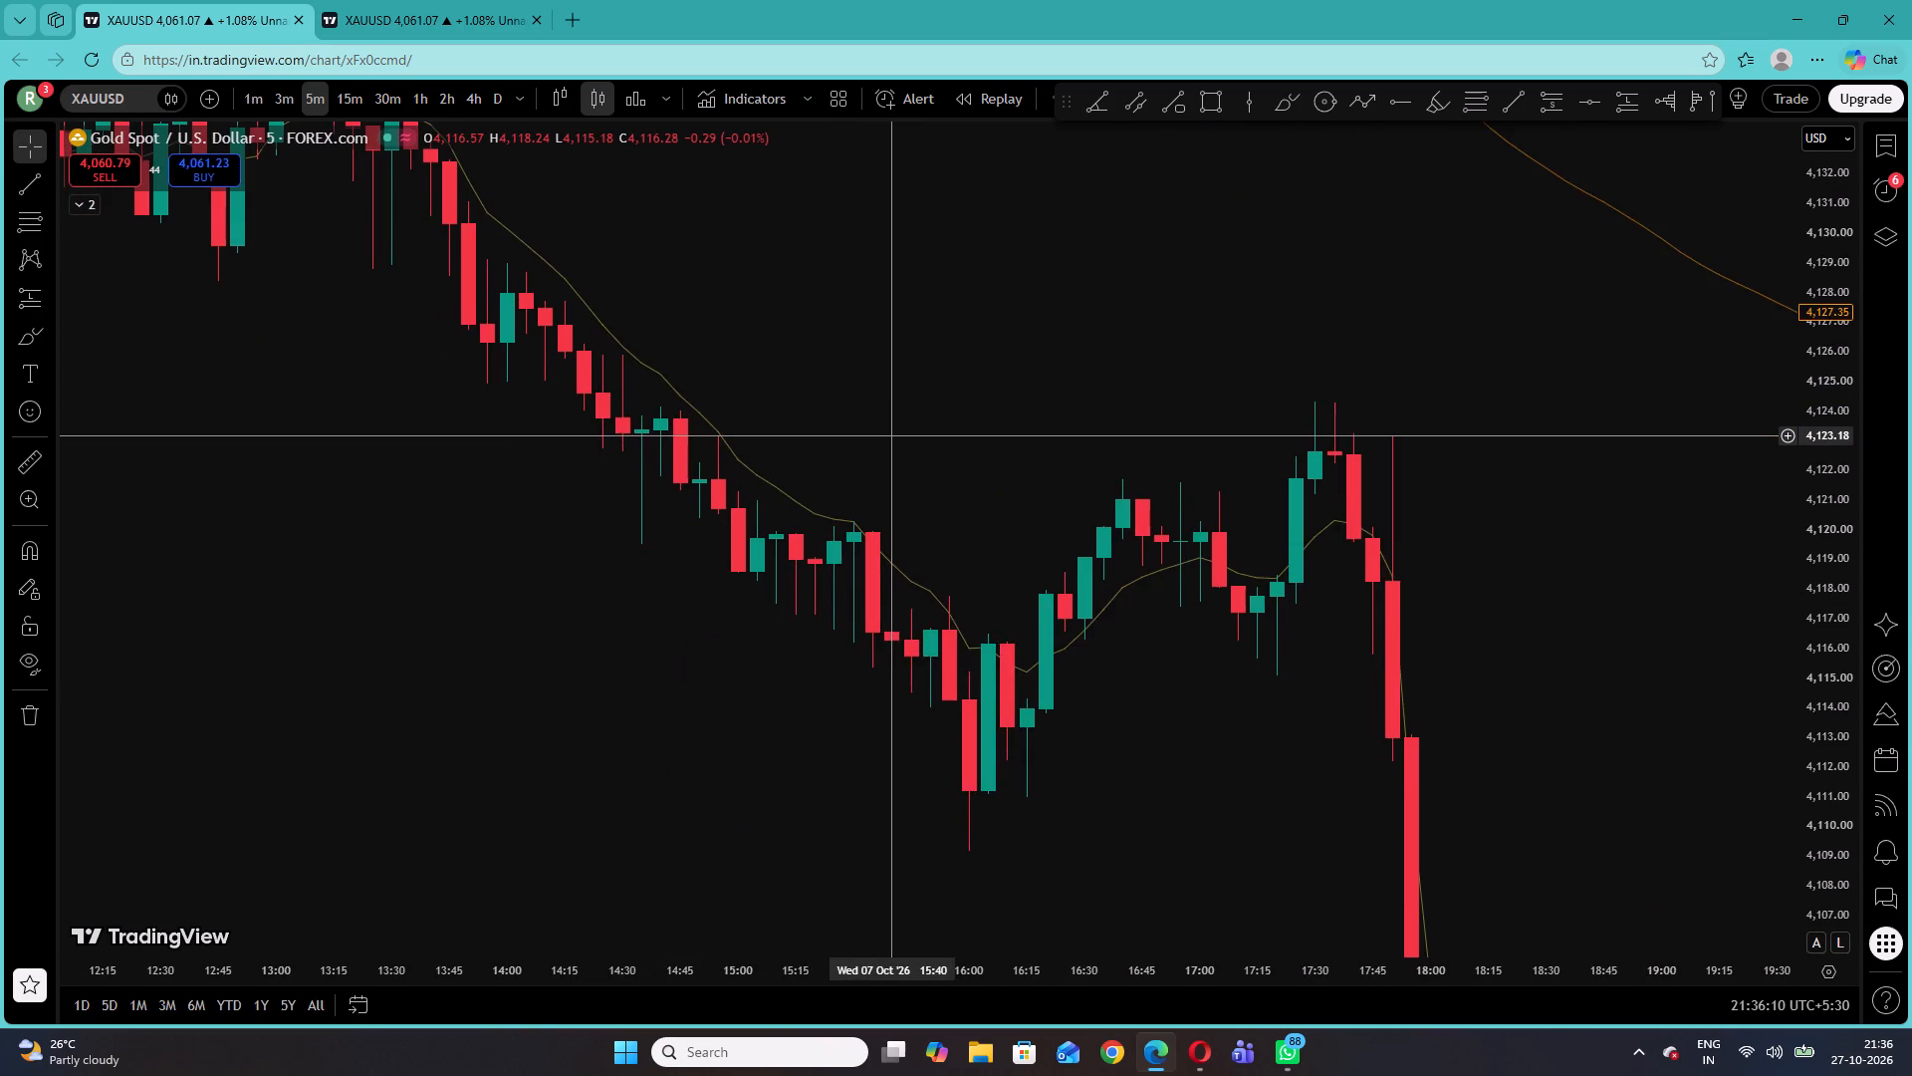
left_click_drag(884, 435, 863, 479)
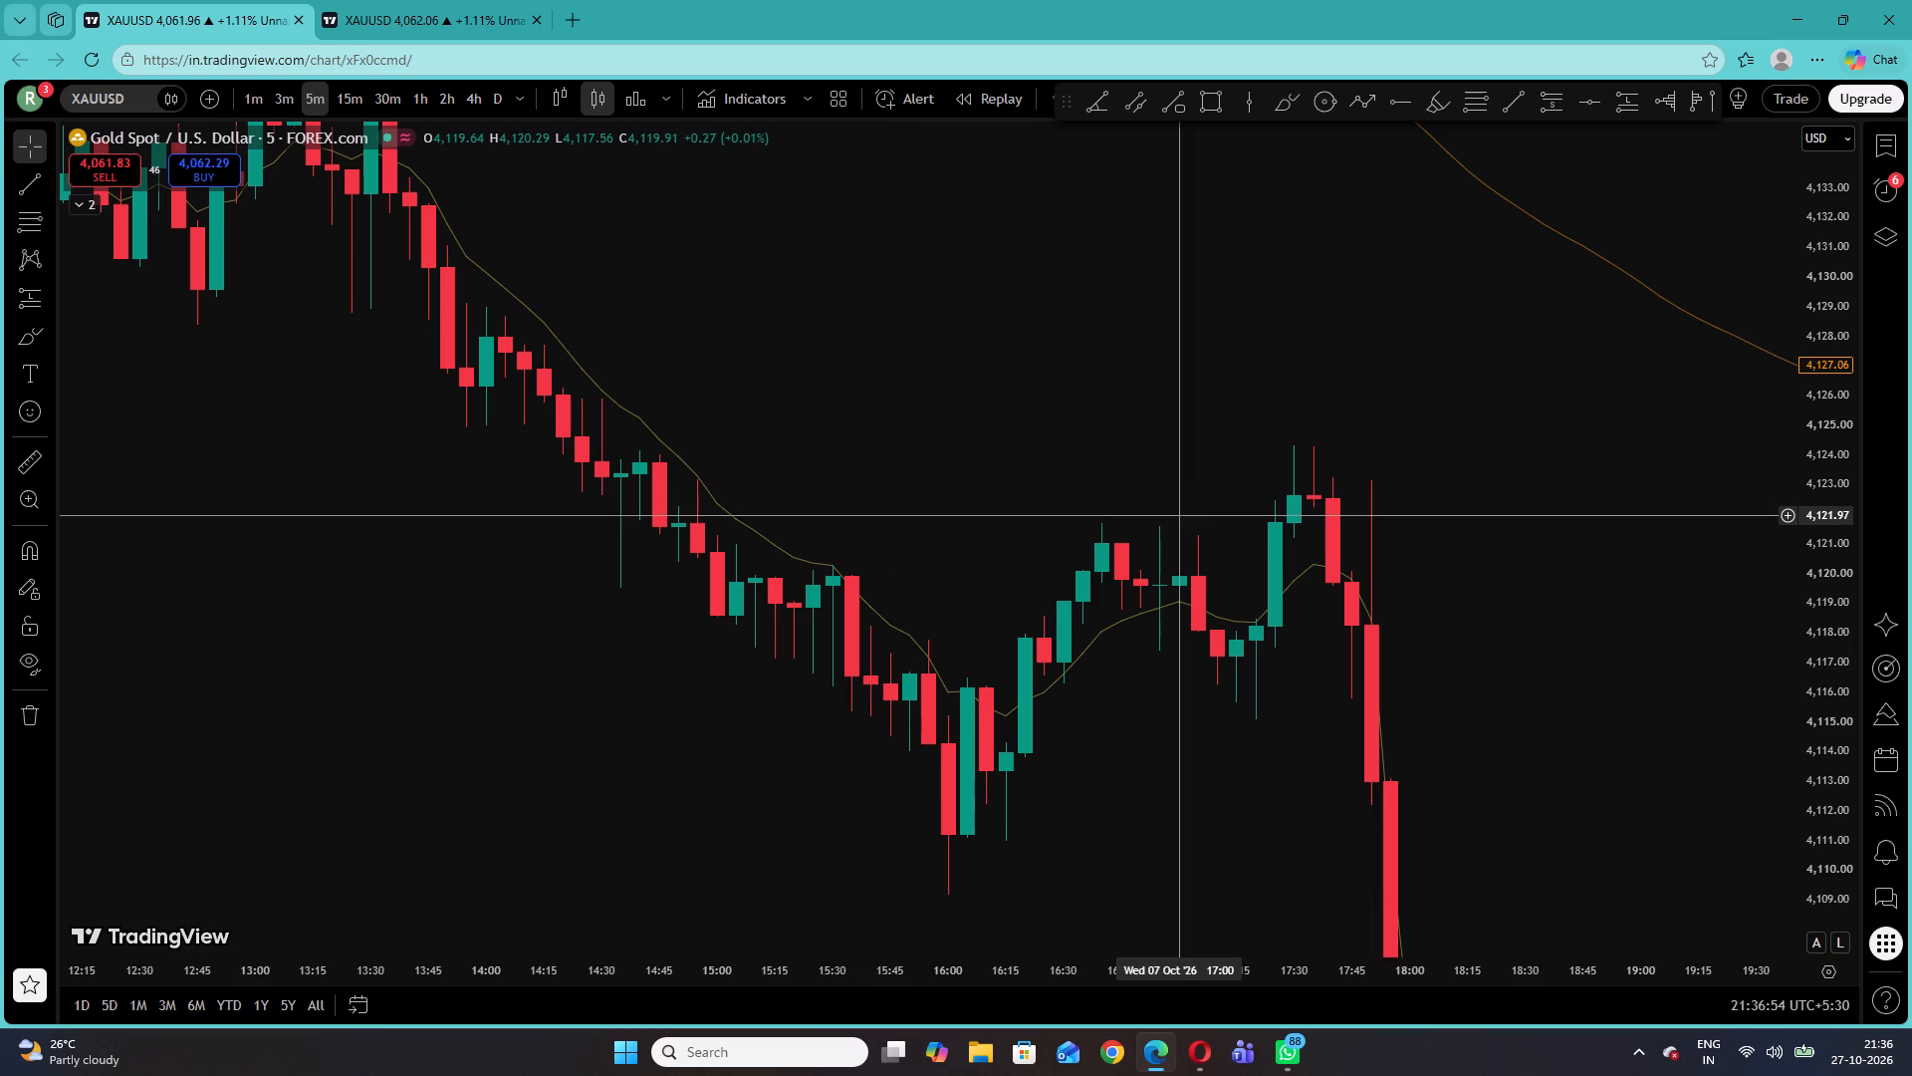
Look forward from 17:00 on 7 October to midnight, examining the rebound after the 18:00 sell-off for a setup.
left_click_drag(1268, 586, 908, 433)
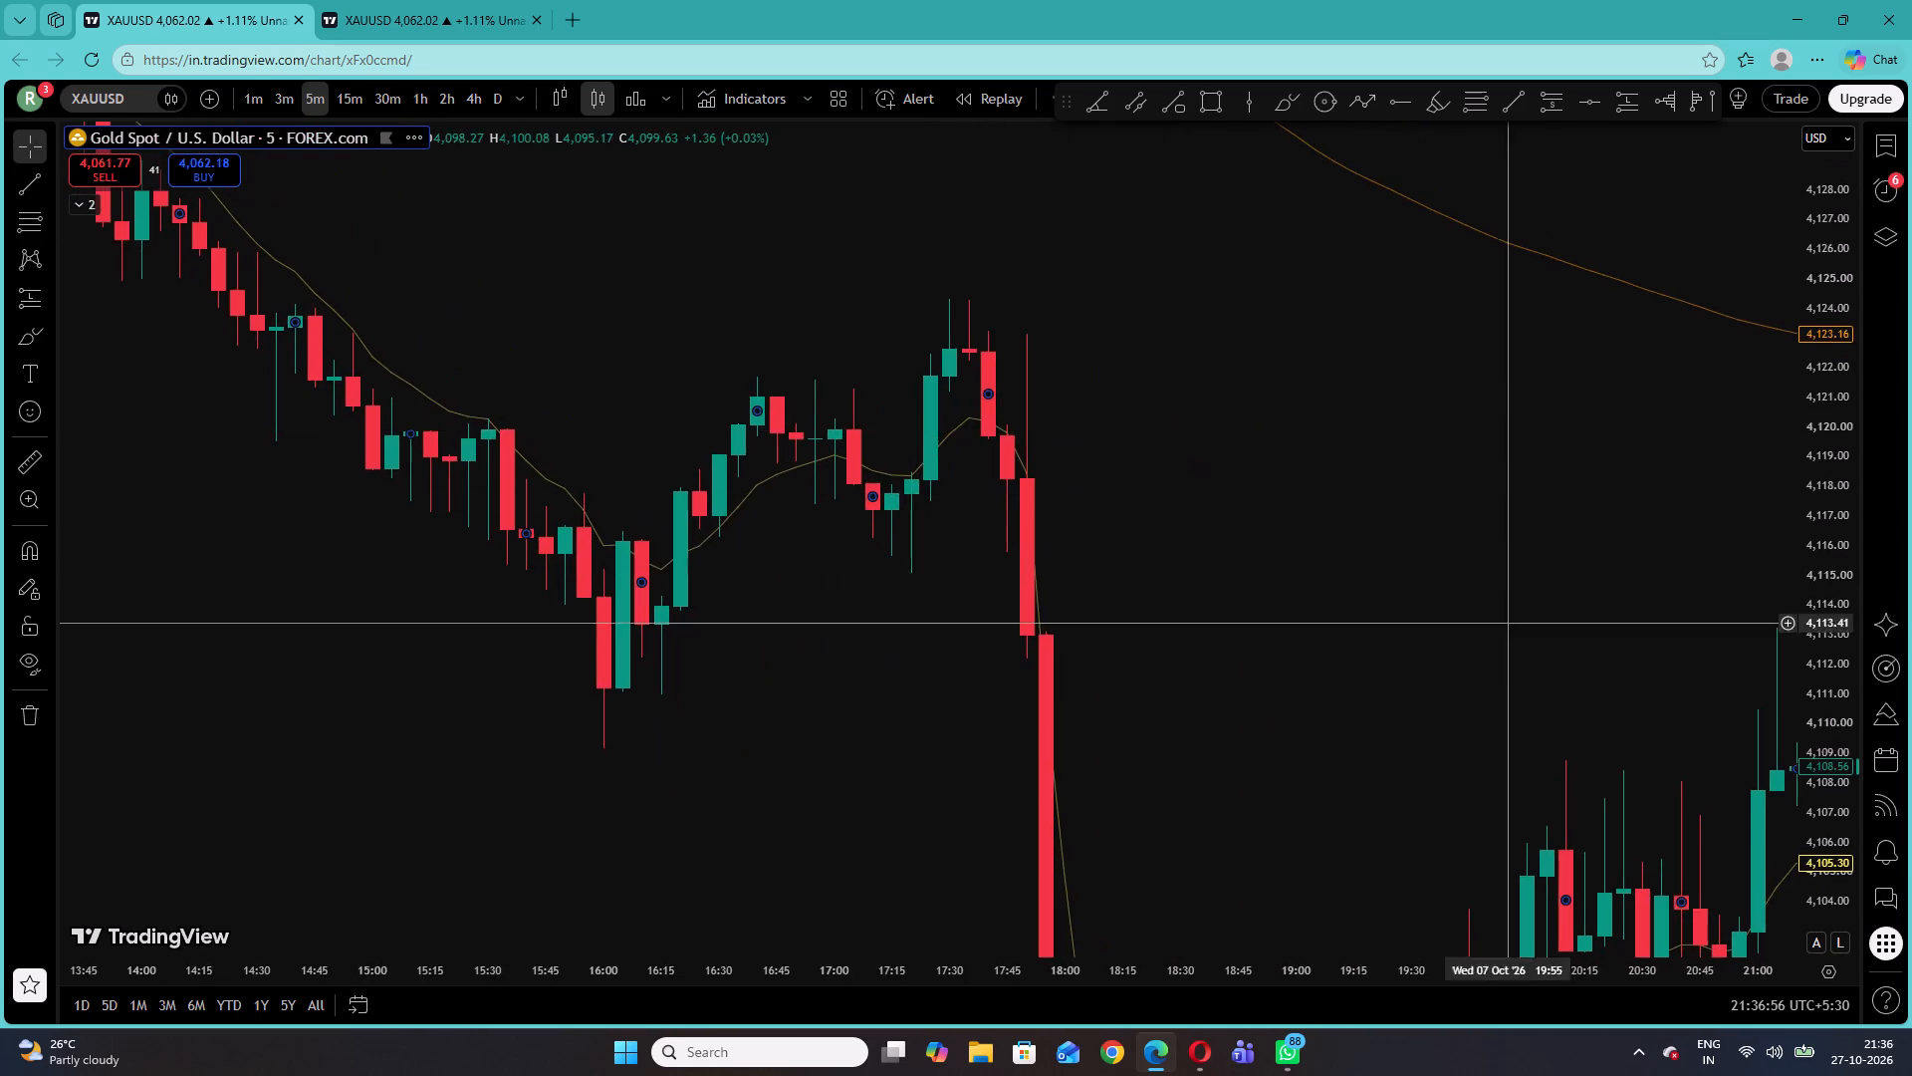
left_click_drag(1554, 634, 1045, 344)
left_click_drag(1823, 562, 1835, 717)
left_click_drag(1624, 689, 1250, 619)
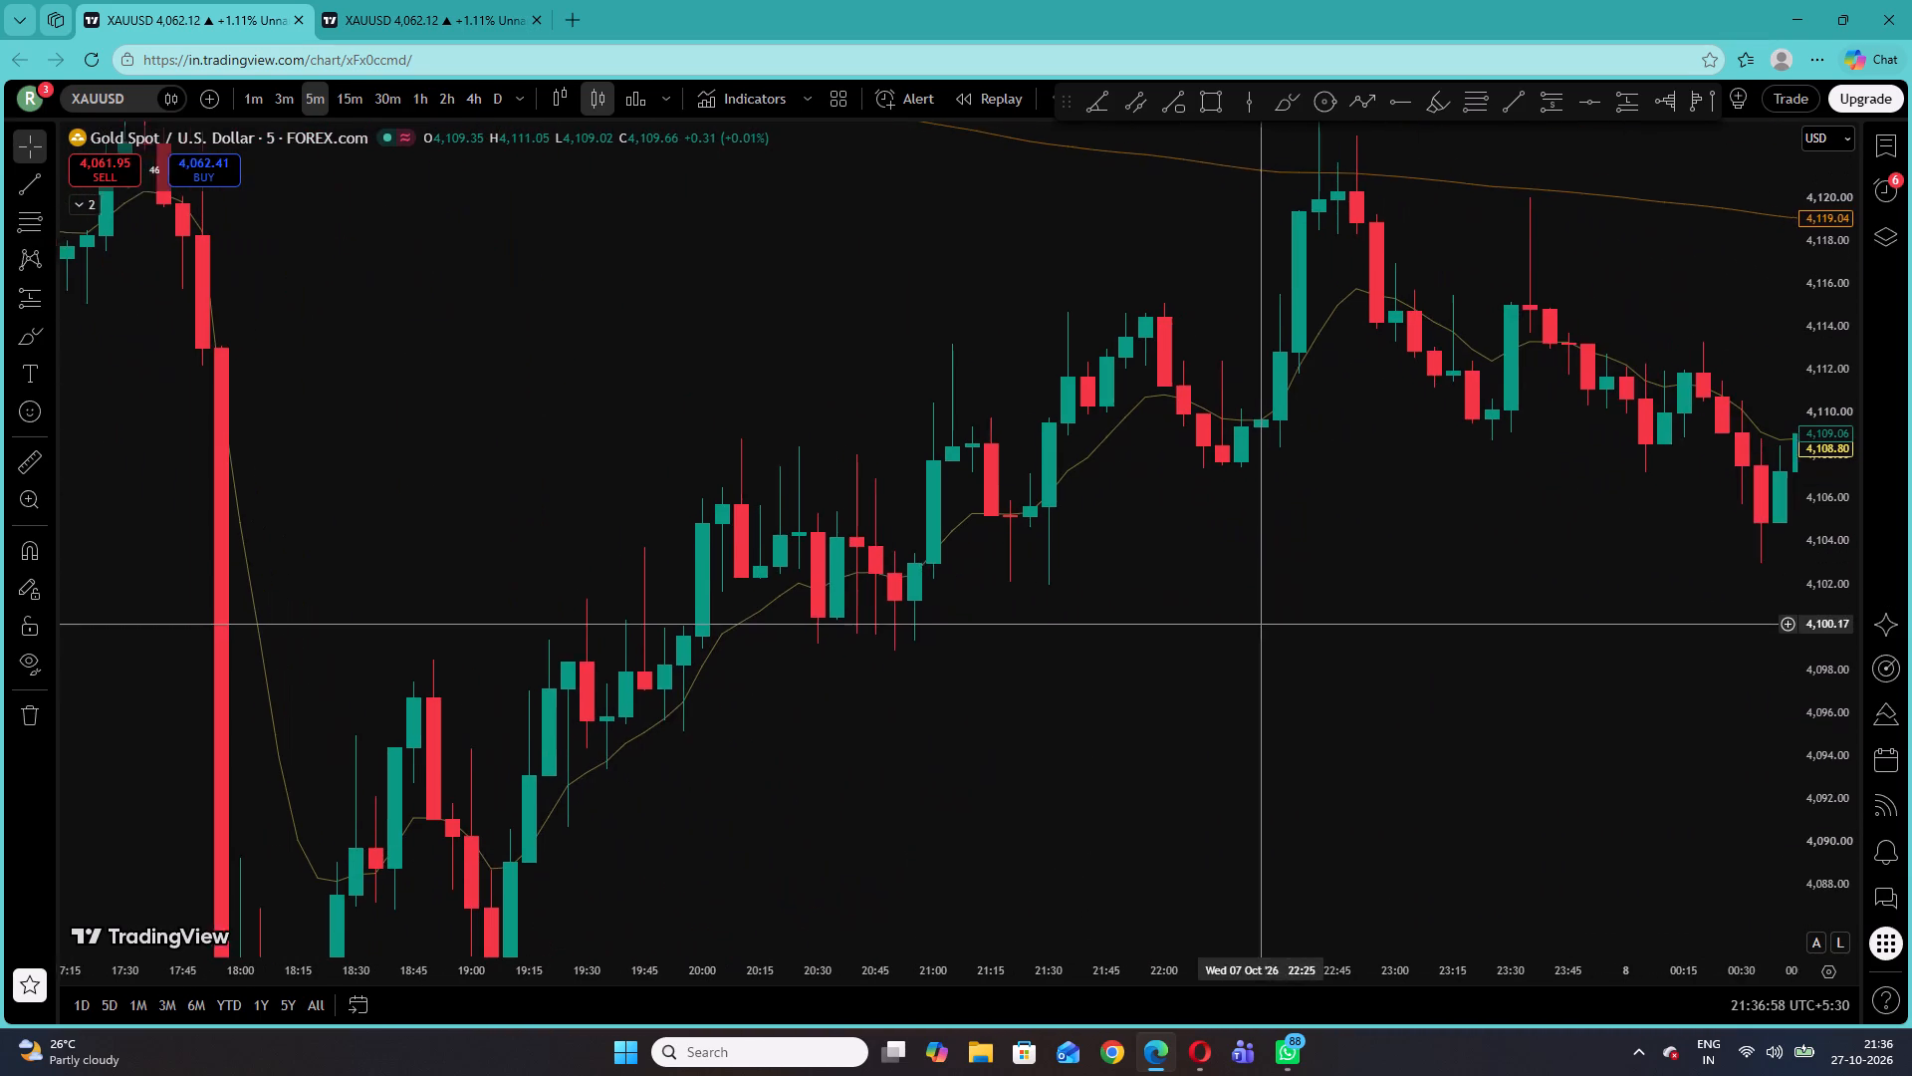
left_click_drag(1250, 619, 1248, 618)
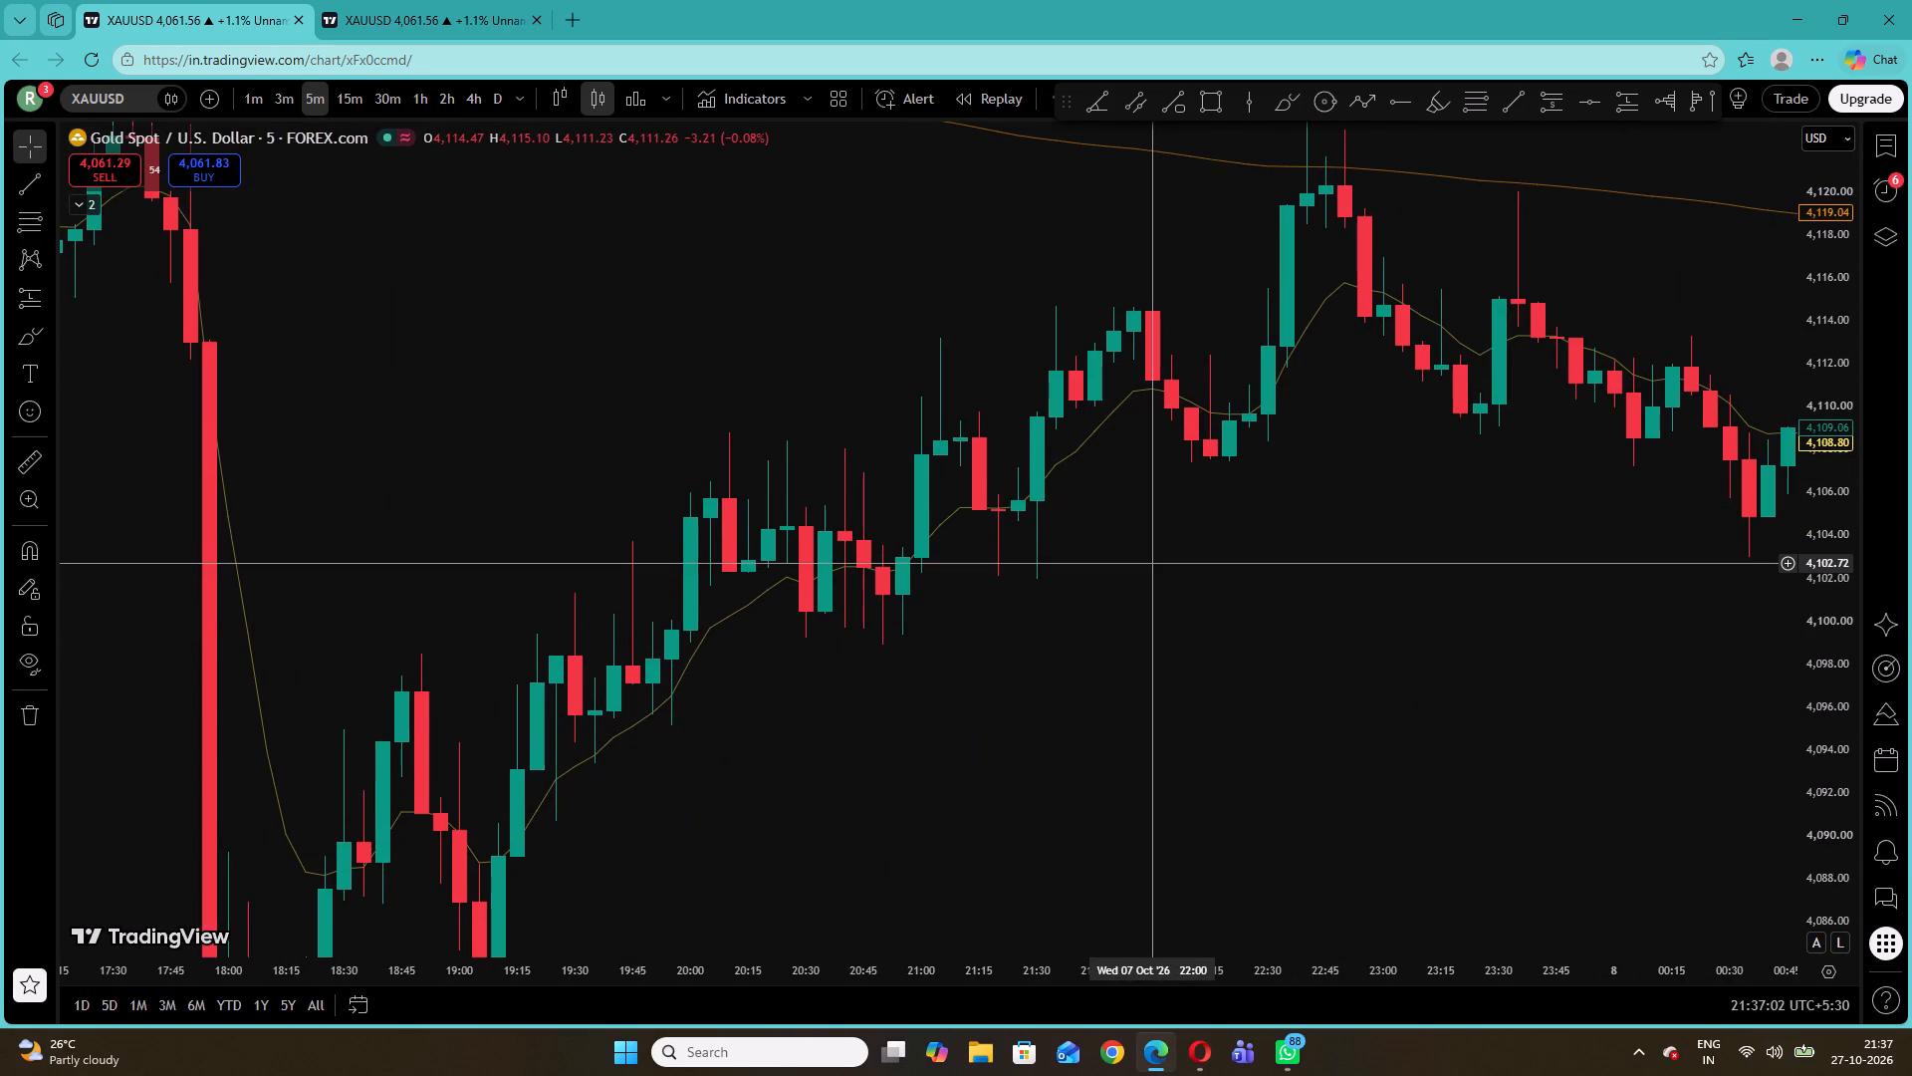
left_click_drag(1033, 633, 1587, 373)
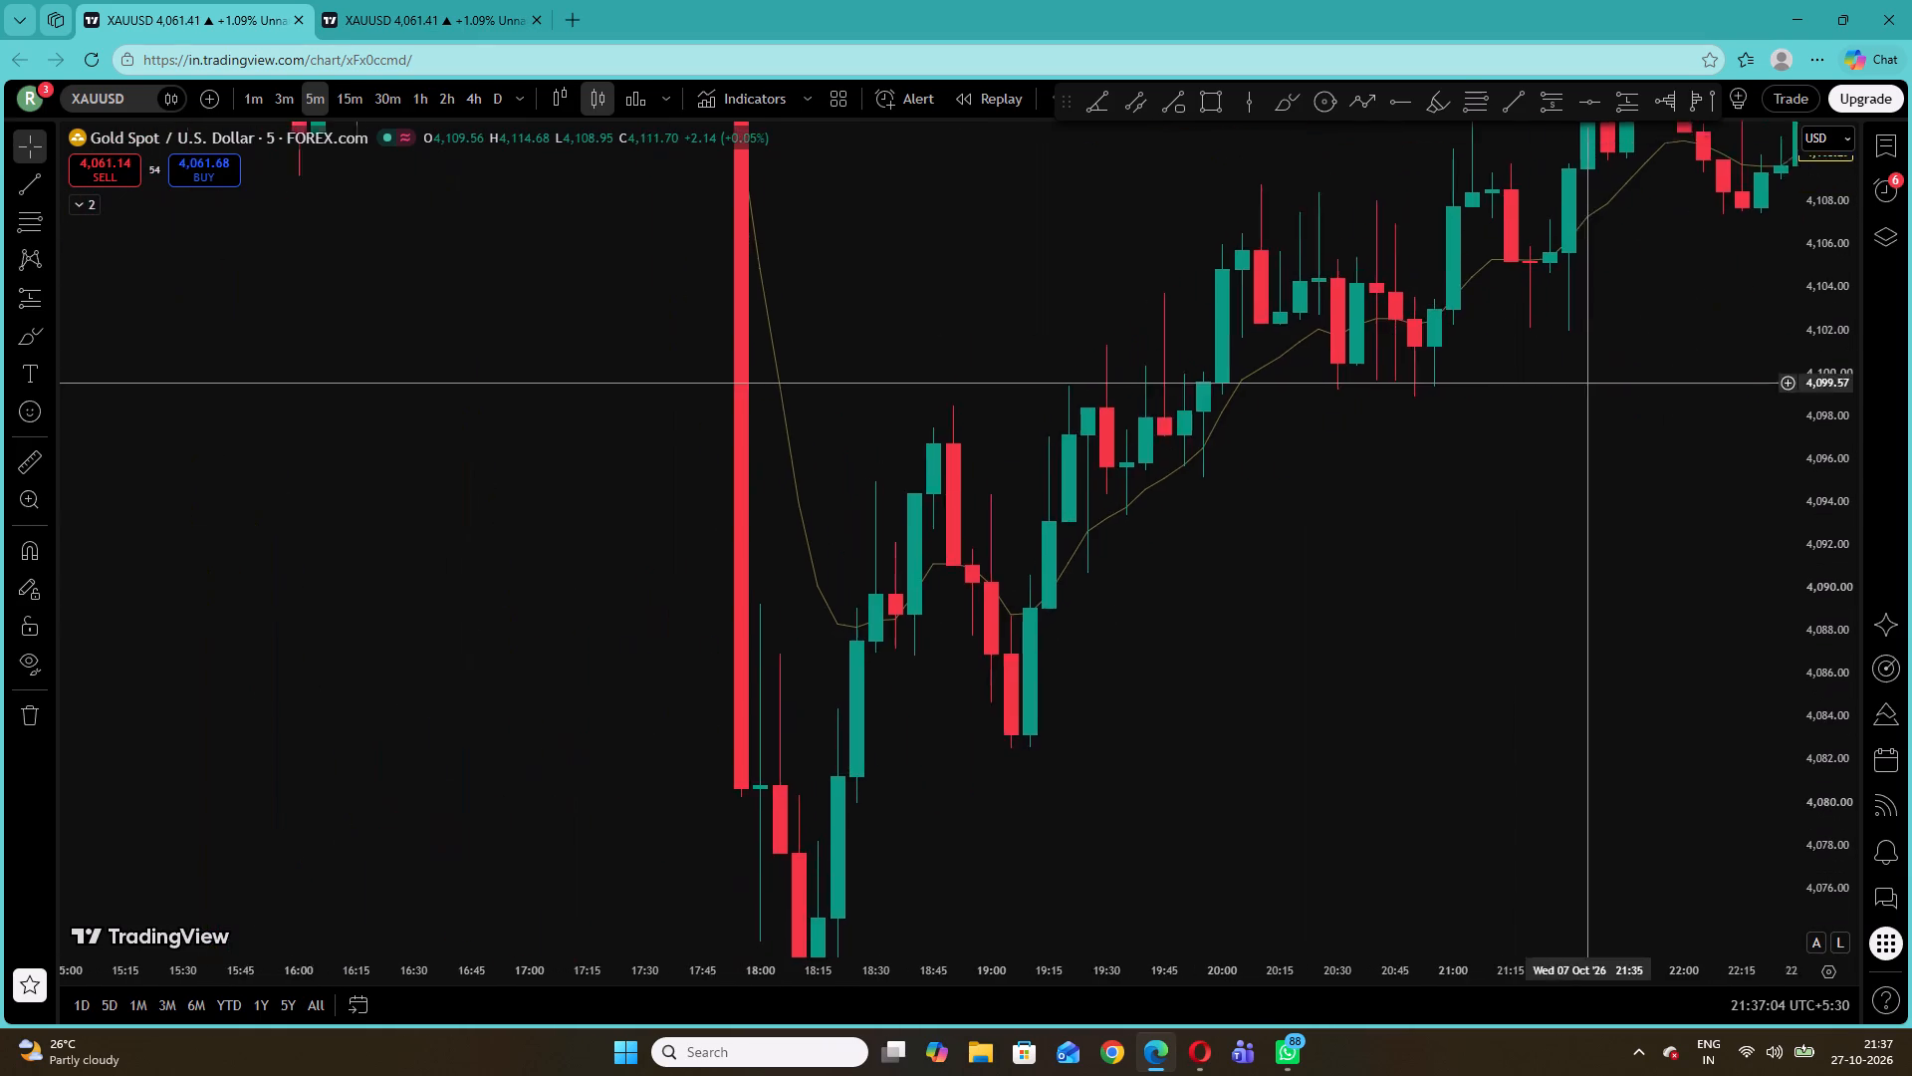
left_click_drag(1587, 373, 1594, 364)
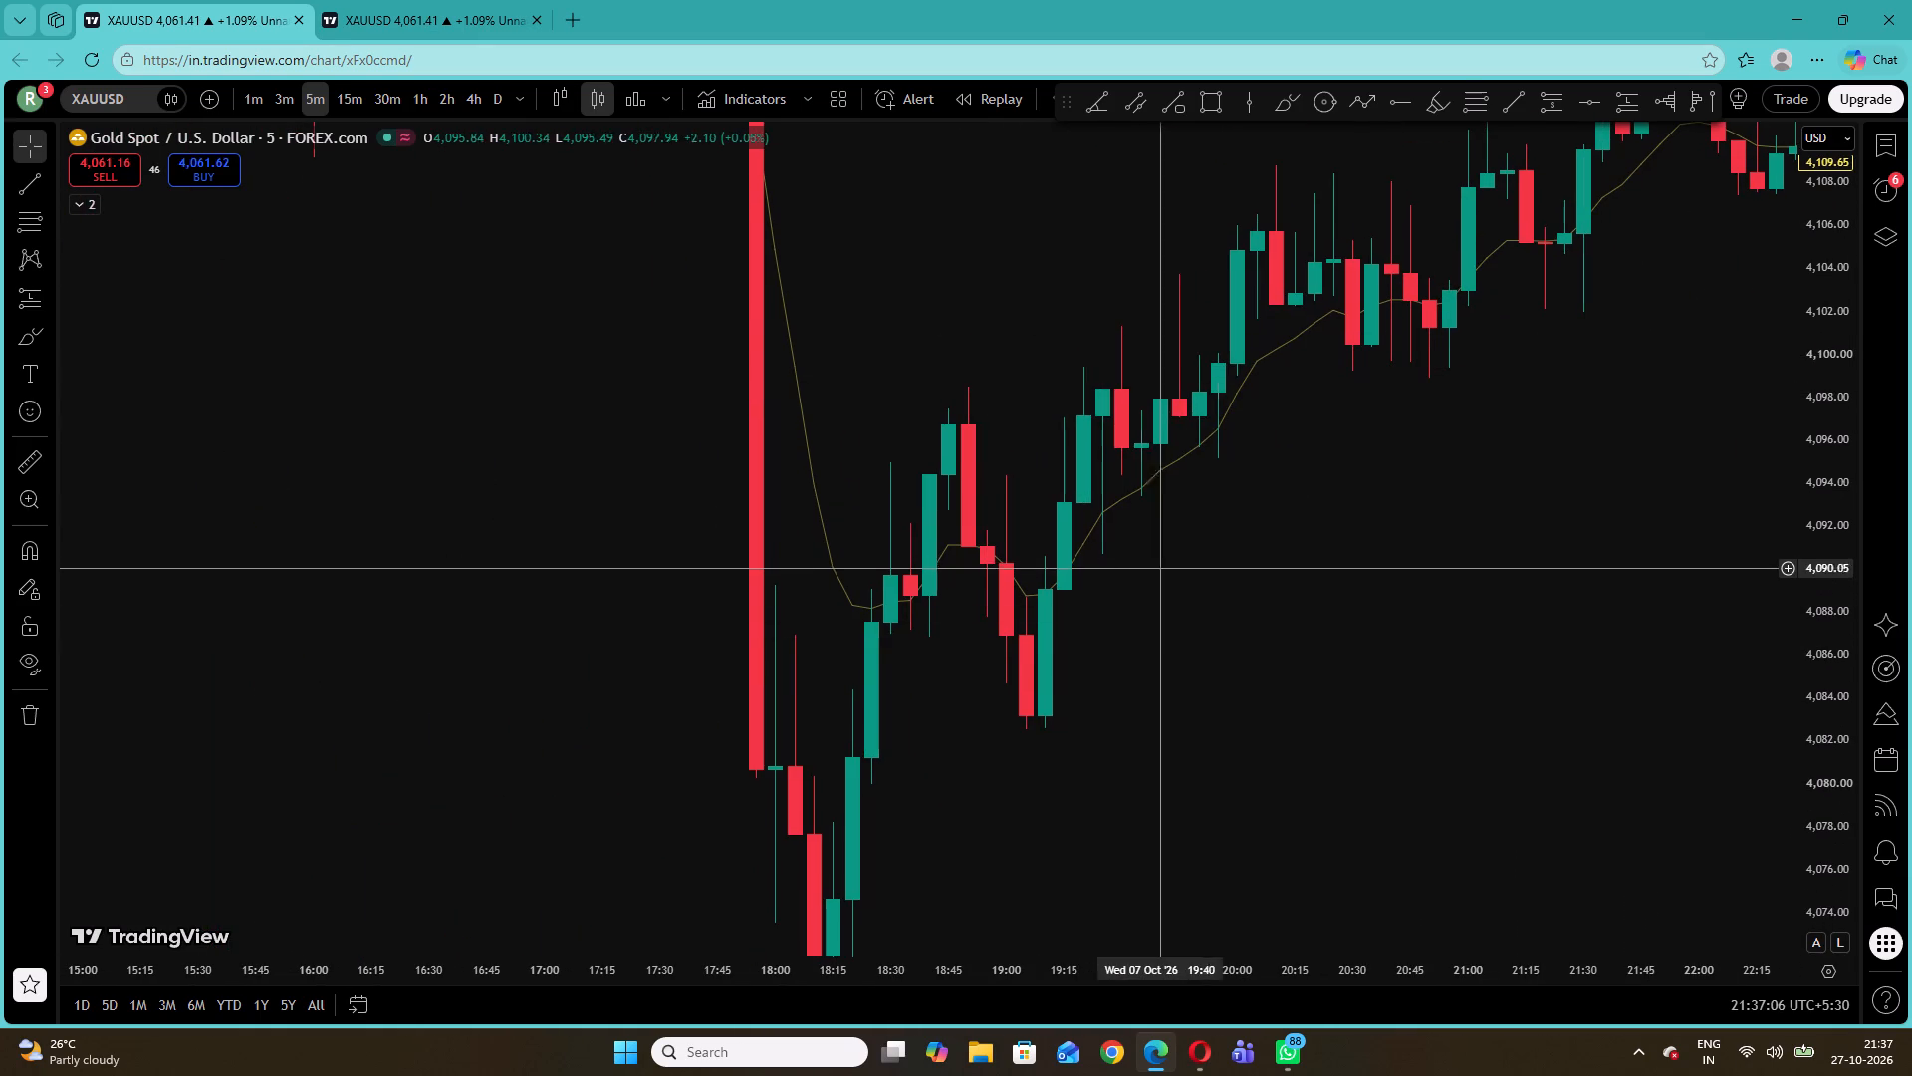
left_click_drag(1294, 589, 1058, 755)
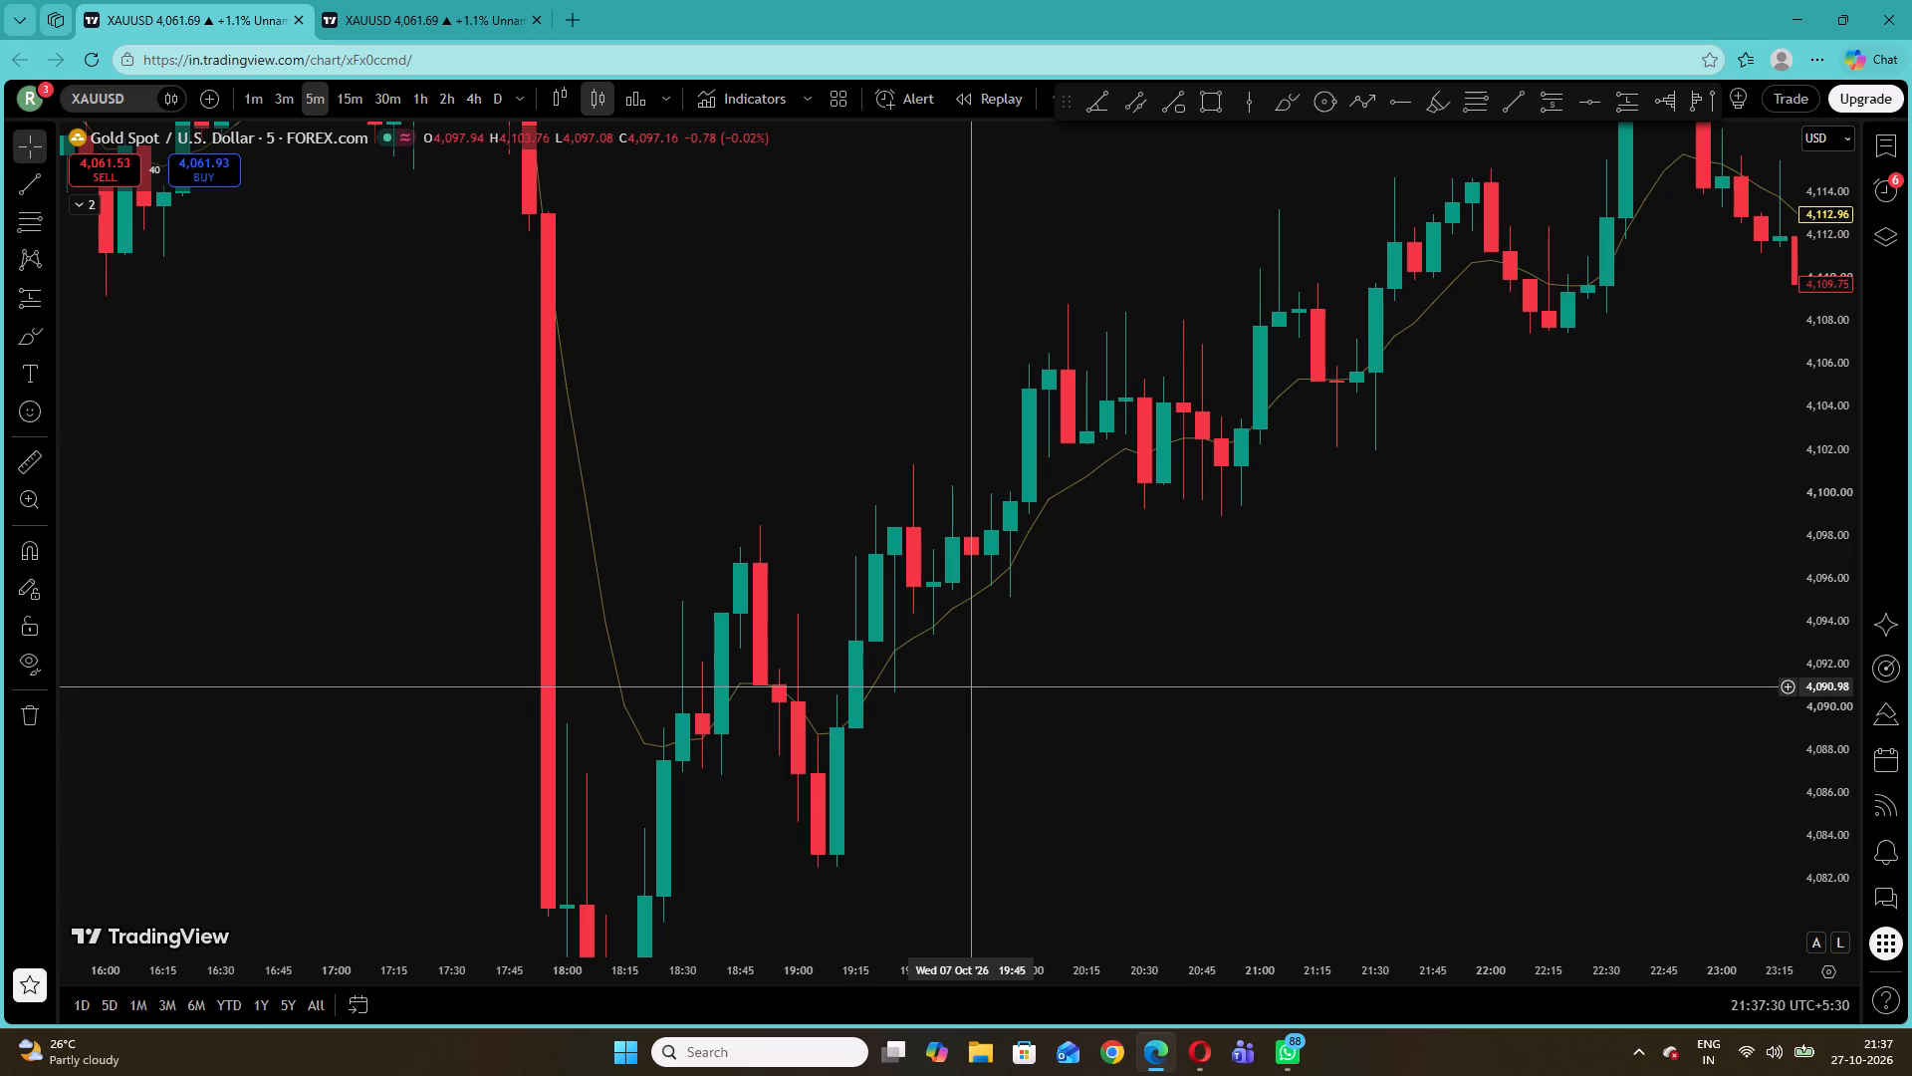
Draw a horizontal trend line at about 4,091.1 from about 18:40 to 19:45 on 7 October.
left_click(15, 198)
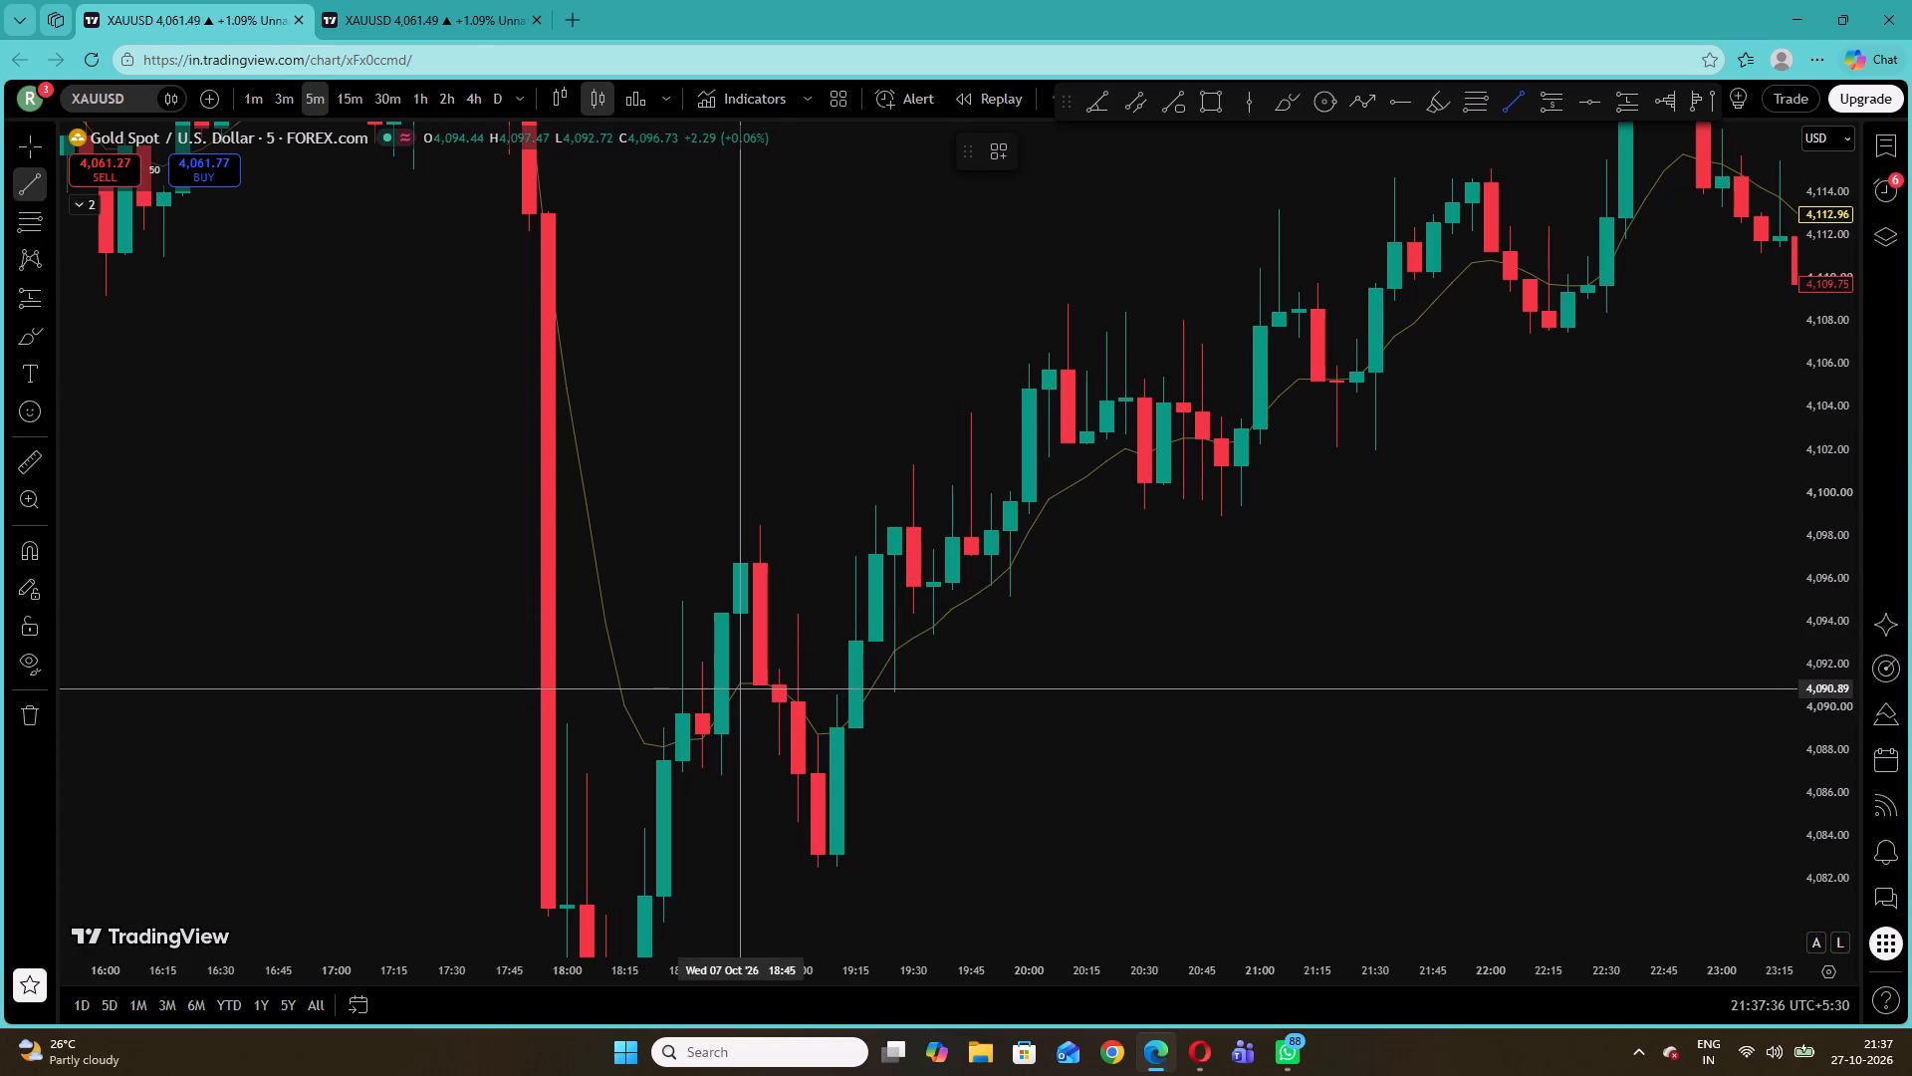
left_click(750, 685)
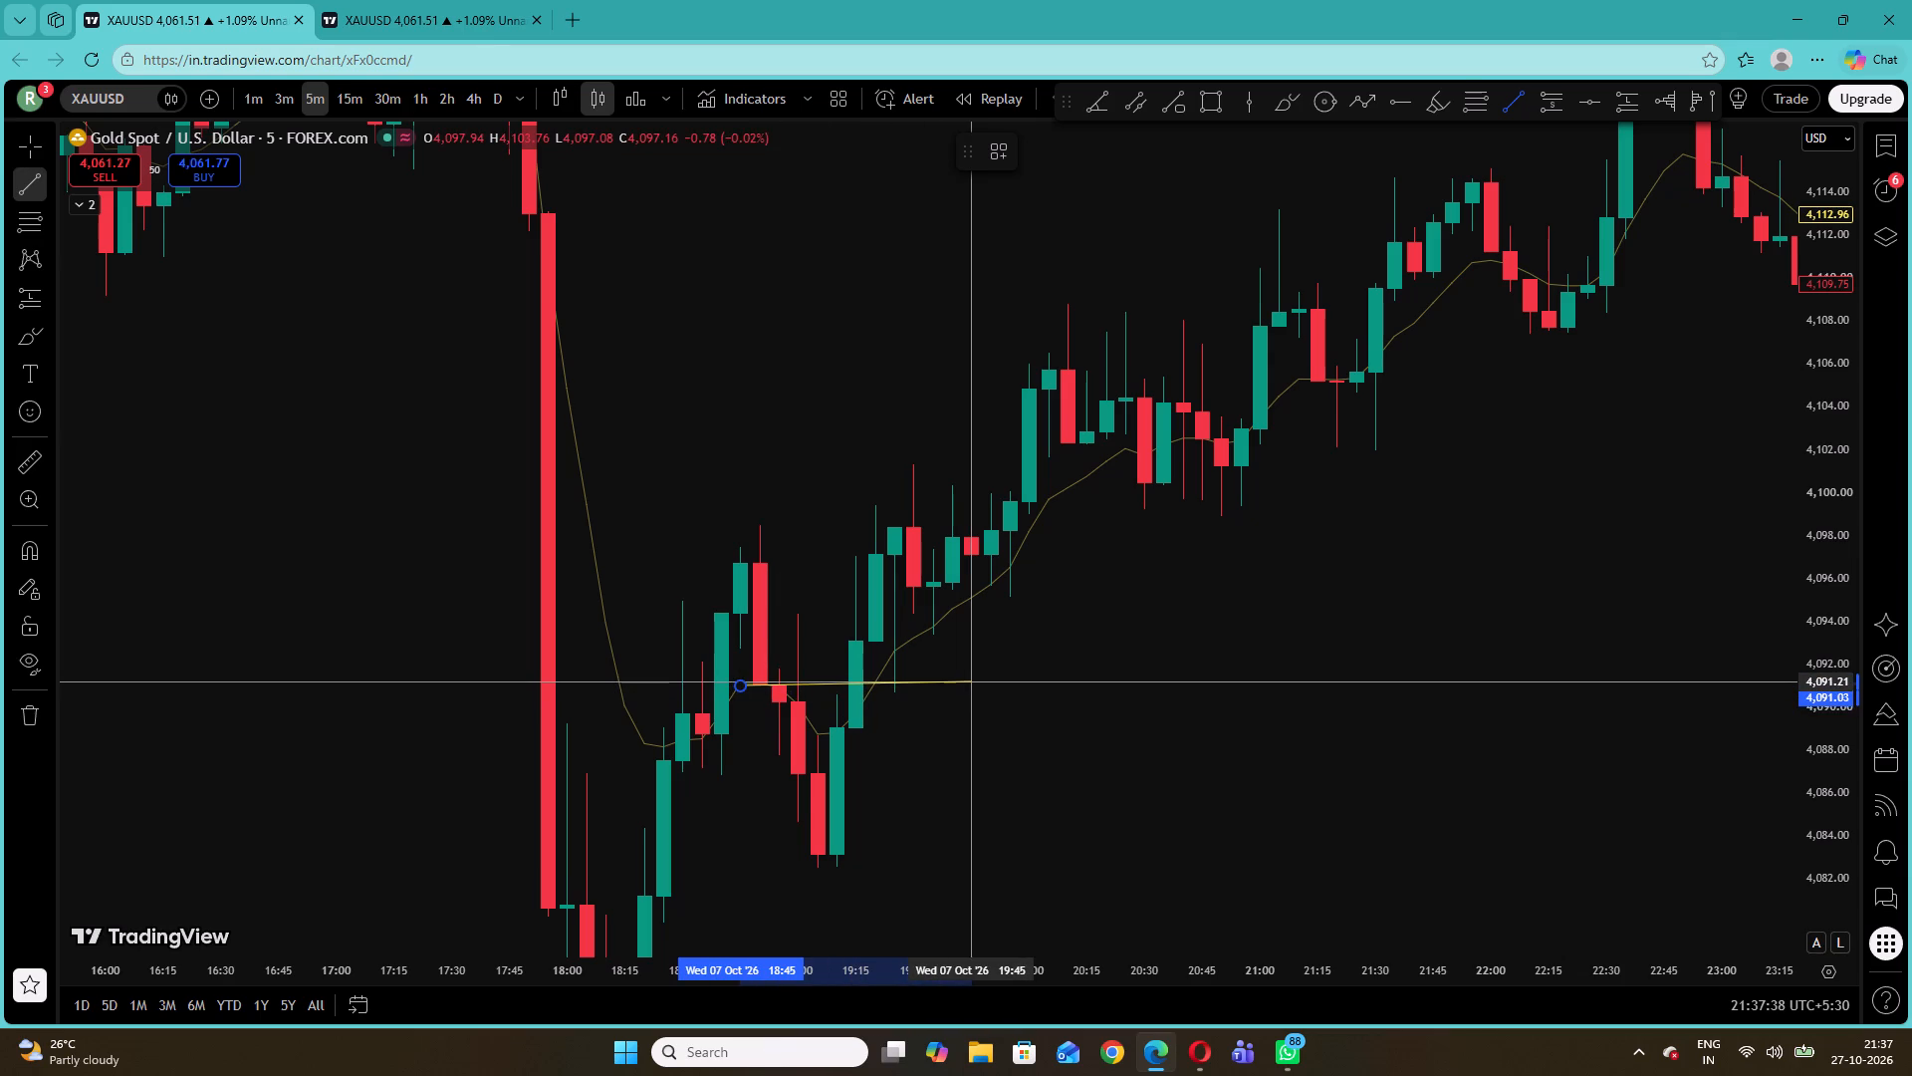
left_click(986, 686)
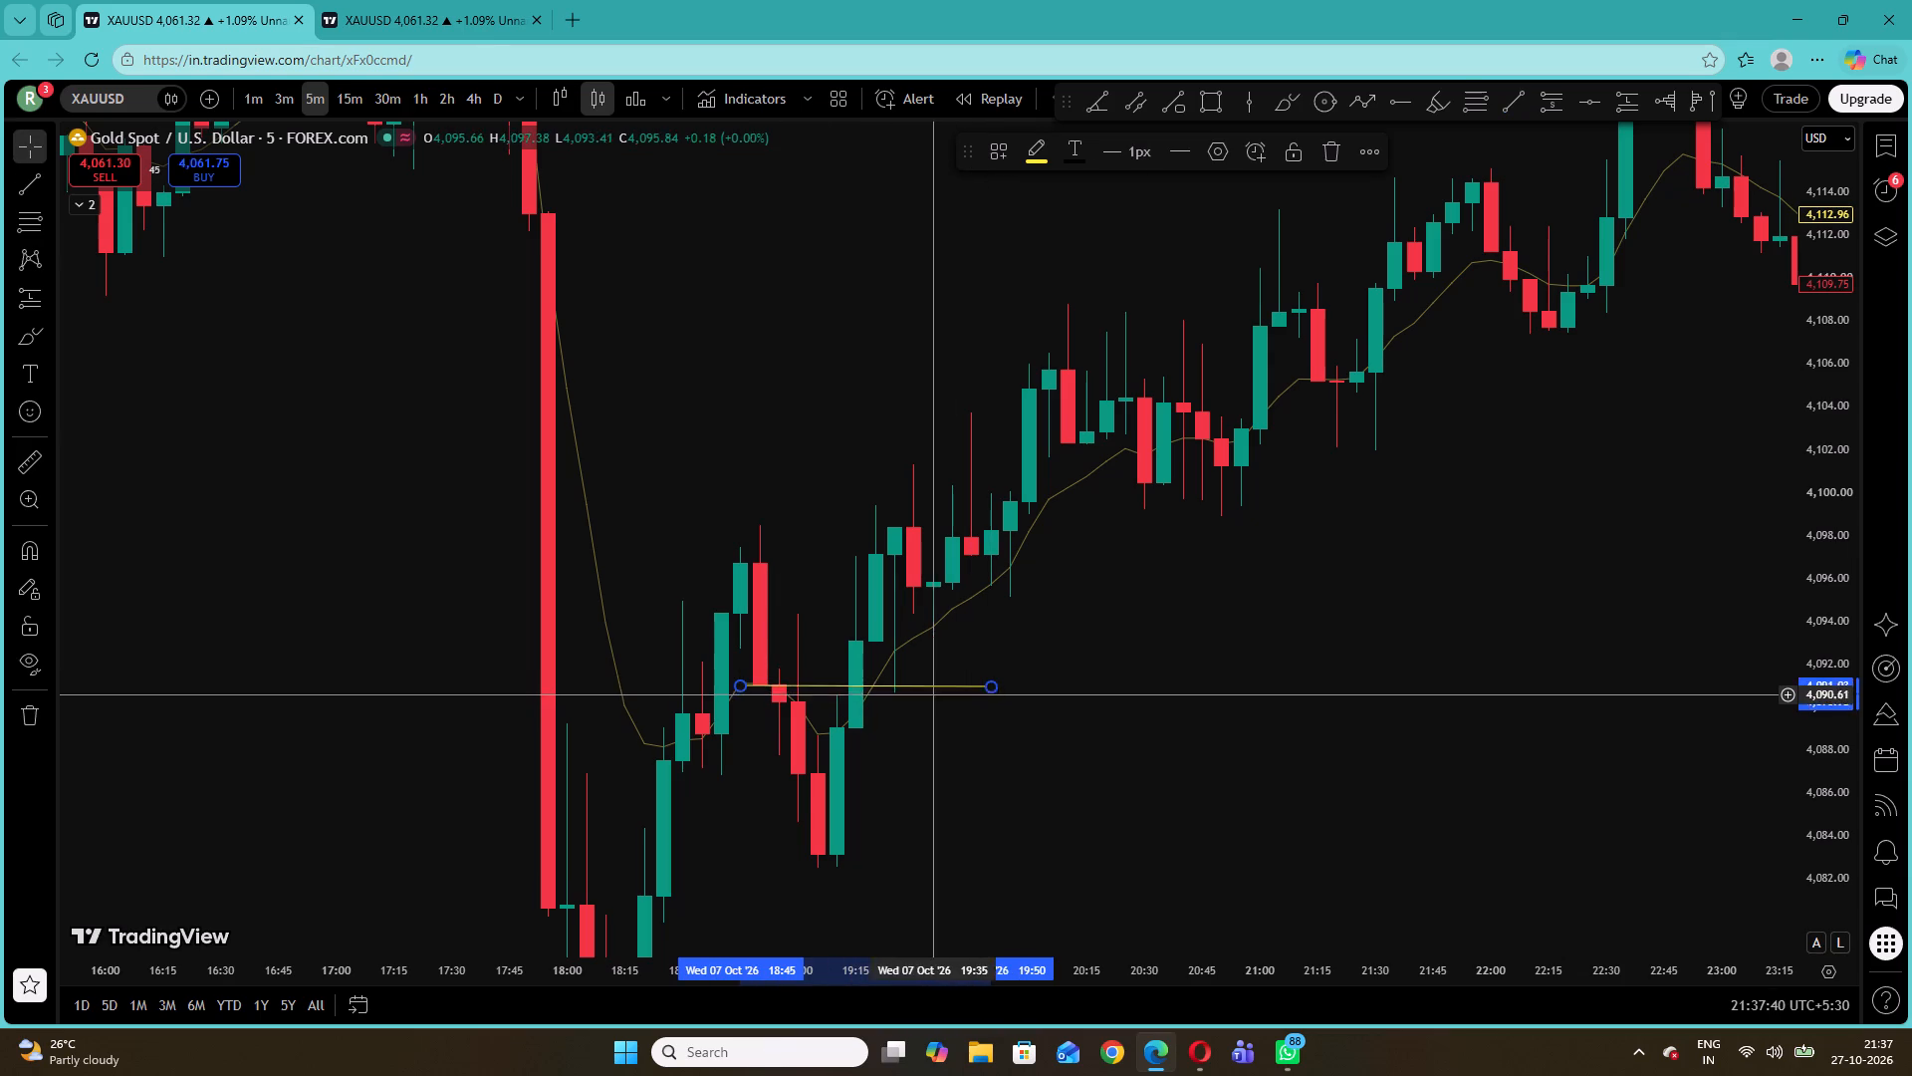
left_click_drag(884, 685, 944, 695)
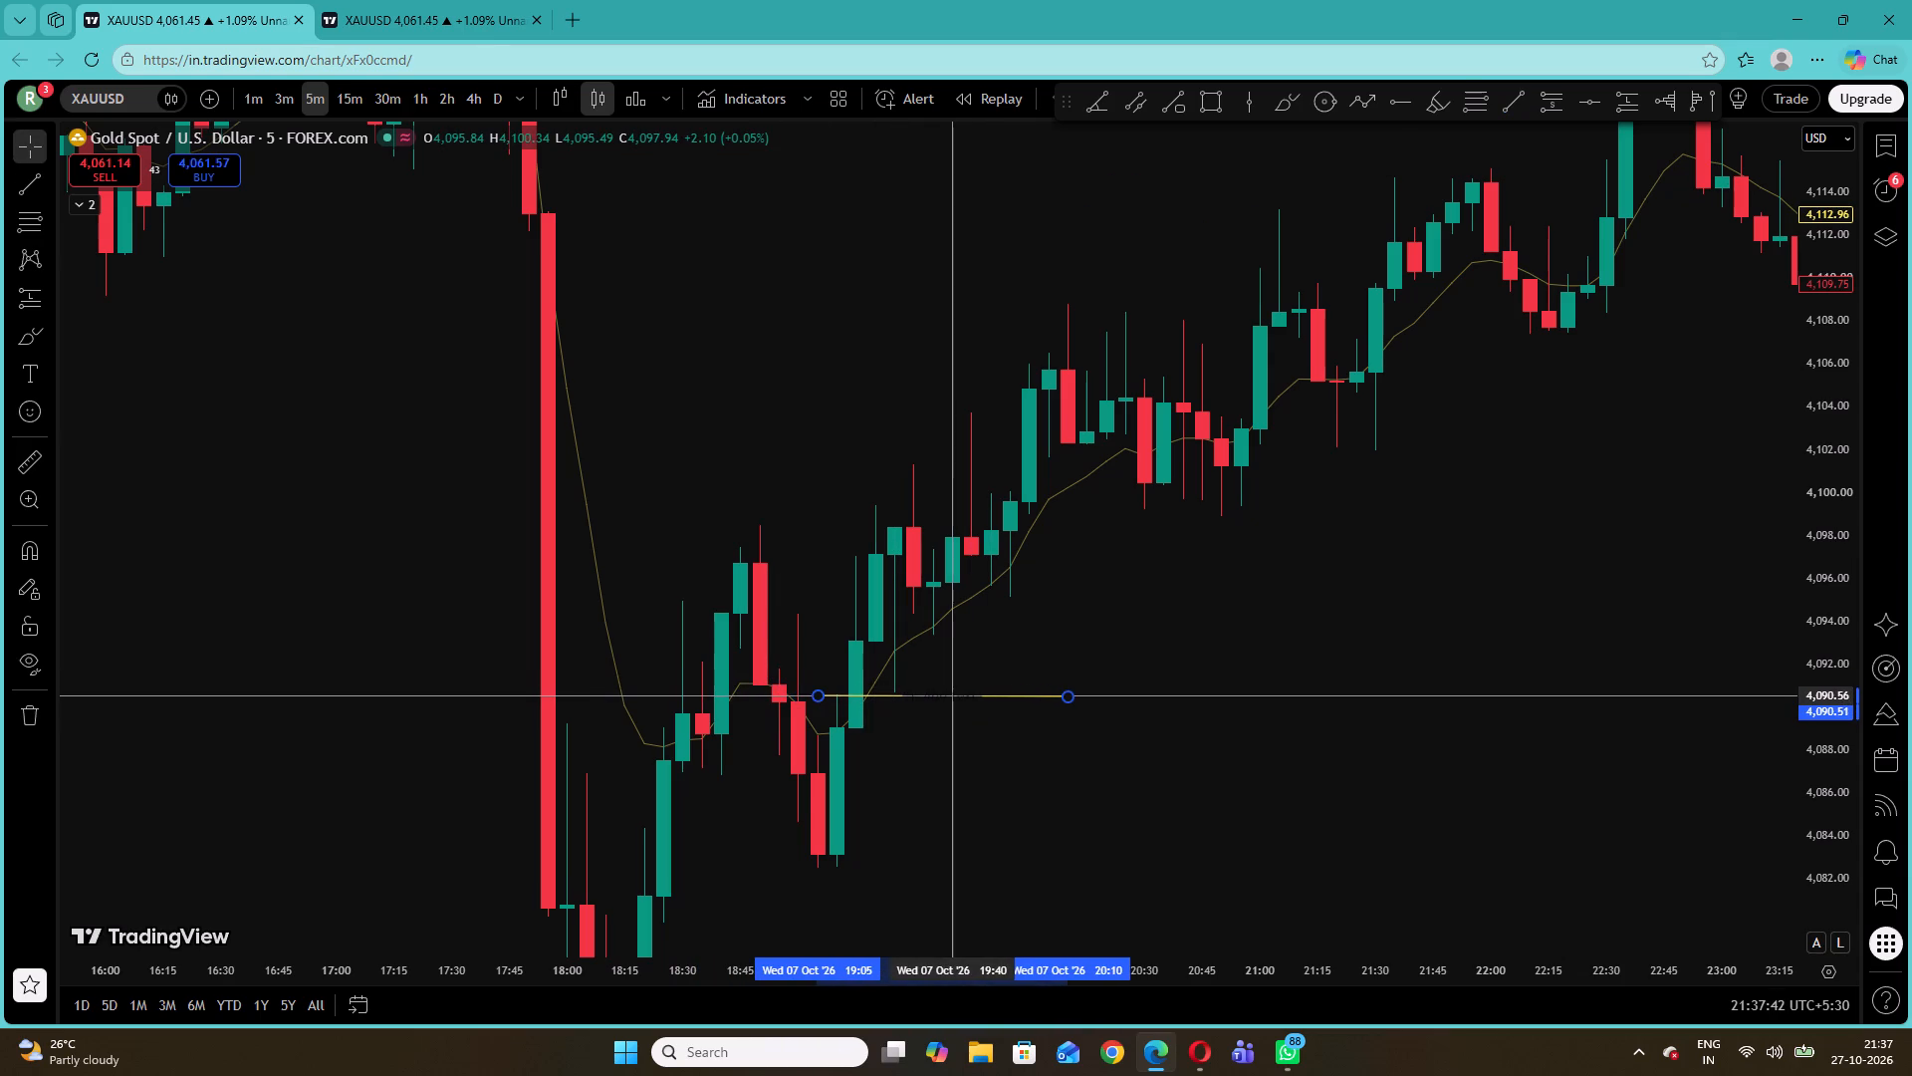
left_click_drag(944, 695, 849, 682)
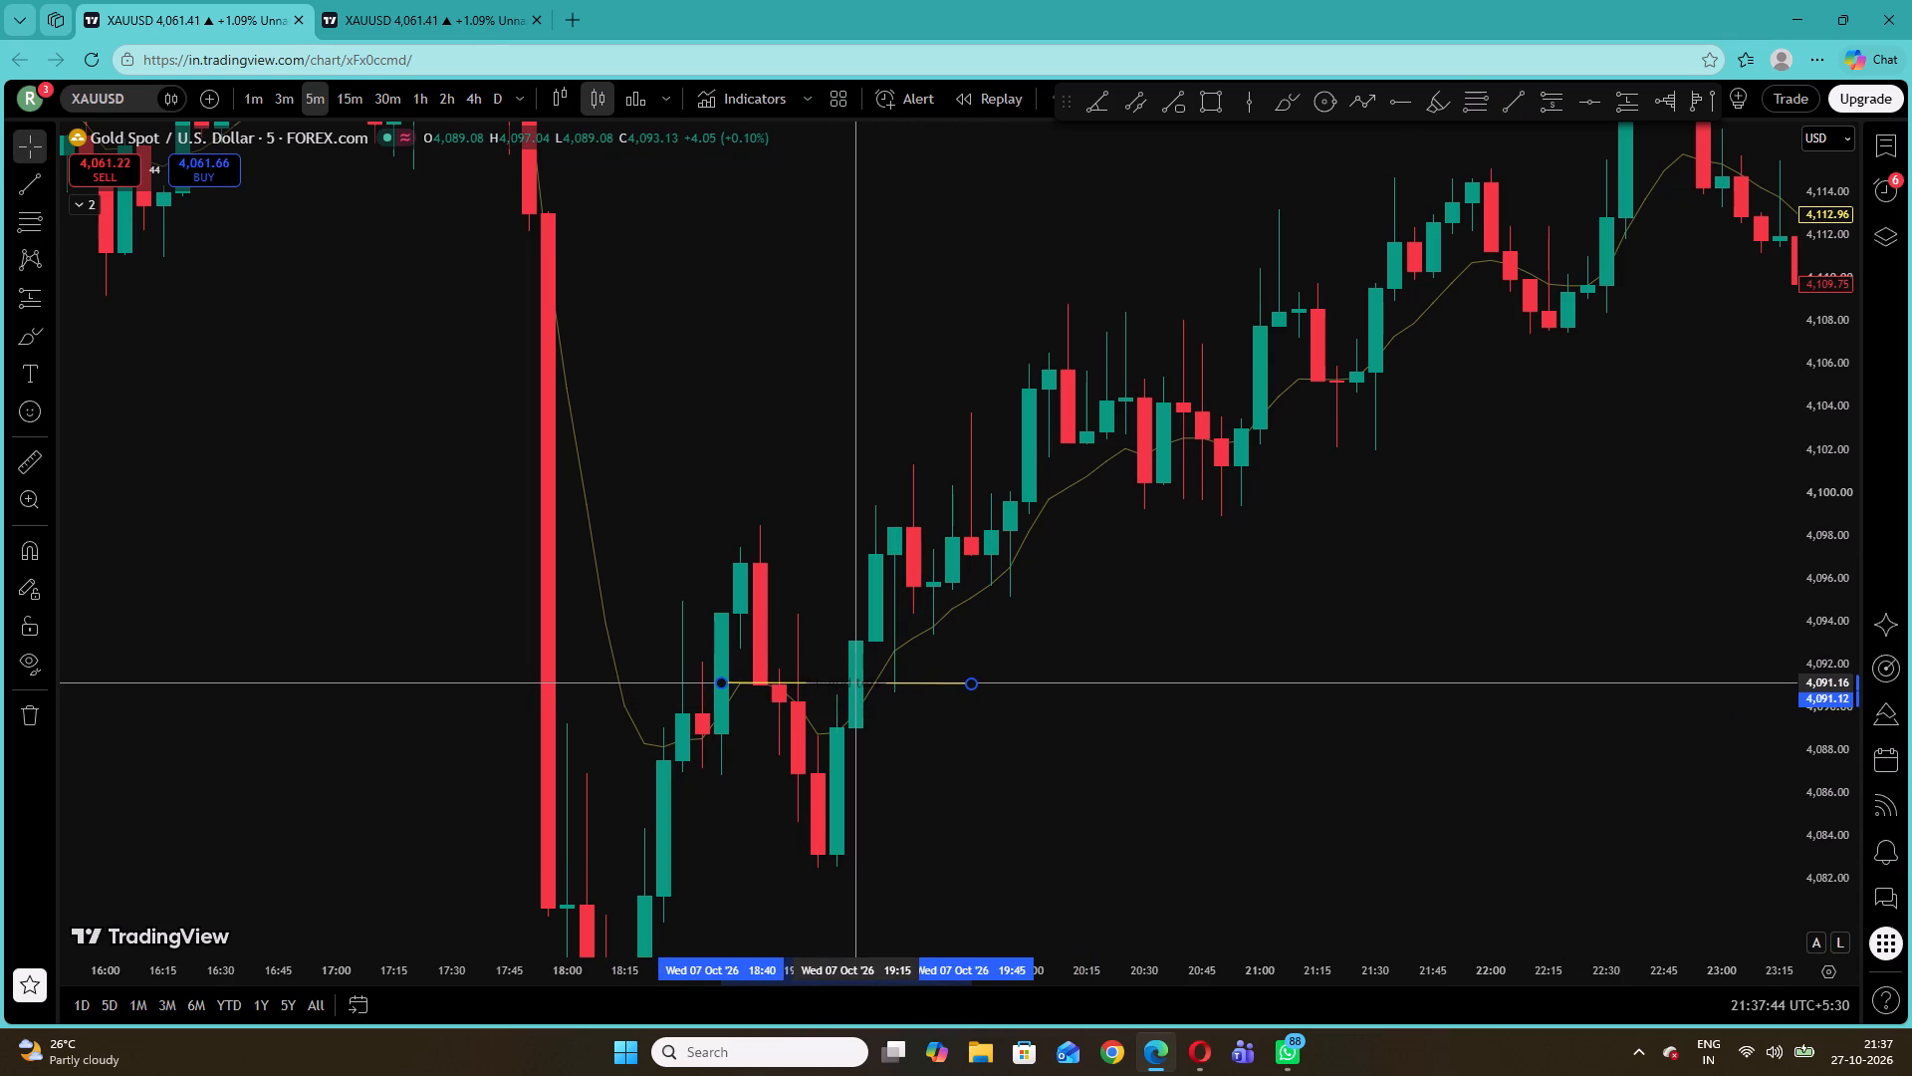
left_click_drag(849, 682, 856, 682)
left_click(953, 657)
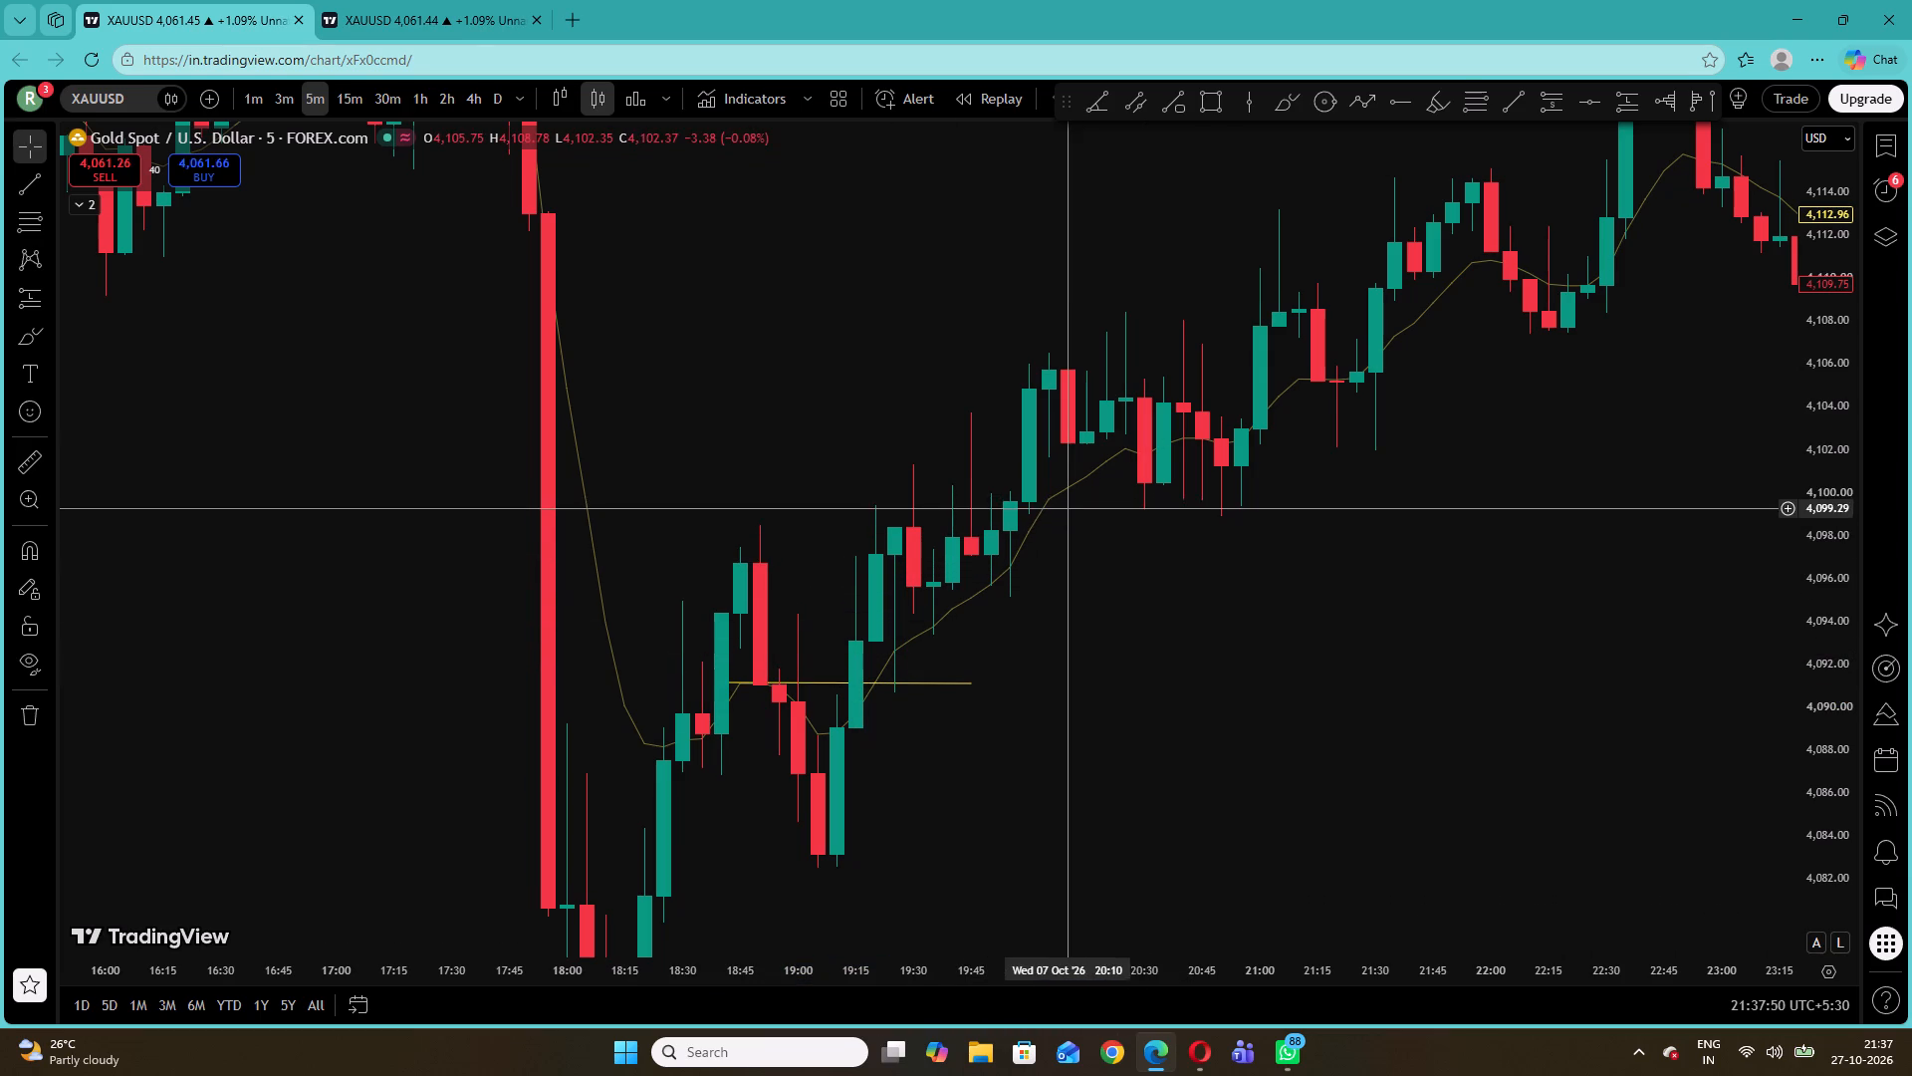
Draw a rectangle on 7 October from 19:20 to 19:55, spanning about 4,097.11 down to 4,090.80.
left_click_drag(1816, 514, 1817, 582)
left_click_drag(1444, 598, 1219, 585)
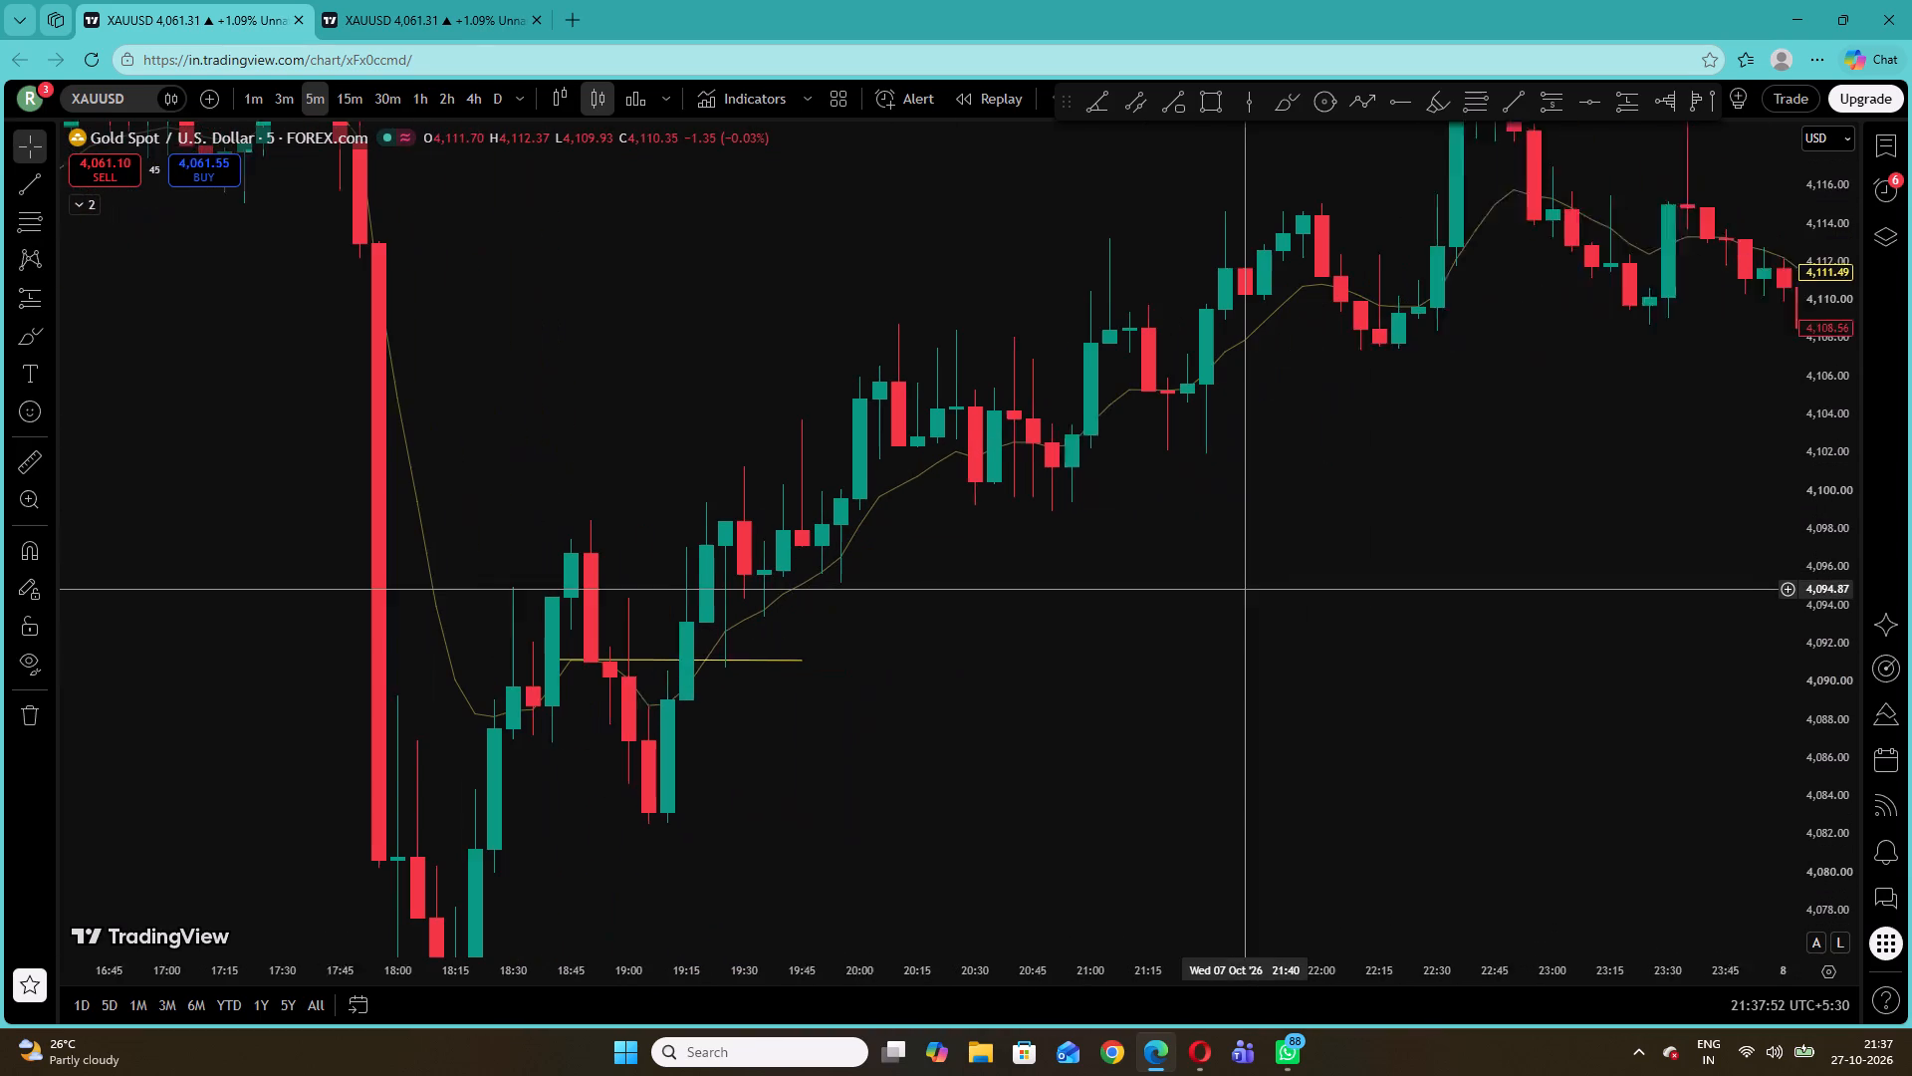
left_click_drag(1219, 585, 1214, 585)
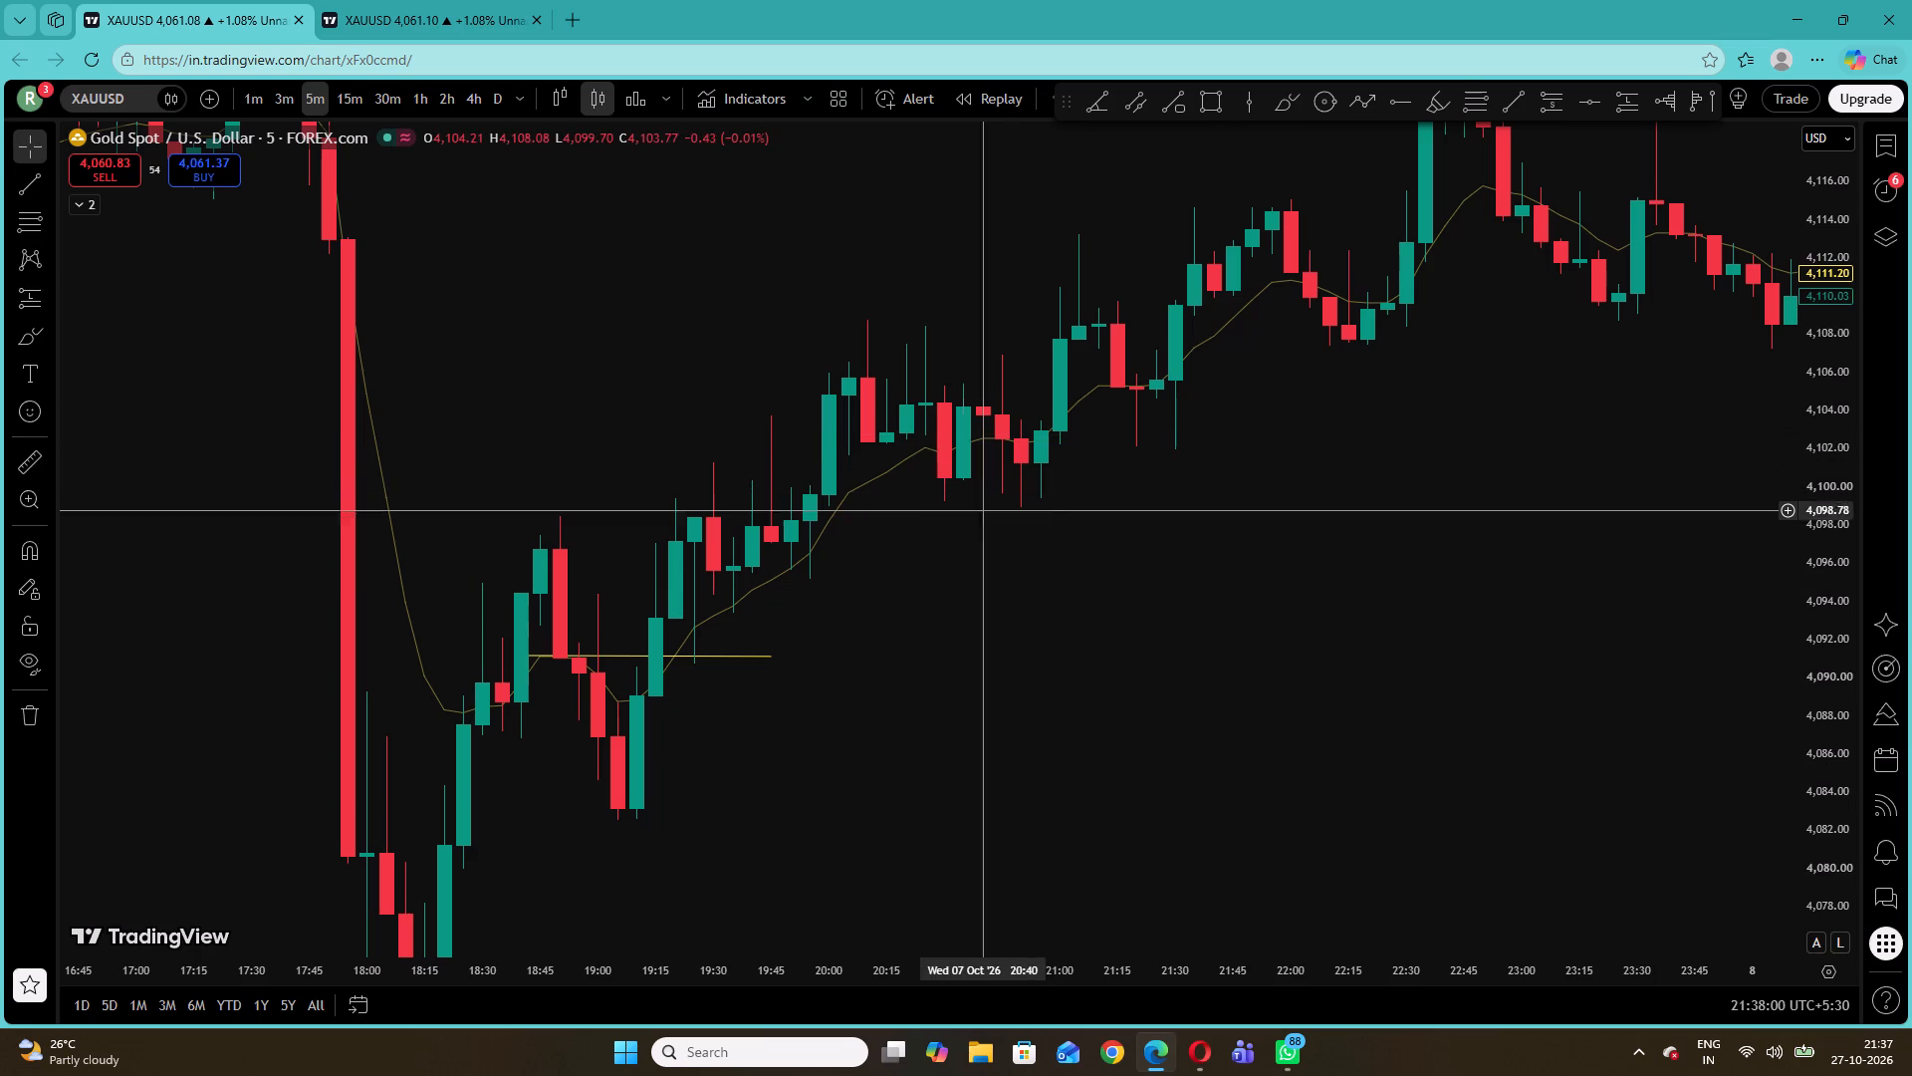
left_click_drag(1014, 554, 909, 554)
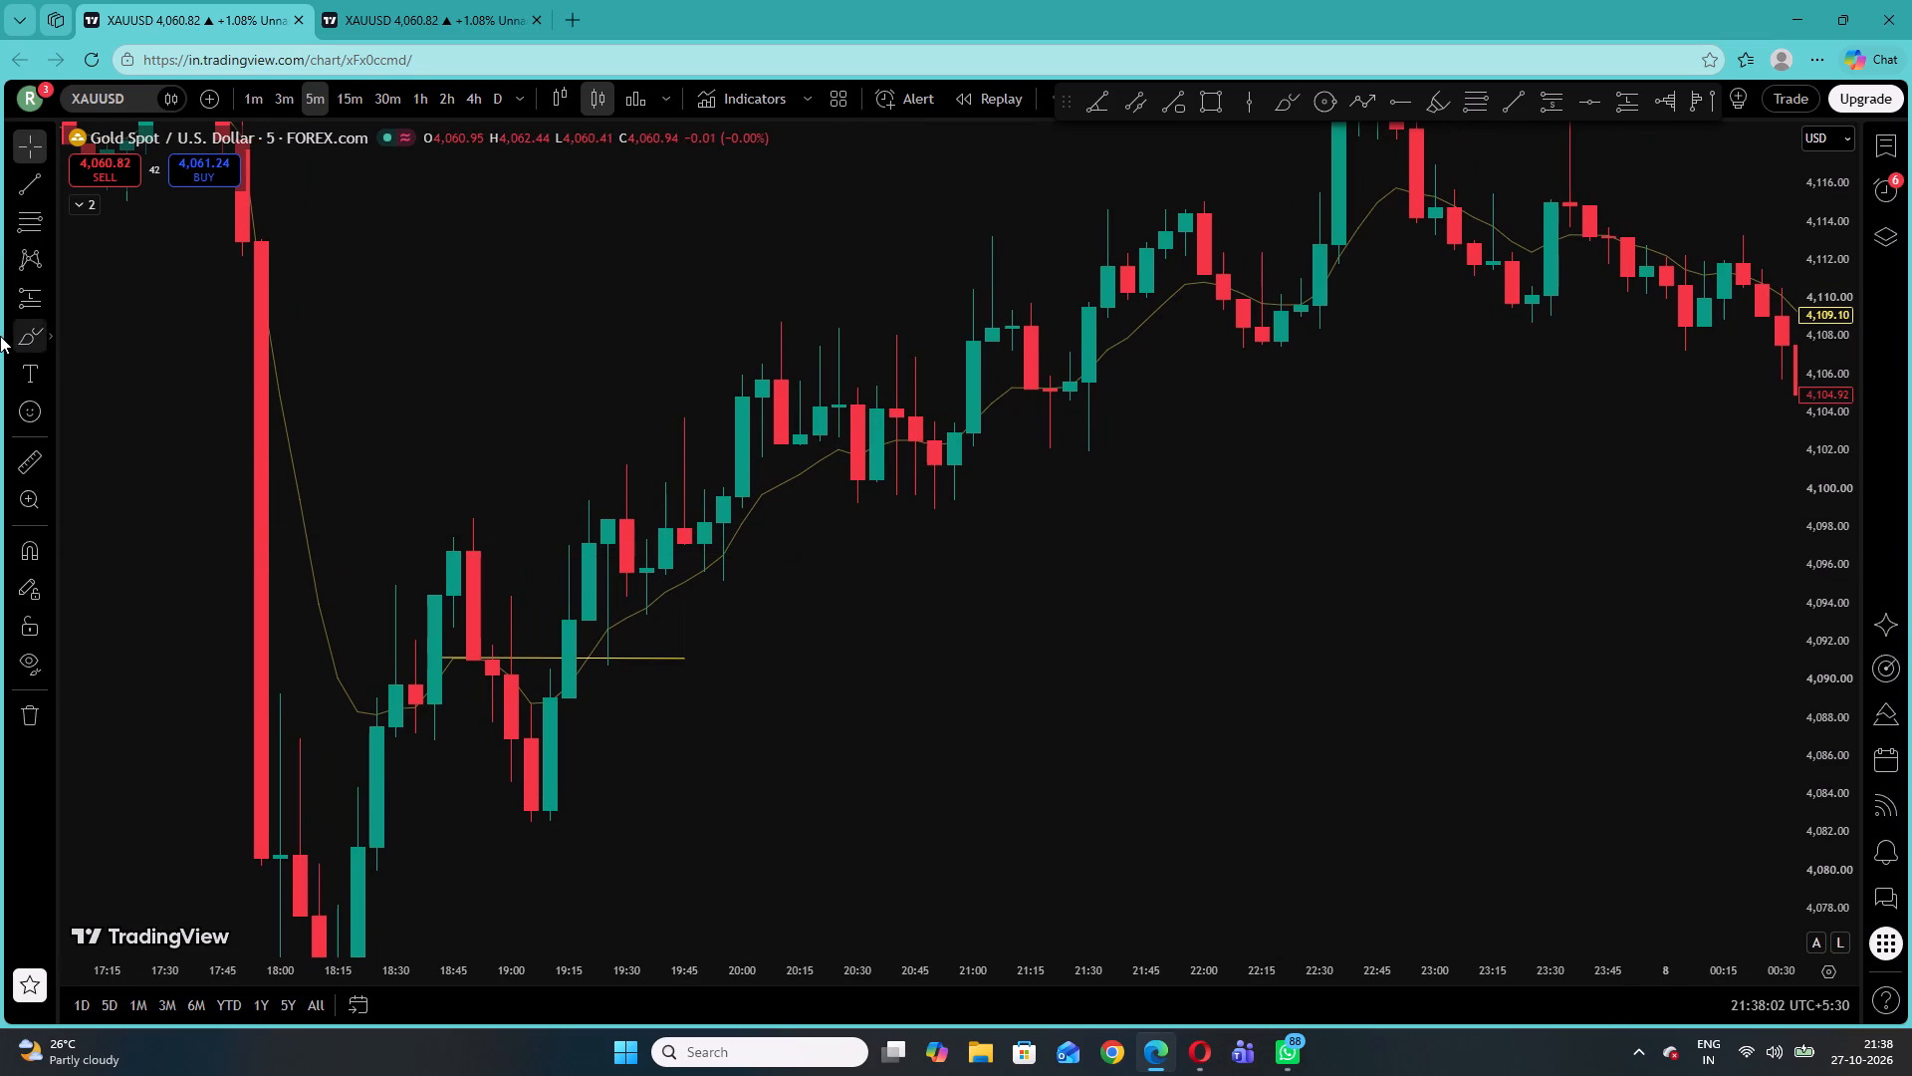
left_click(53, 326)
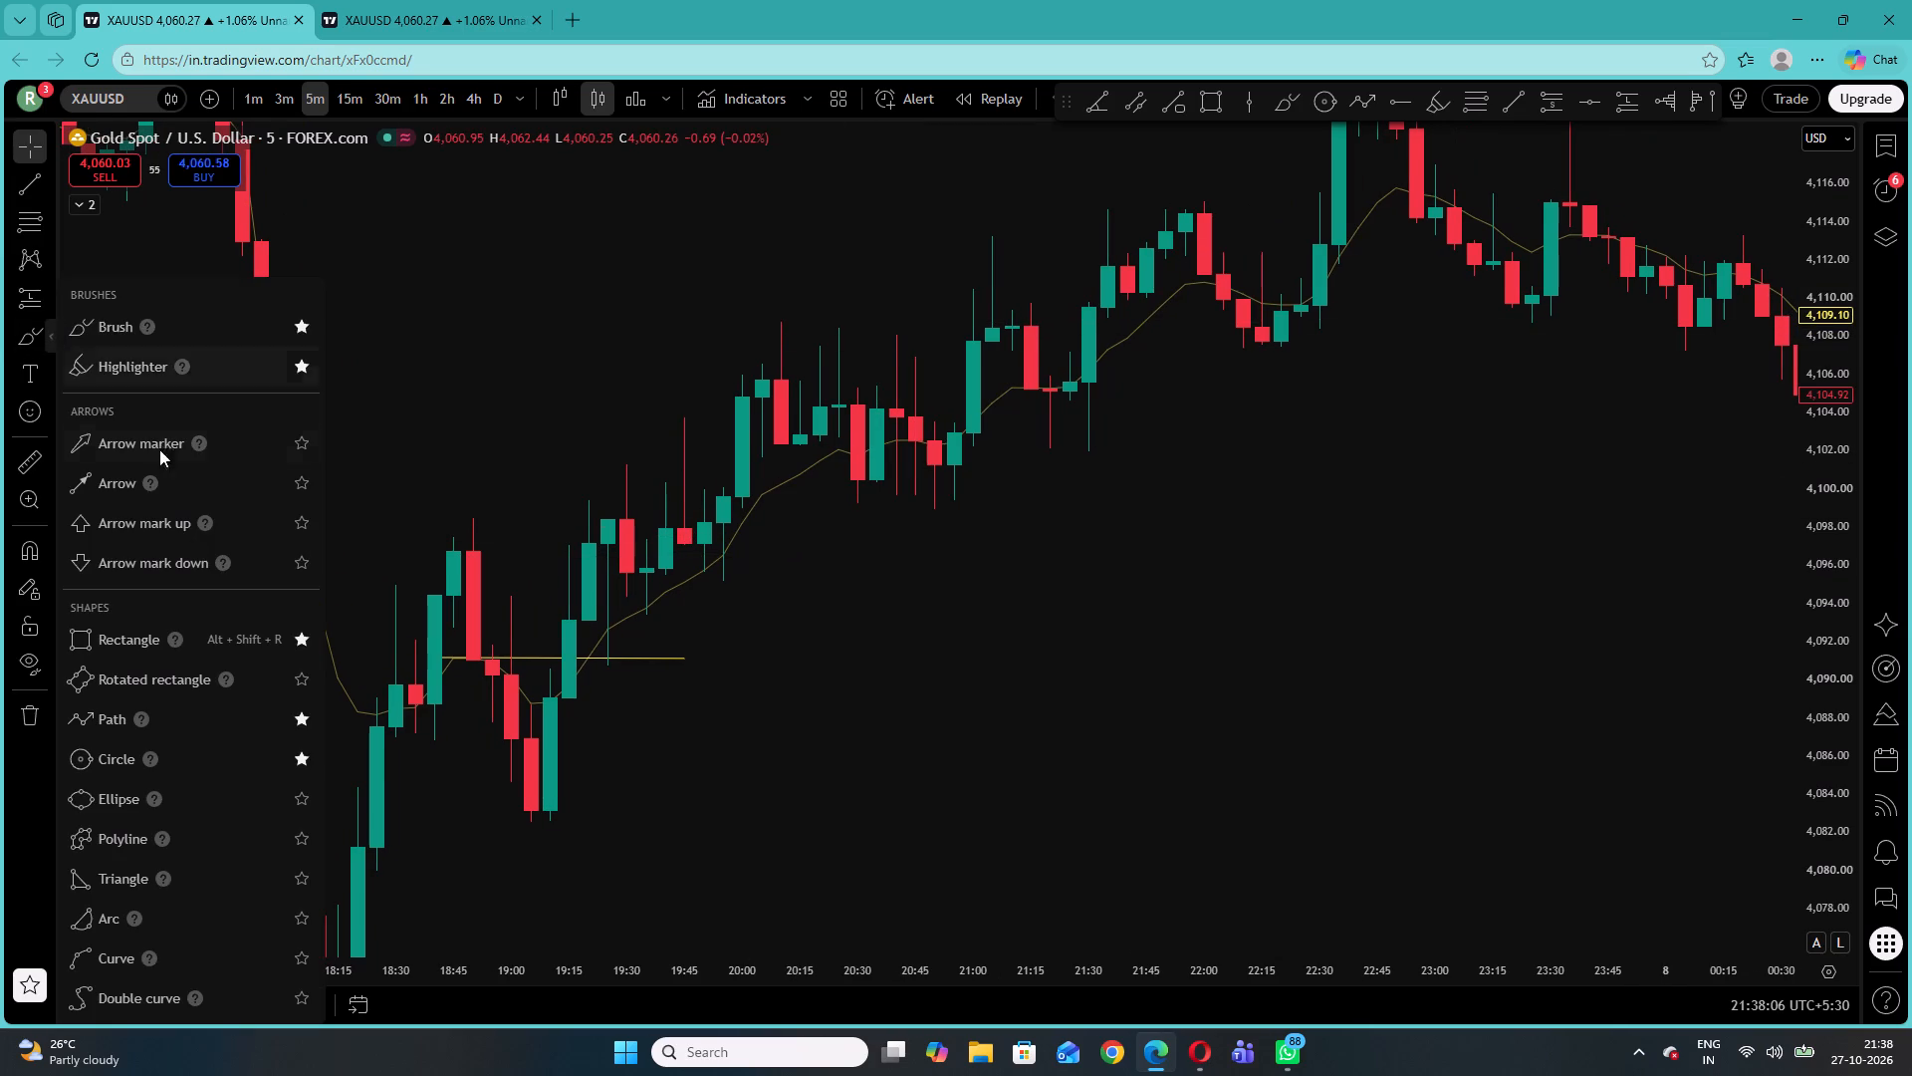
left_click(127, 643)
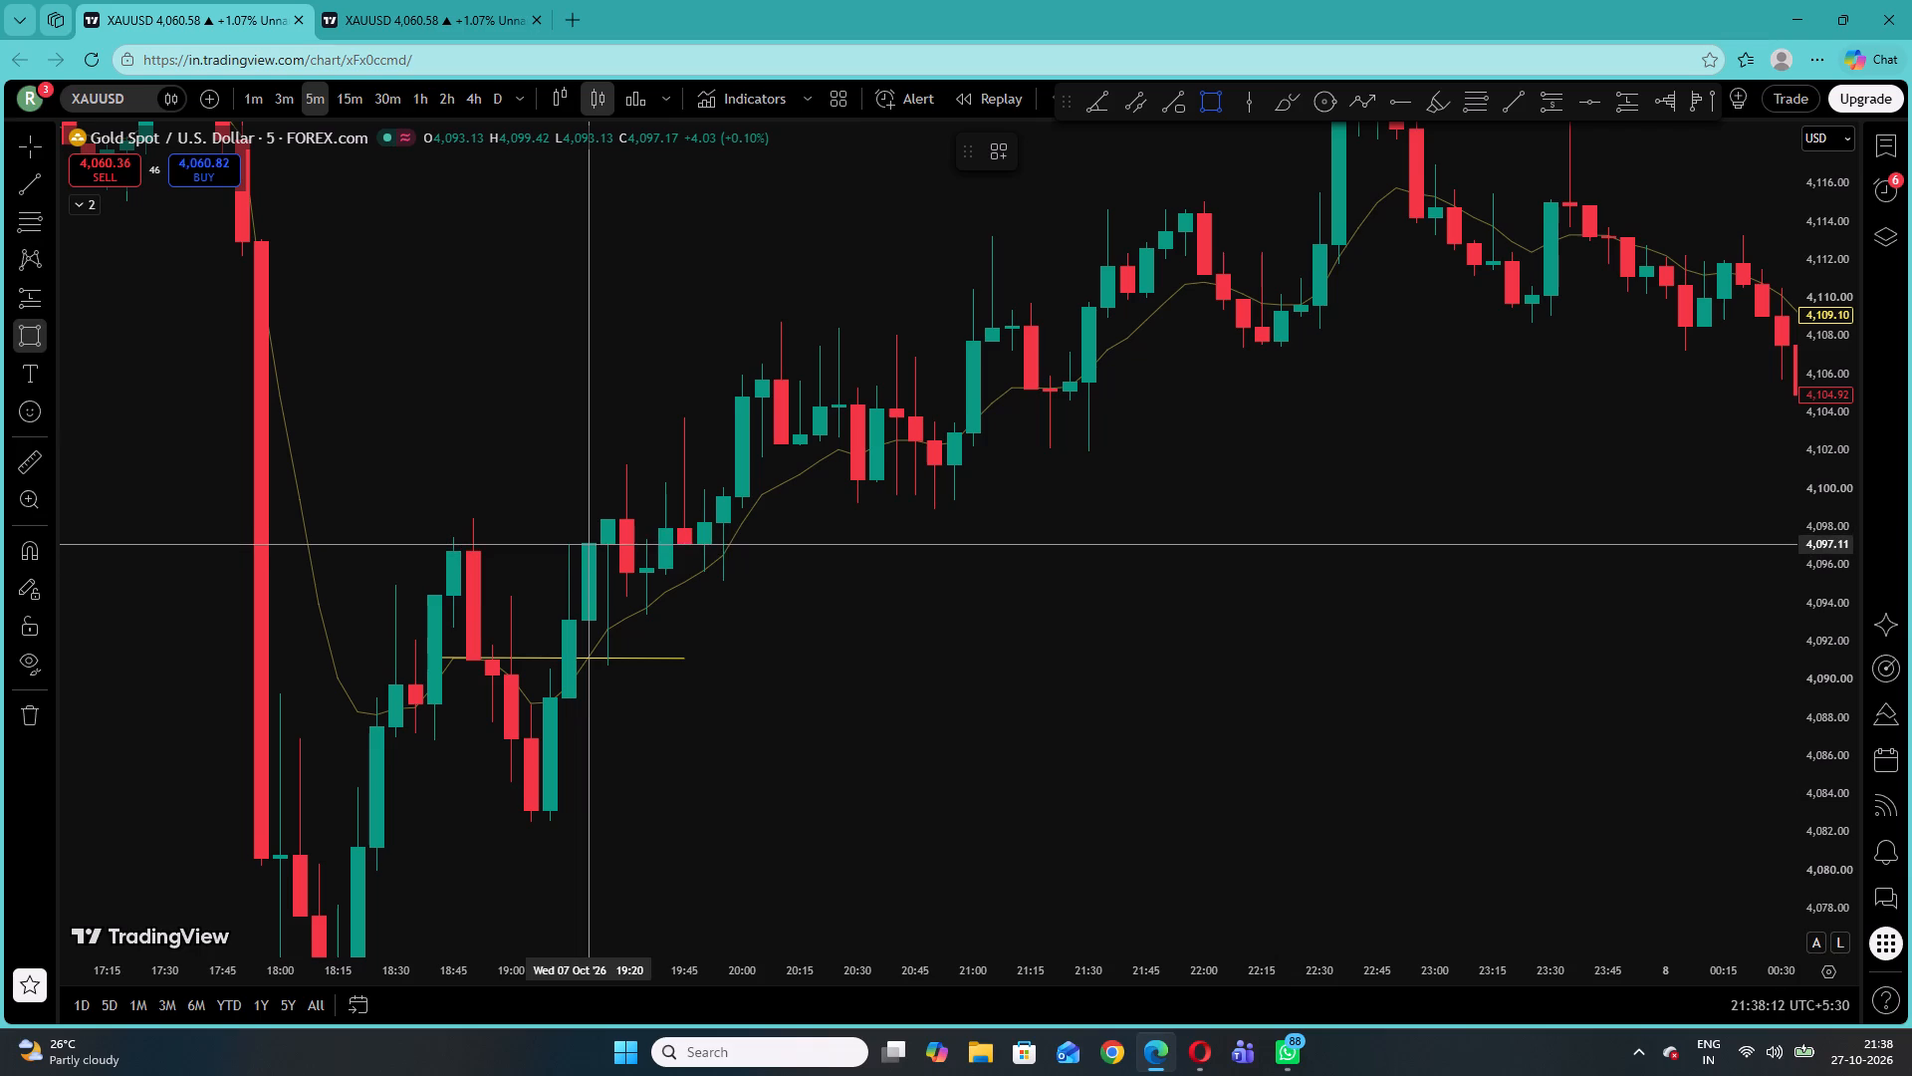
left_click(588, 544)
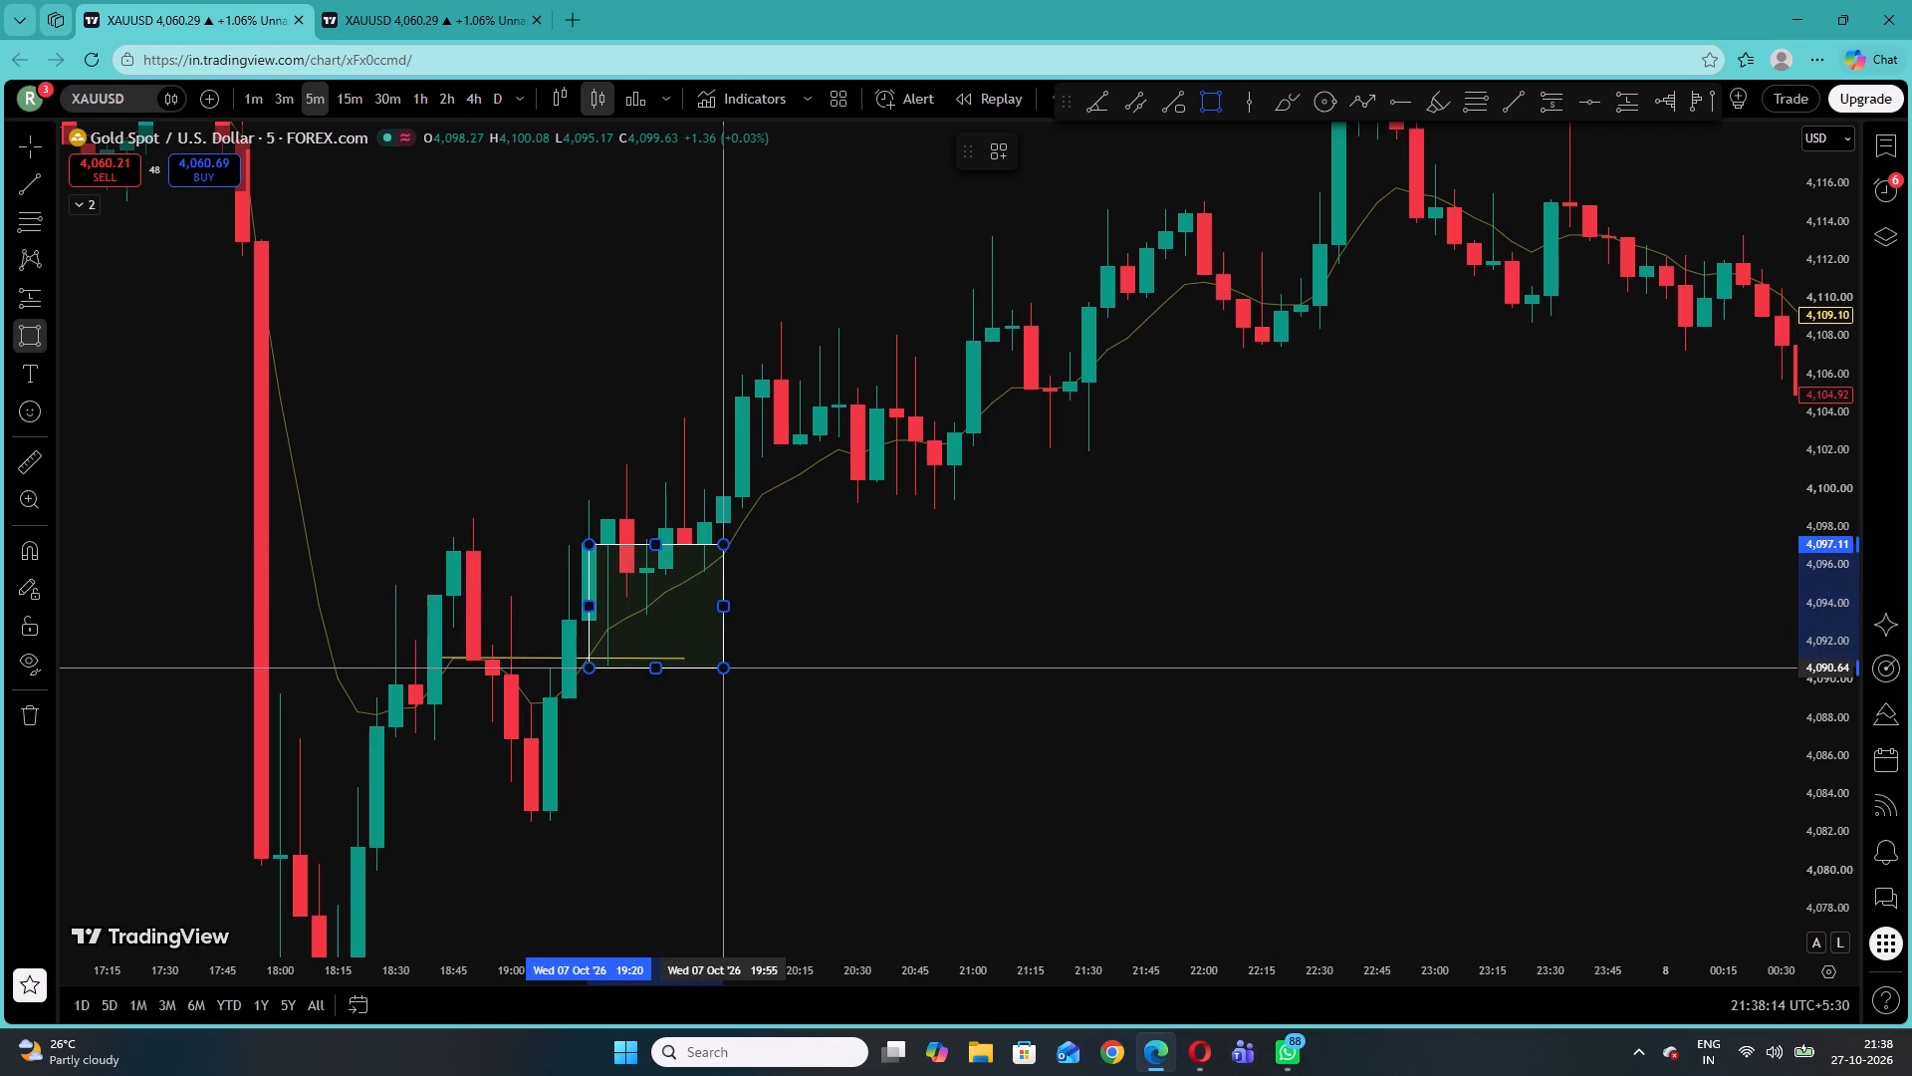
left_click(731, 665)
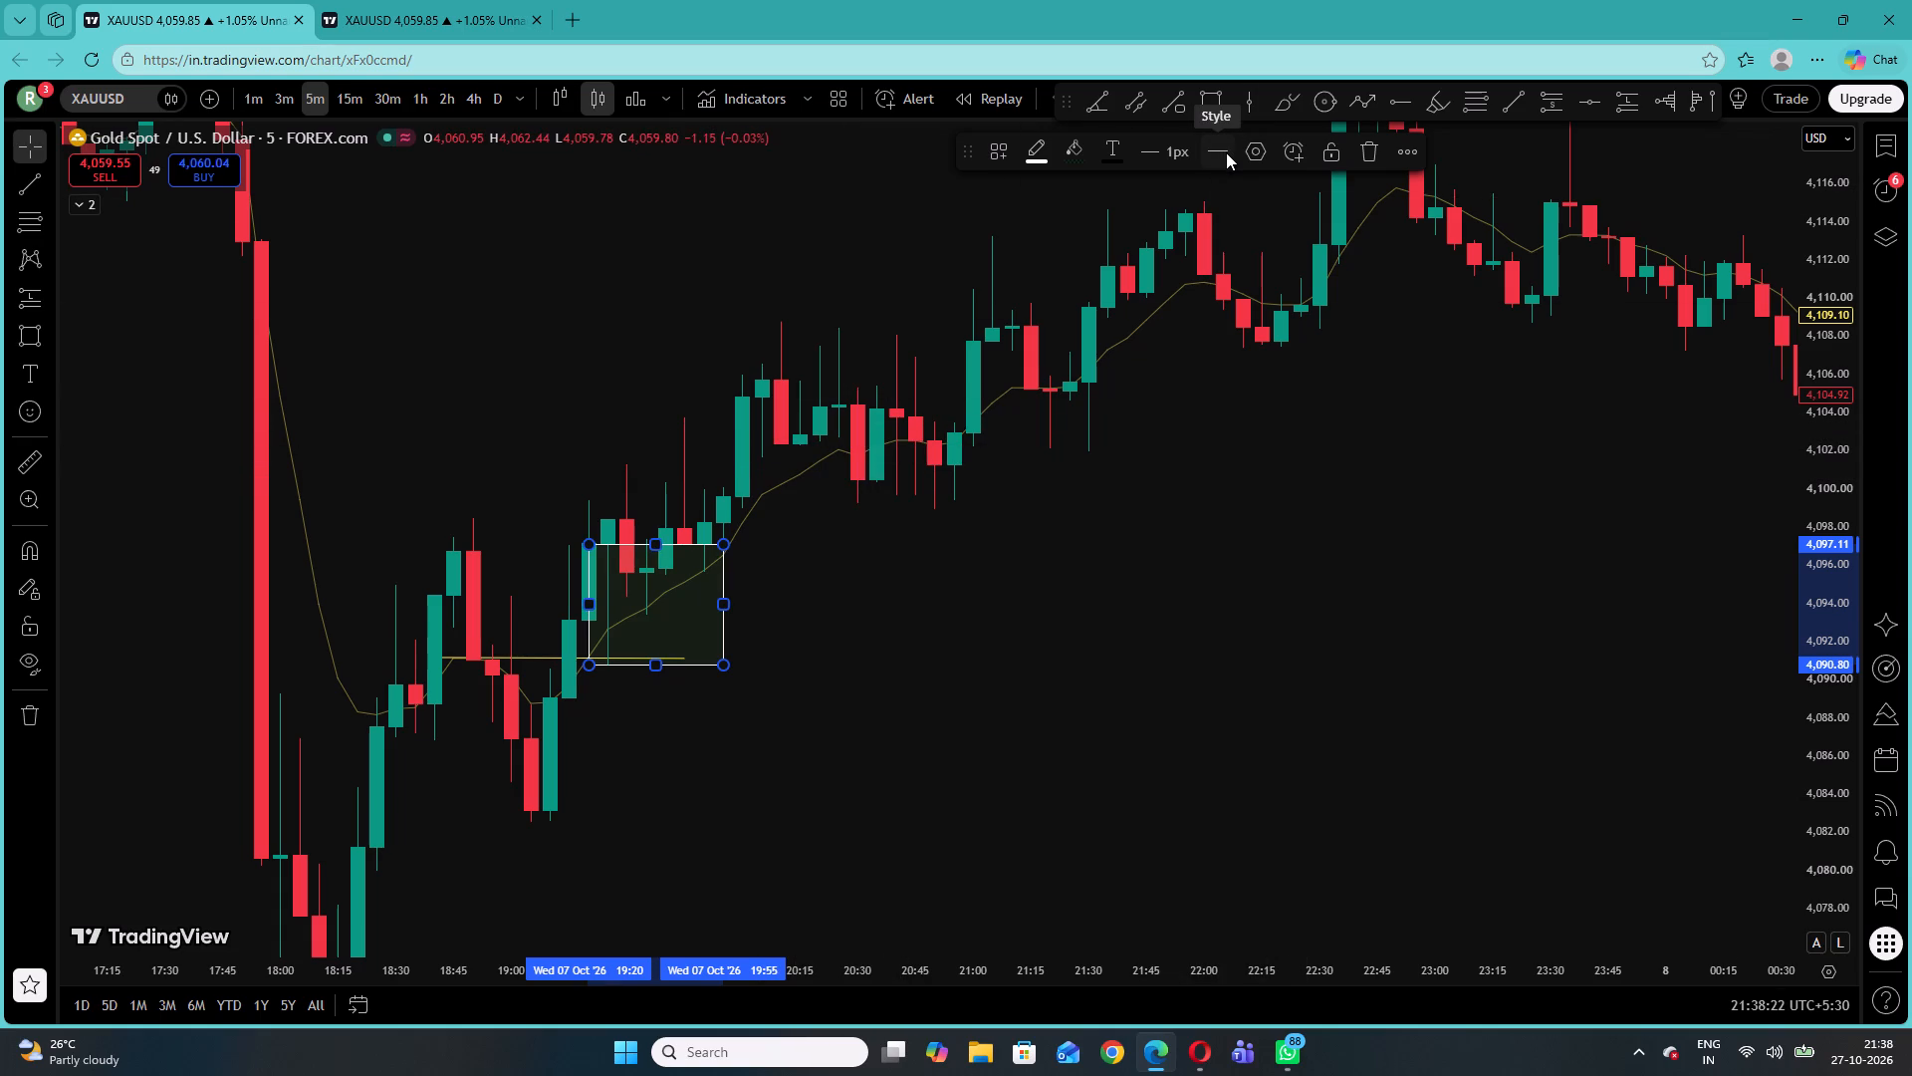
left_click(1160, 154)
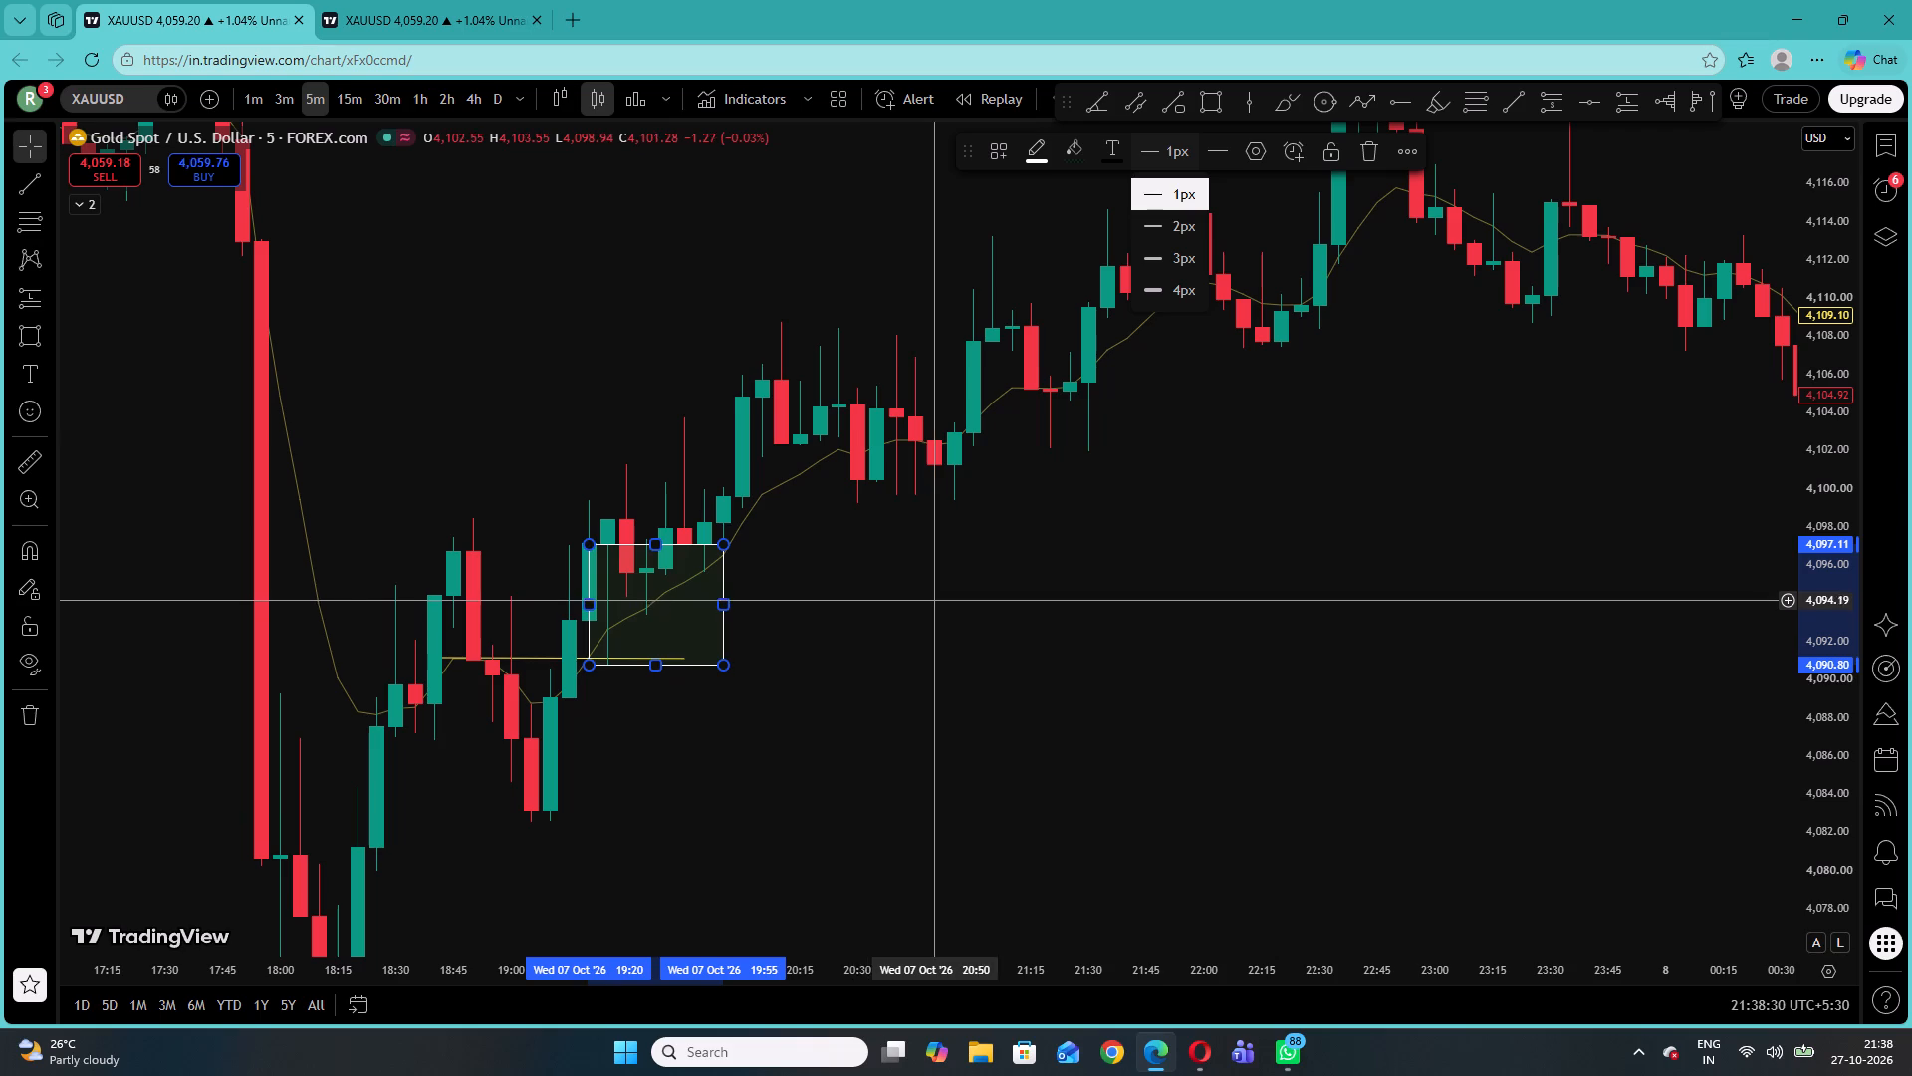
Draw a horizontal trend line through the rectangle at about 4,093.98, from 19:15 to 20:05 on 7 October.
left_click(52, 186)
left_click(108, 212)
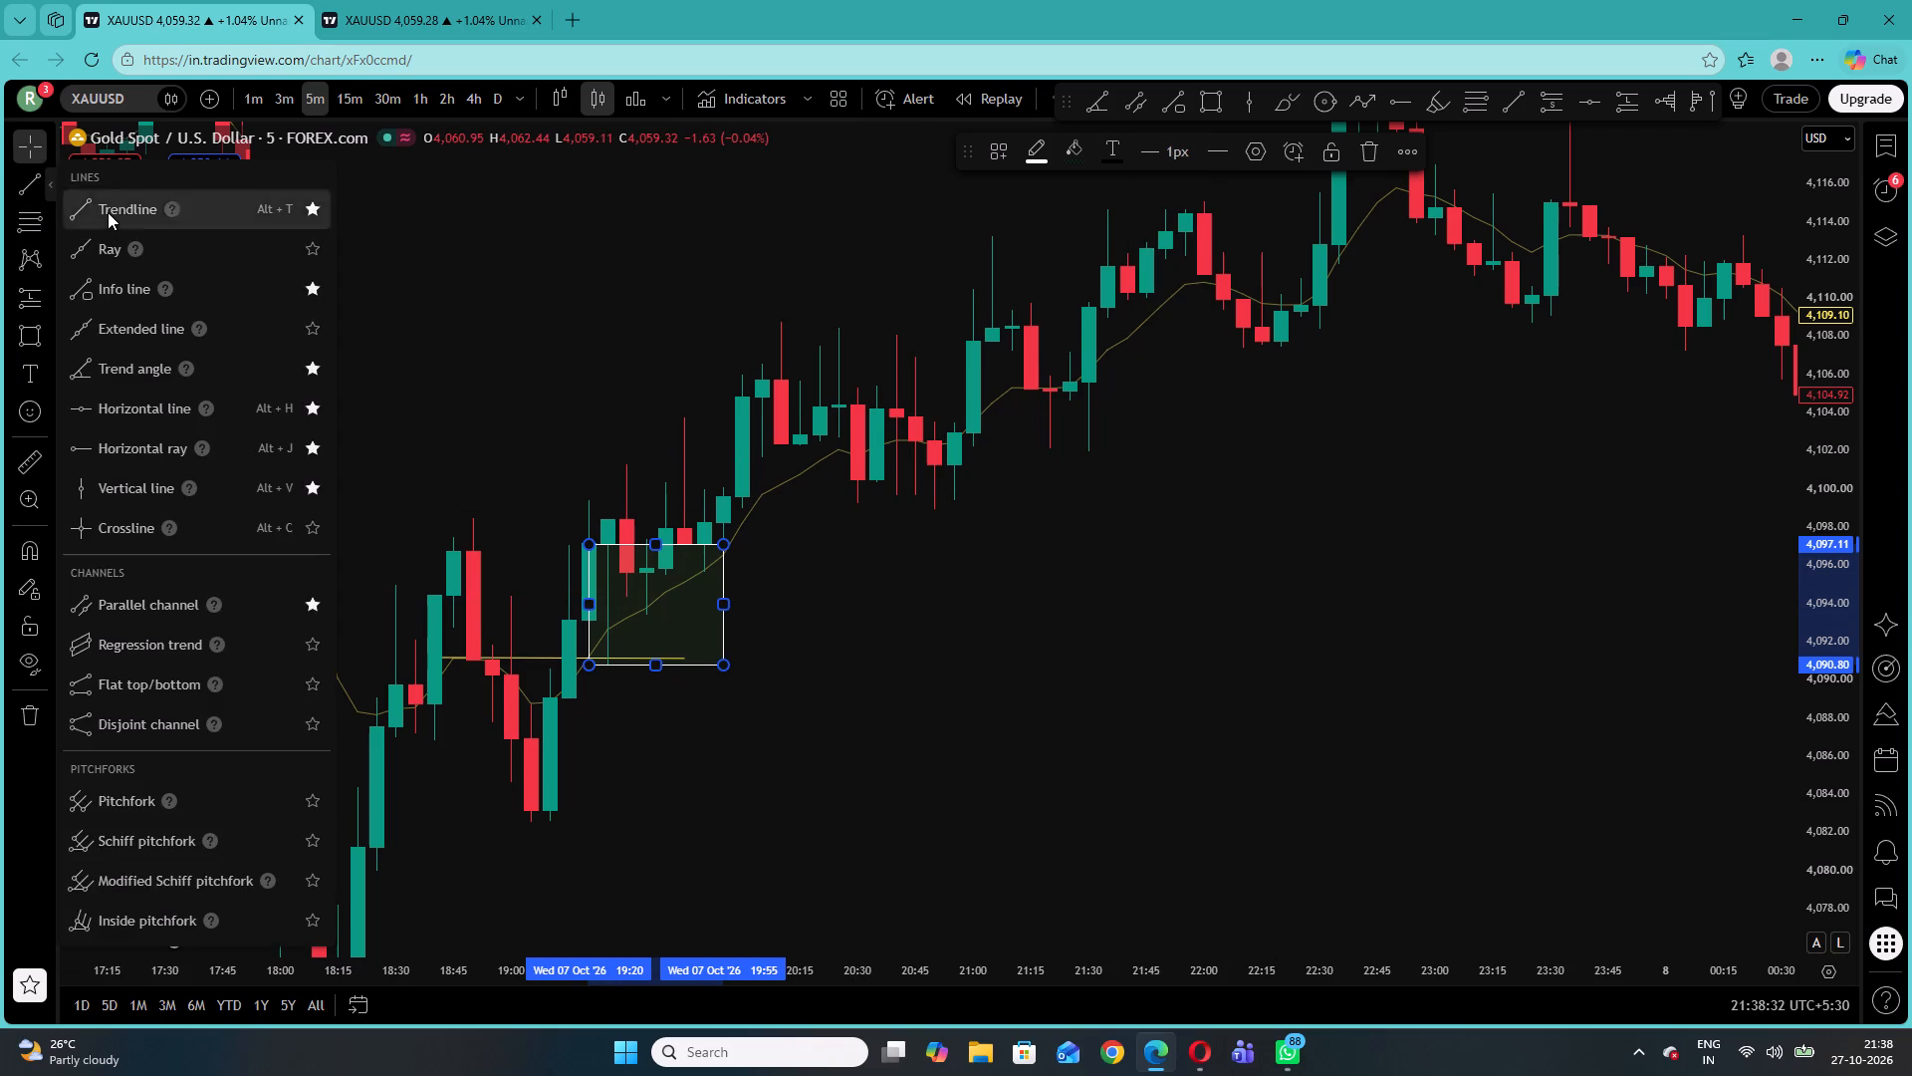
left_click(565, 604)
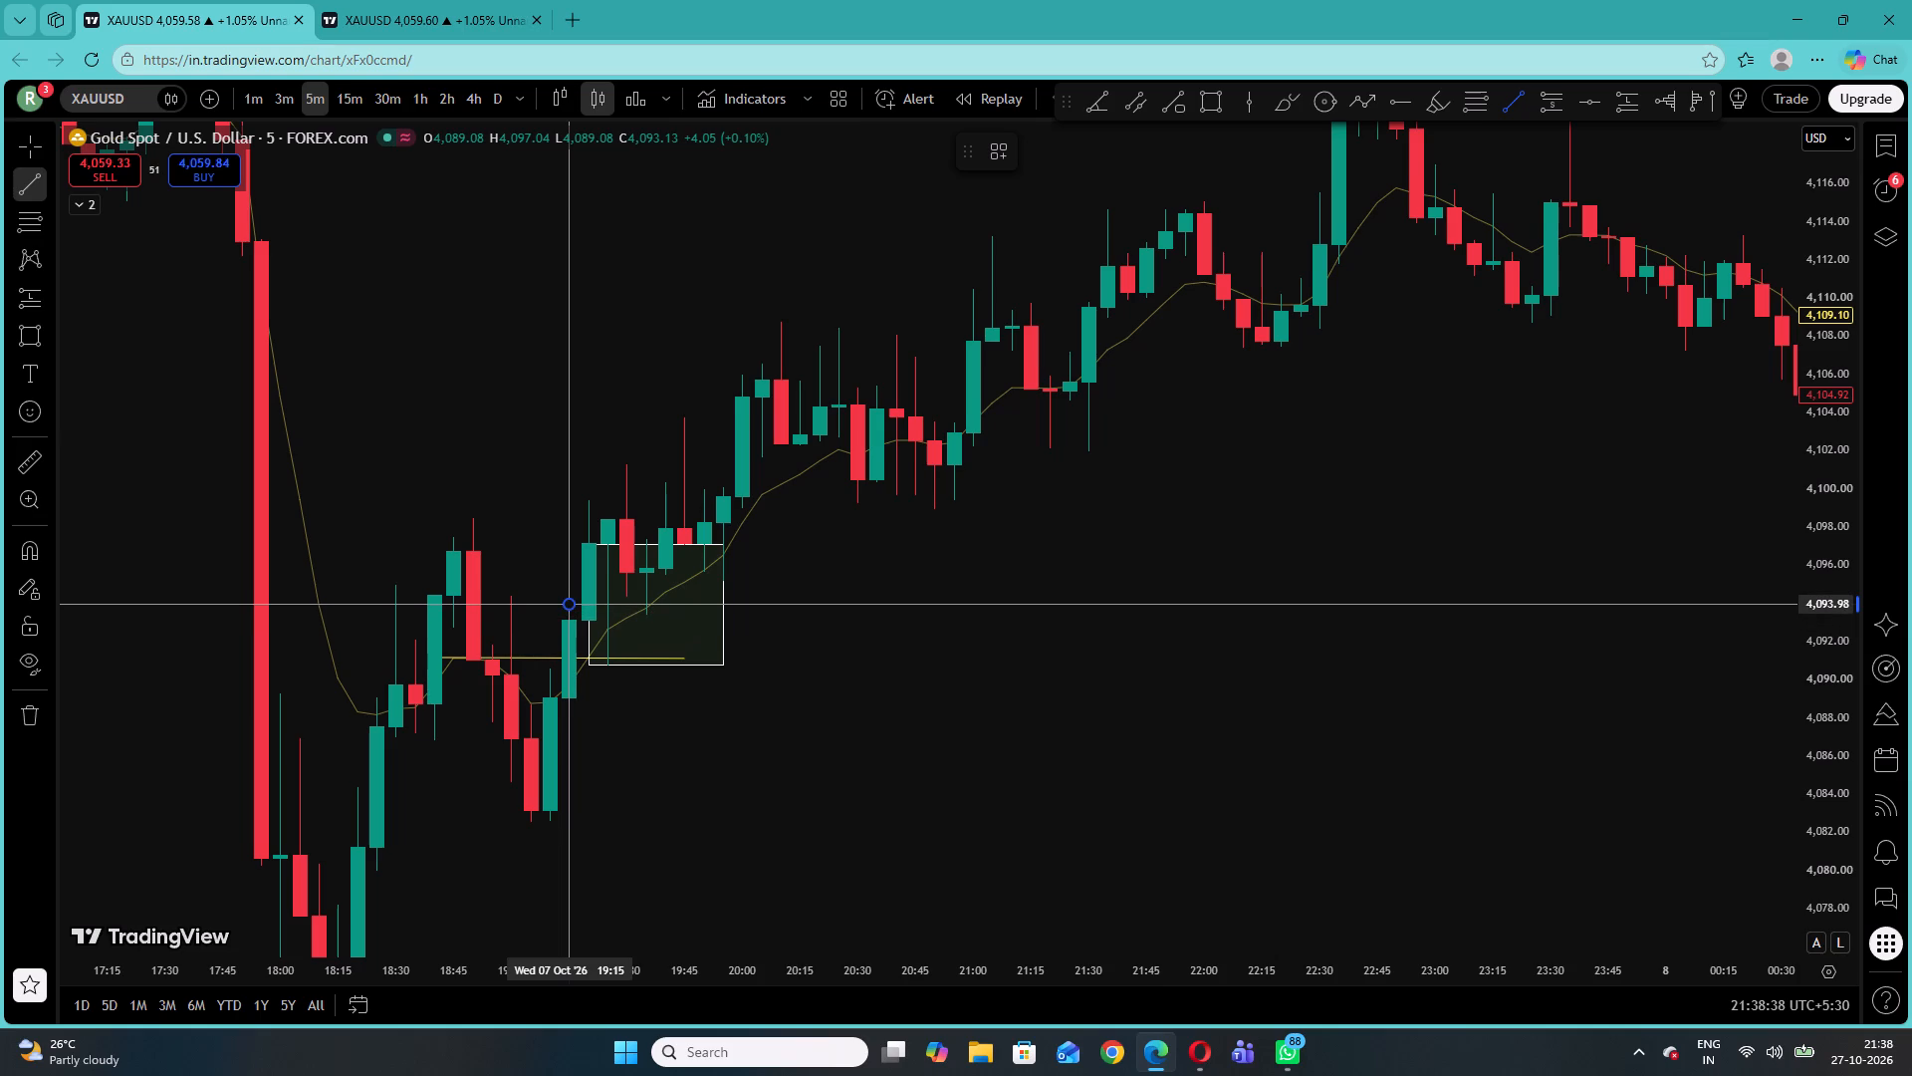
left_click(764, 603)
left_click(823, 594)
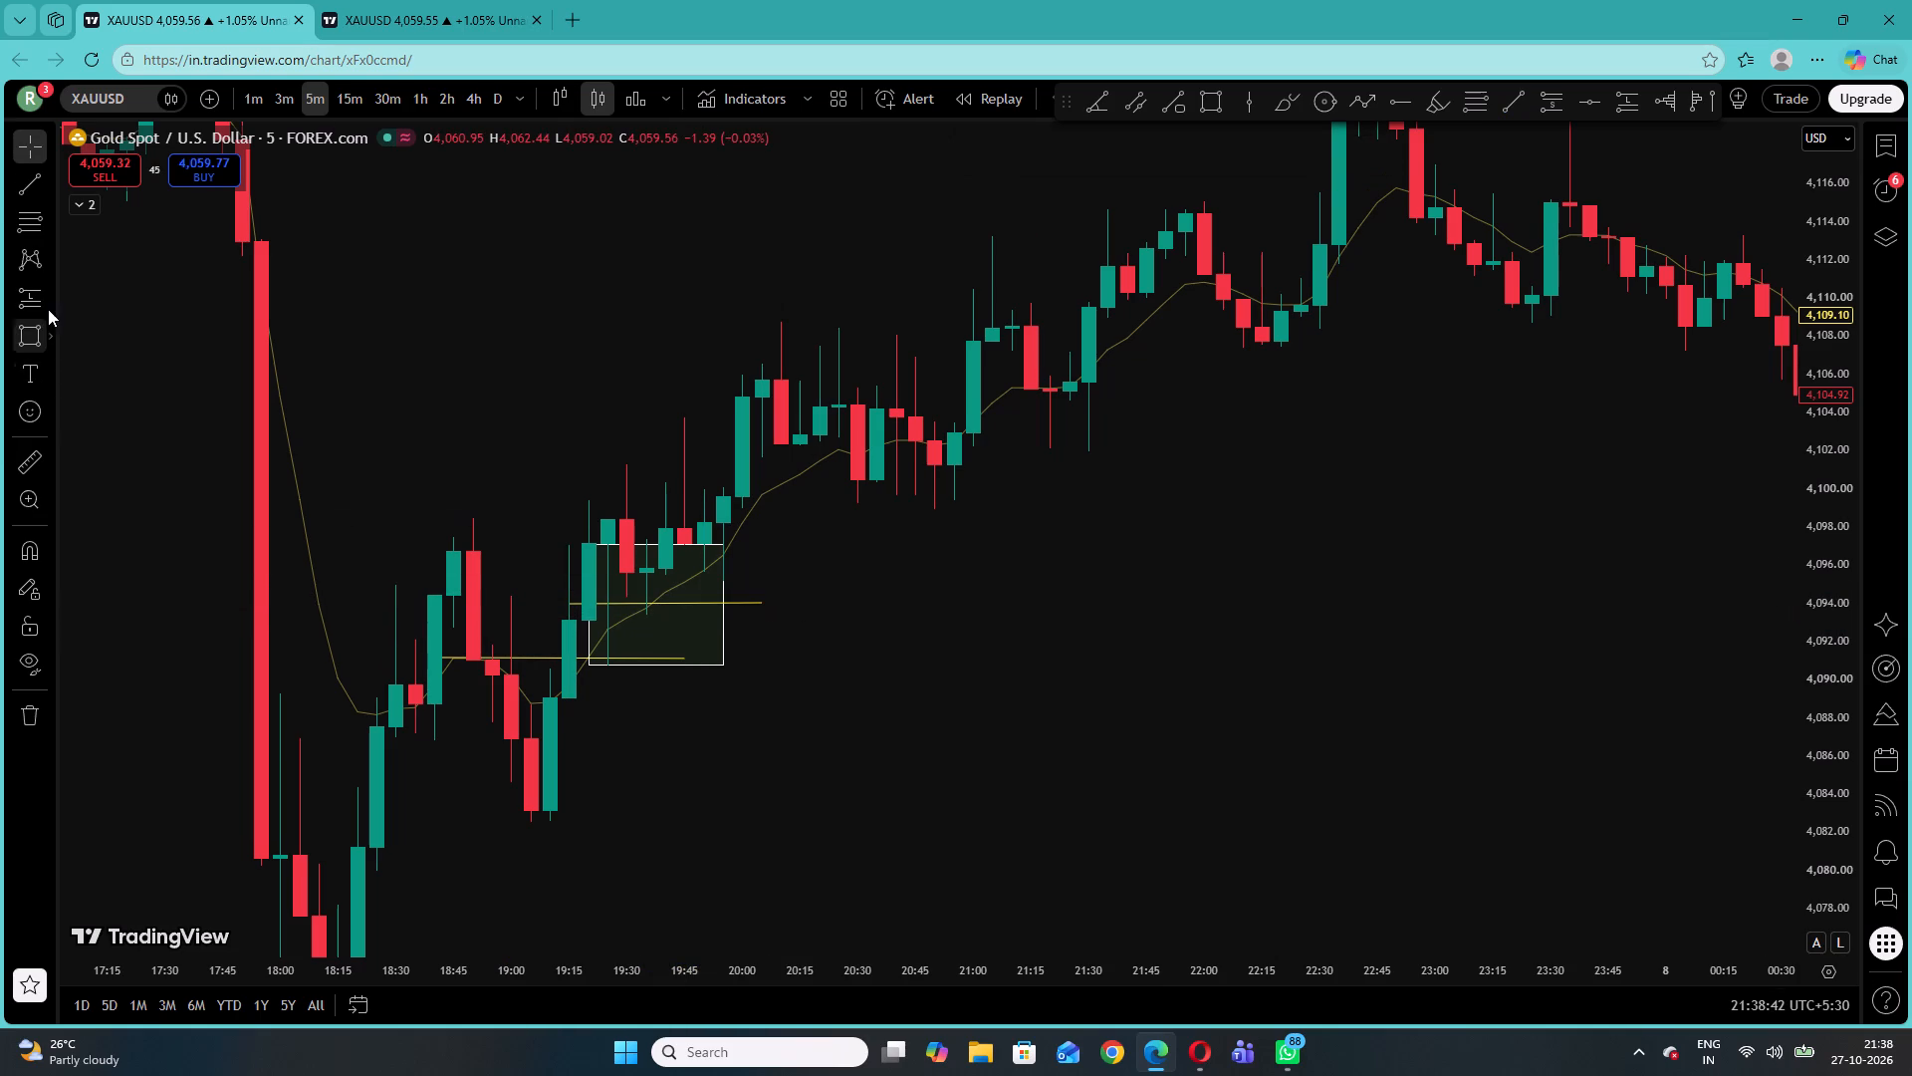
Place a long position at 19:30 on 7 October with entry 4,093.98, stop 4,090.69 and target 4,110.74, extended to about 21:05.
left_click(53, 303)
left_click(123, 313)
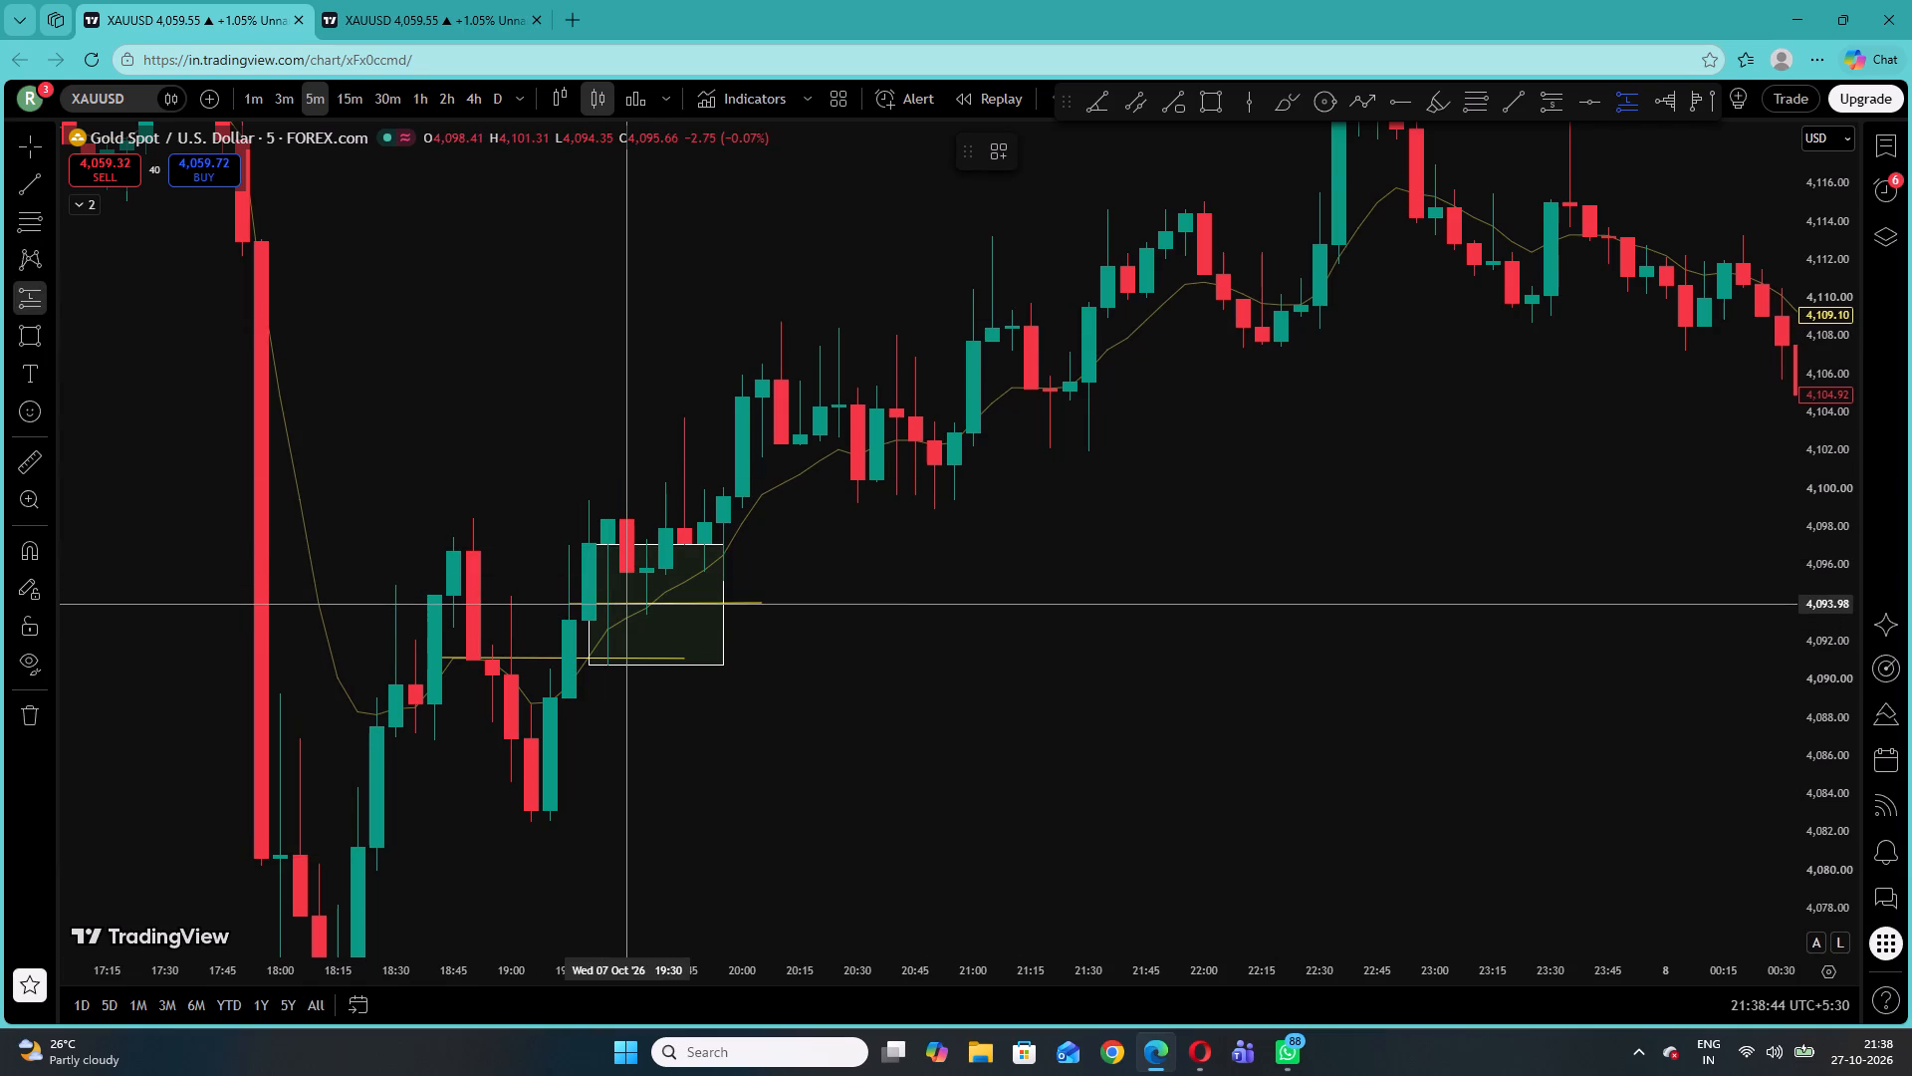
left_click(628, 604)
left_click_drag(628, 836, 630, 835)
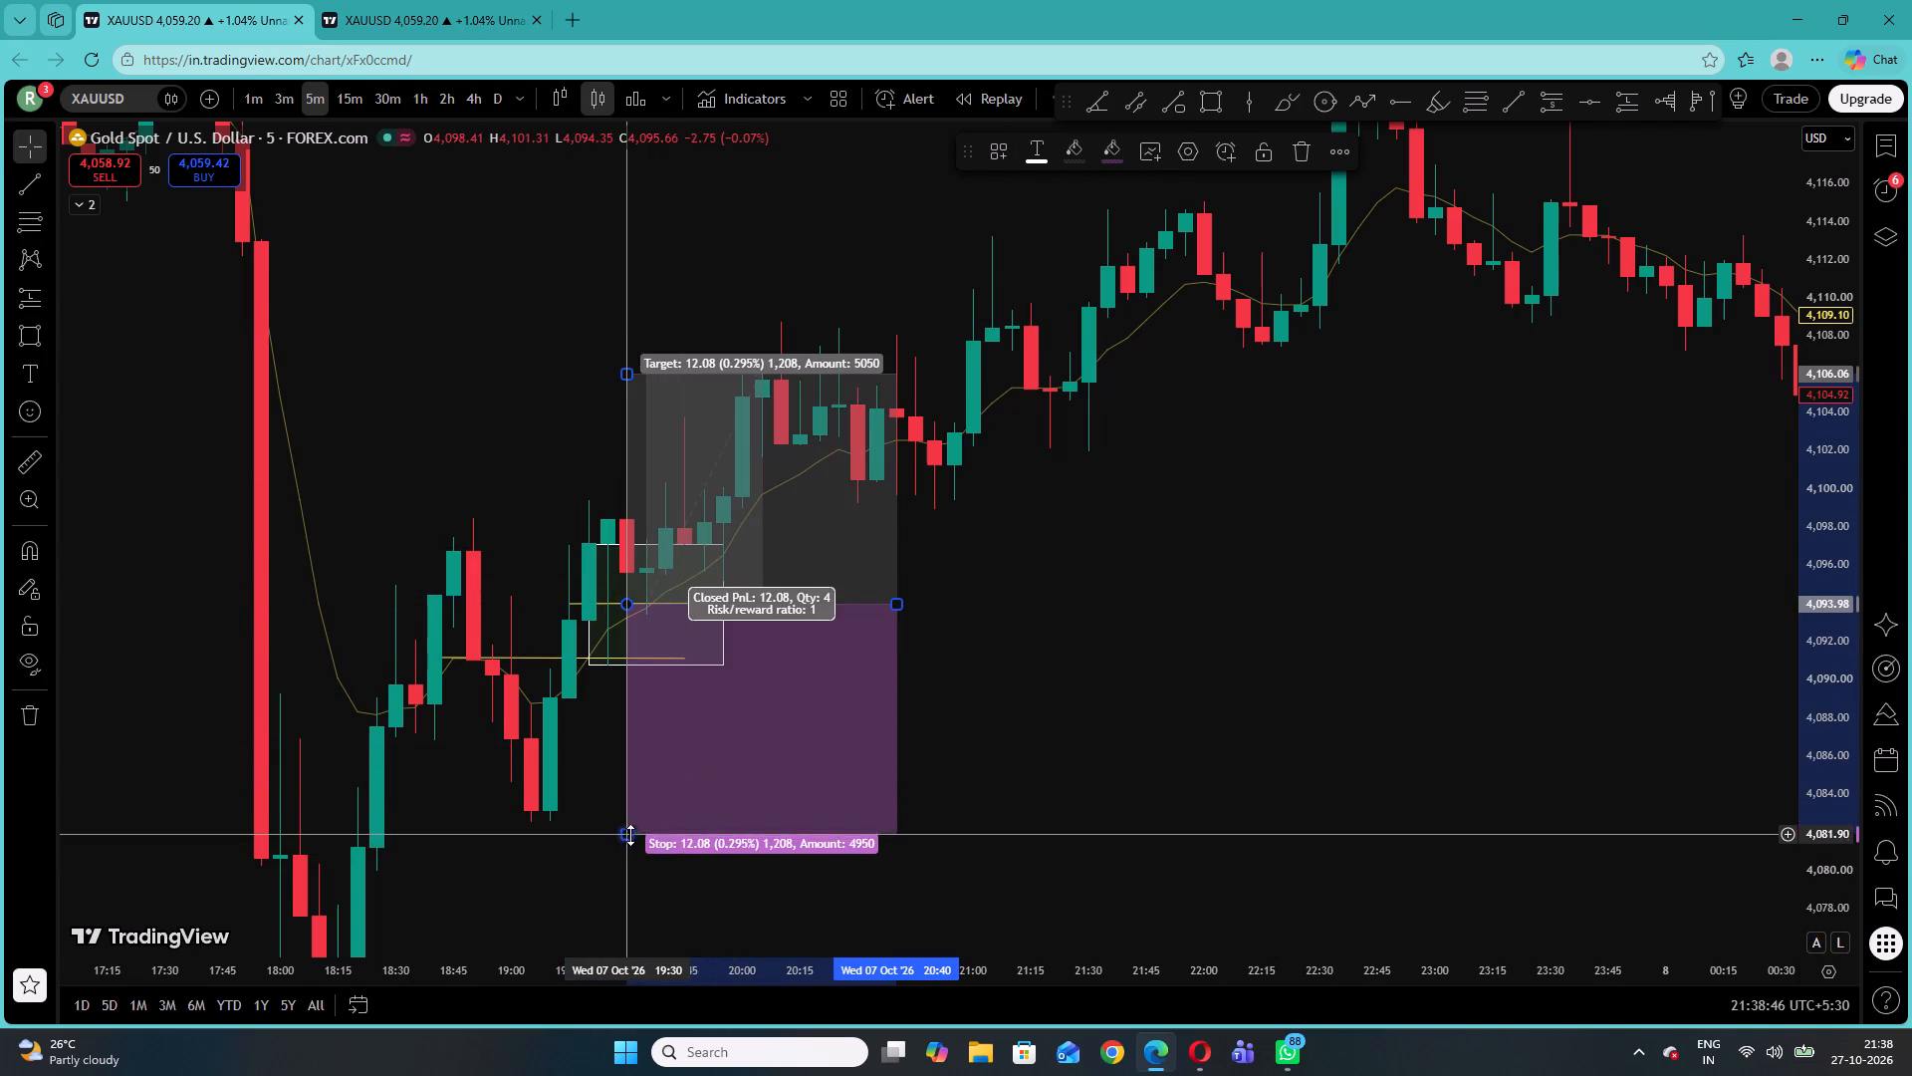
left_click_drag(630, 835, 705, 667)
left_click_drag(622, 373, 643, 284)
left_click_drag(889, 603, 994, 596)
left_click(1100, 604)
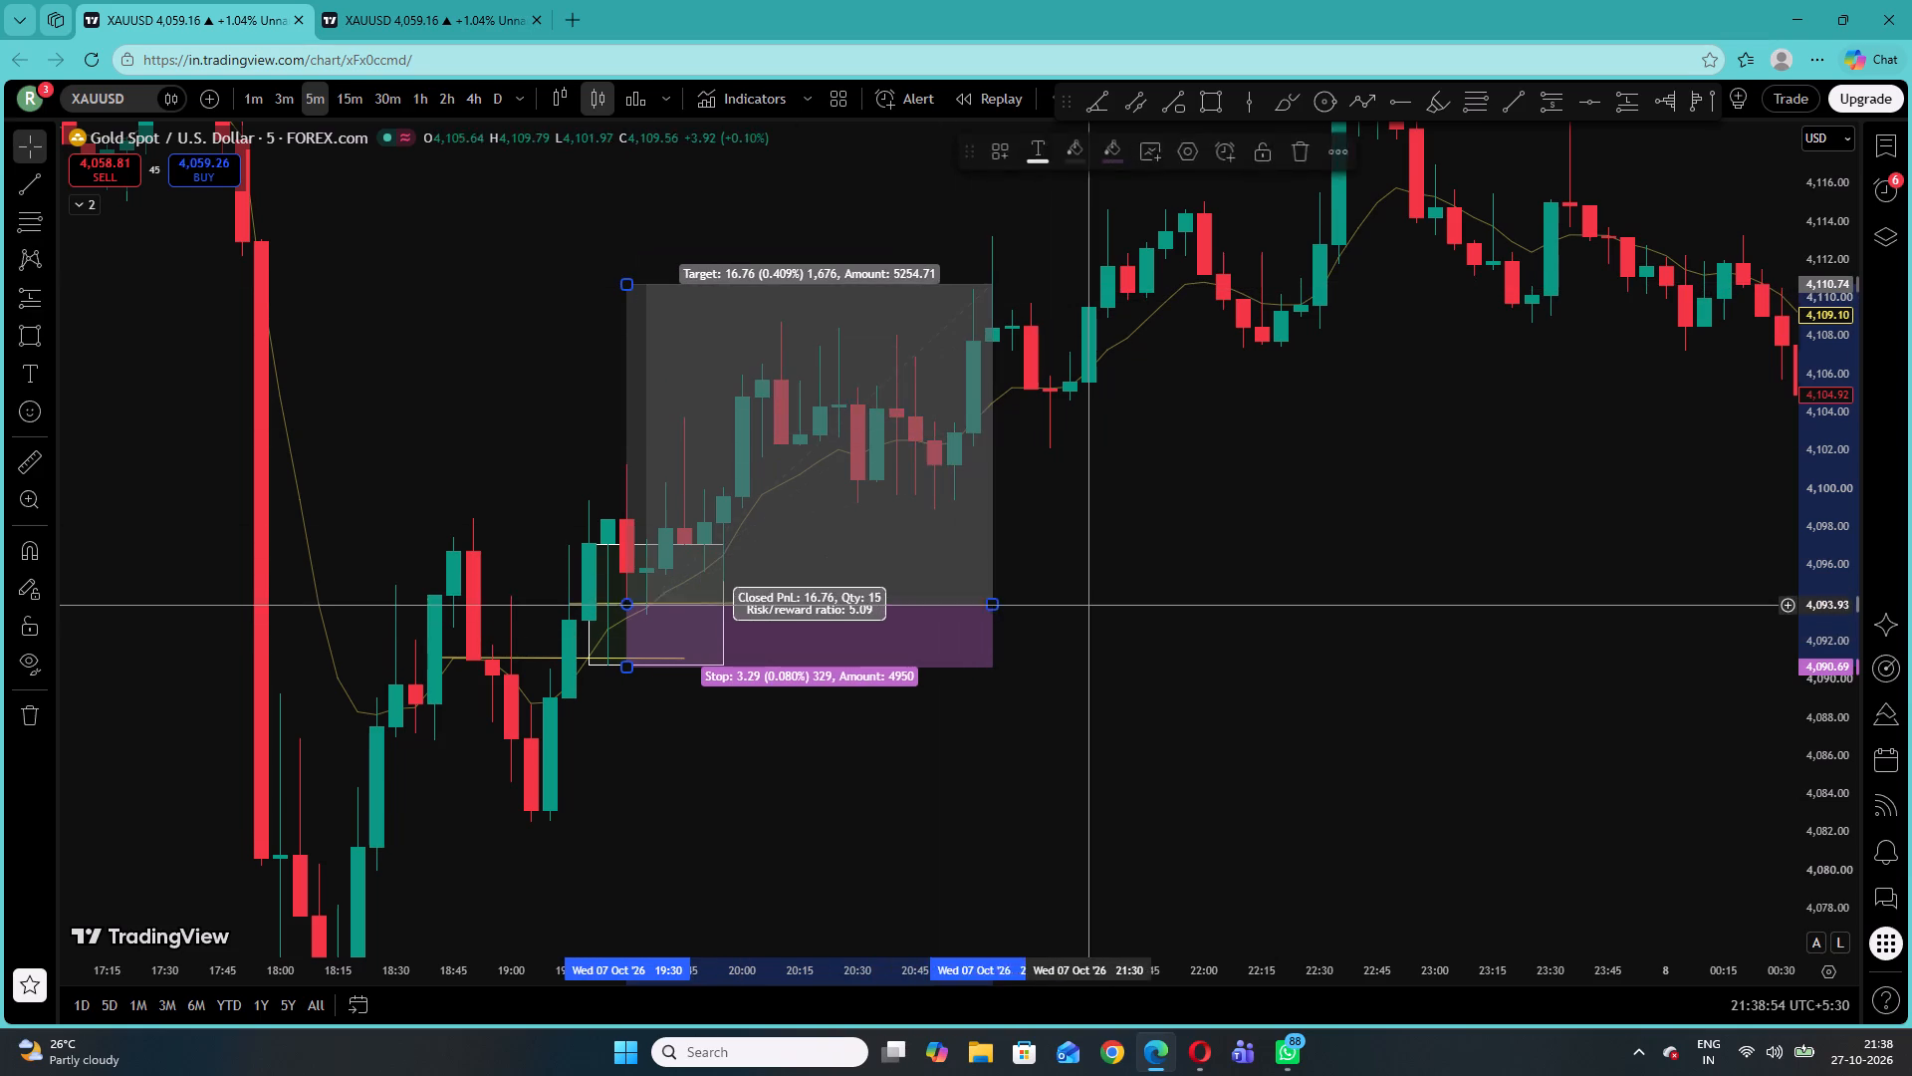
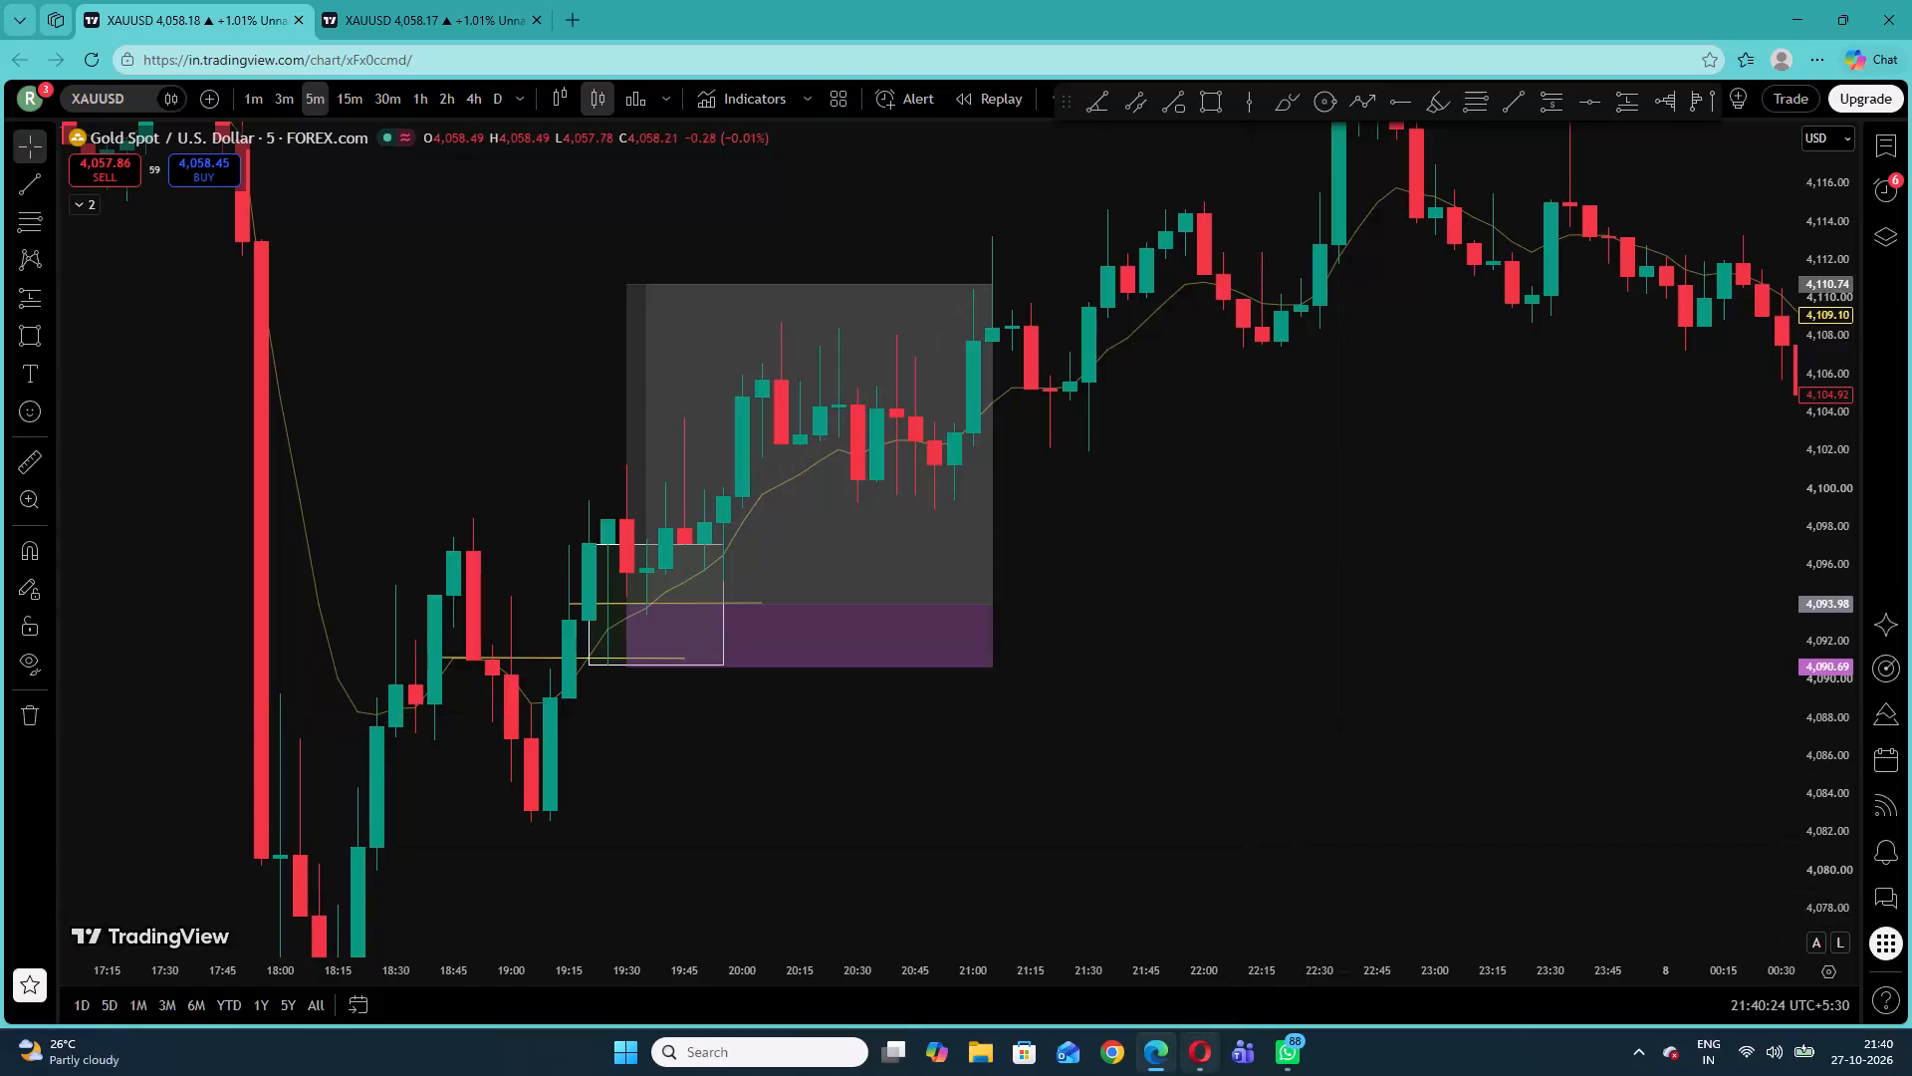
Switch to the YouTube playlist in Opera and resume the "BUYING REVERSAL" video.
left_click(1198, 1055)
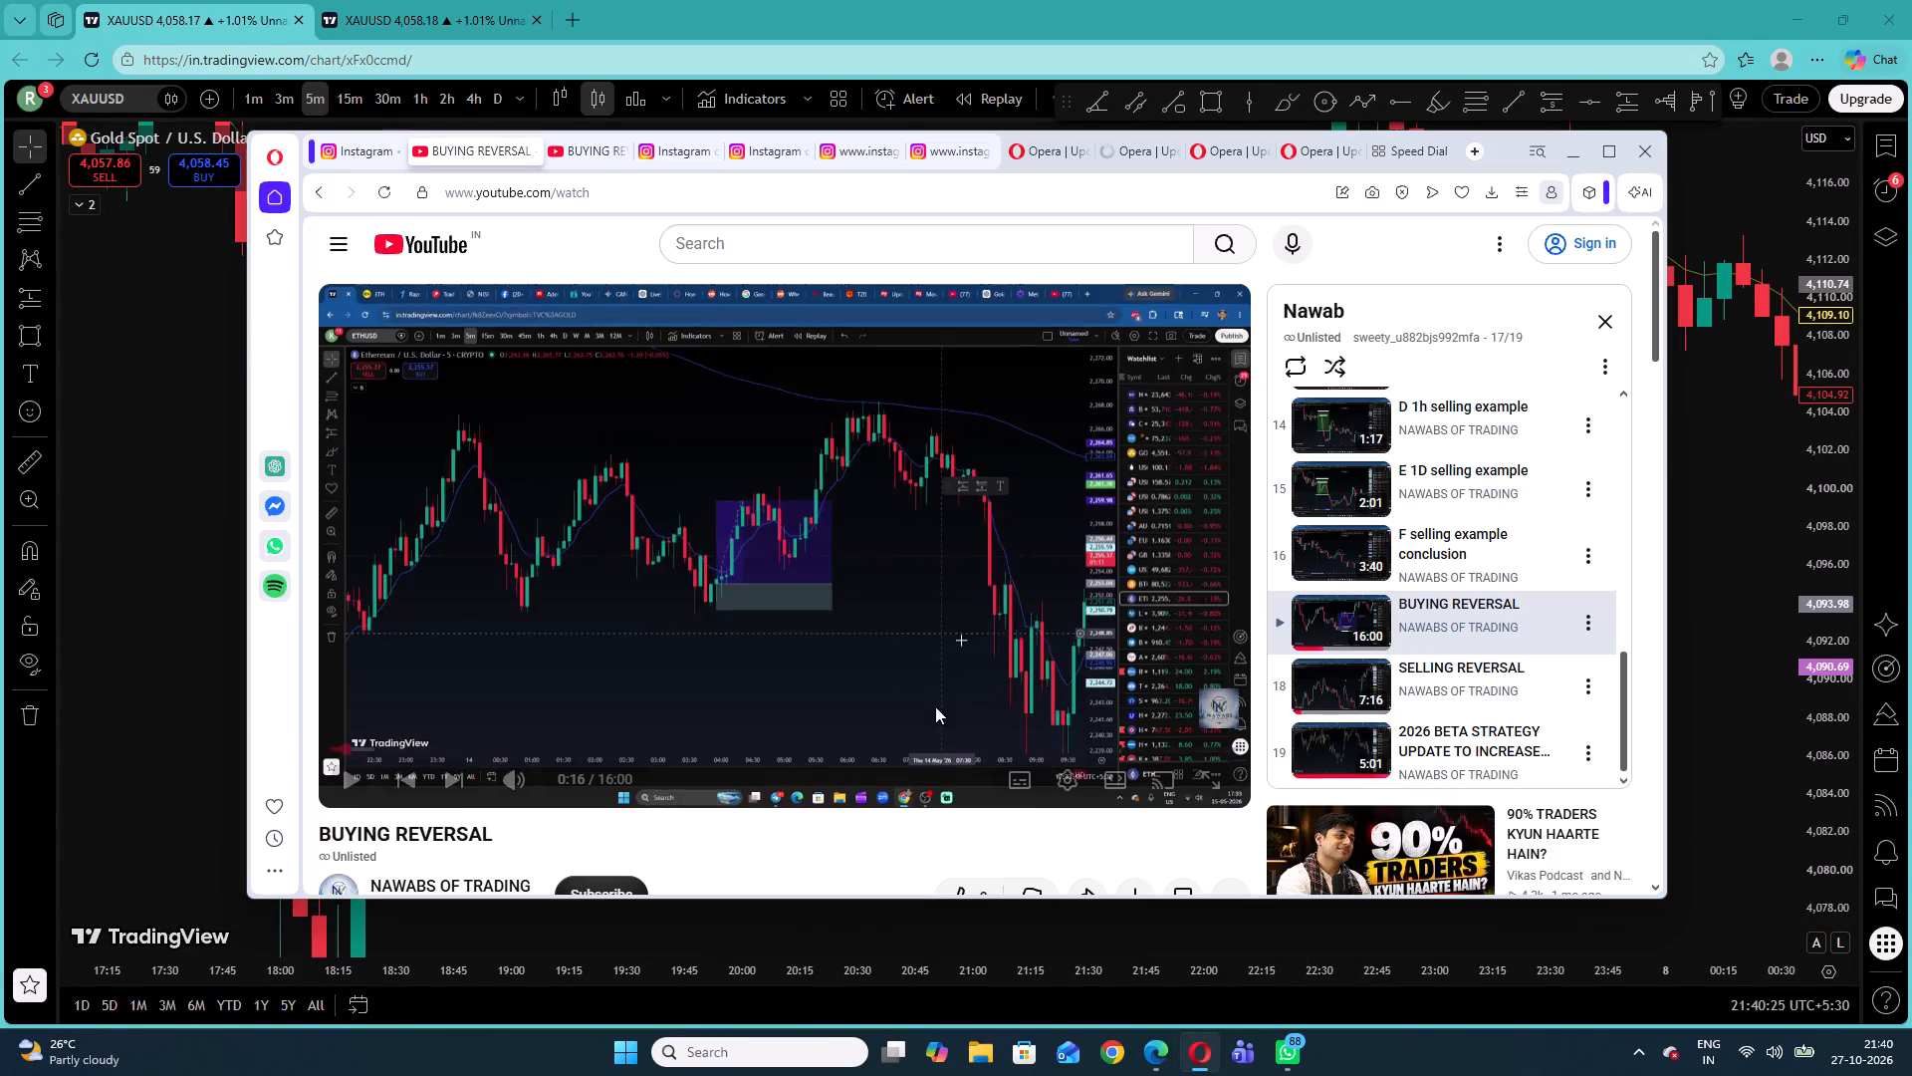
left_click(836, 555)
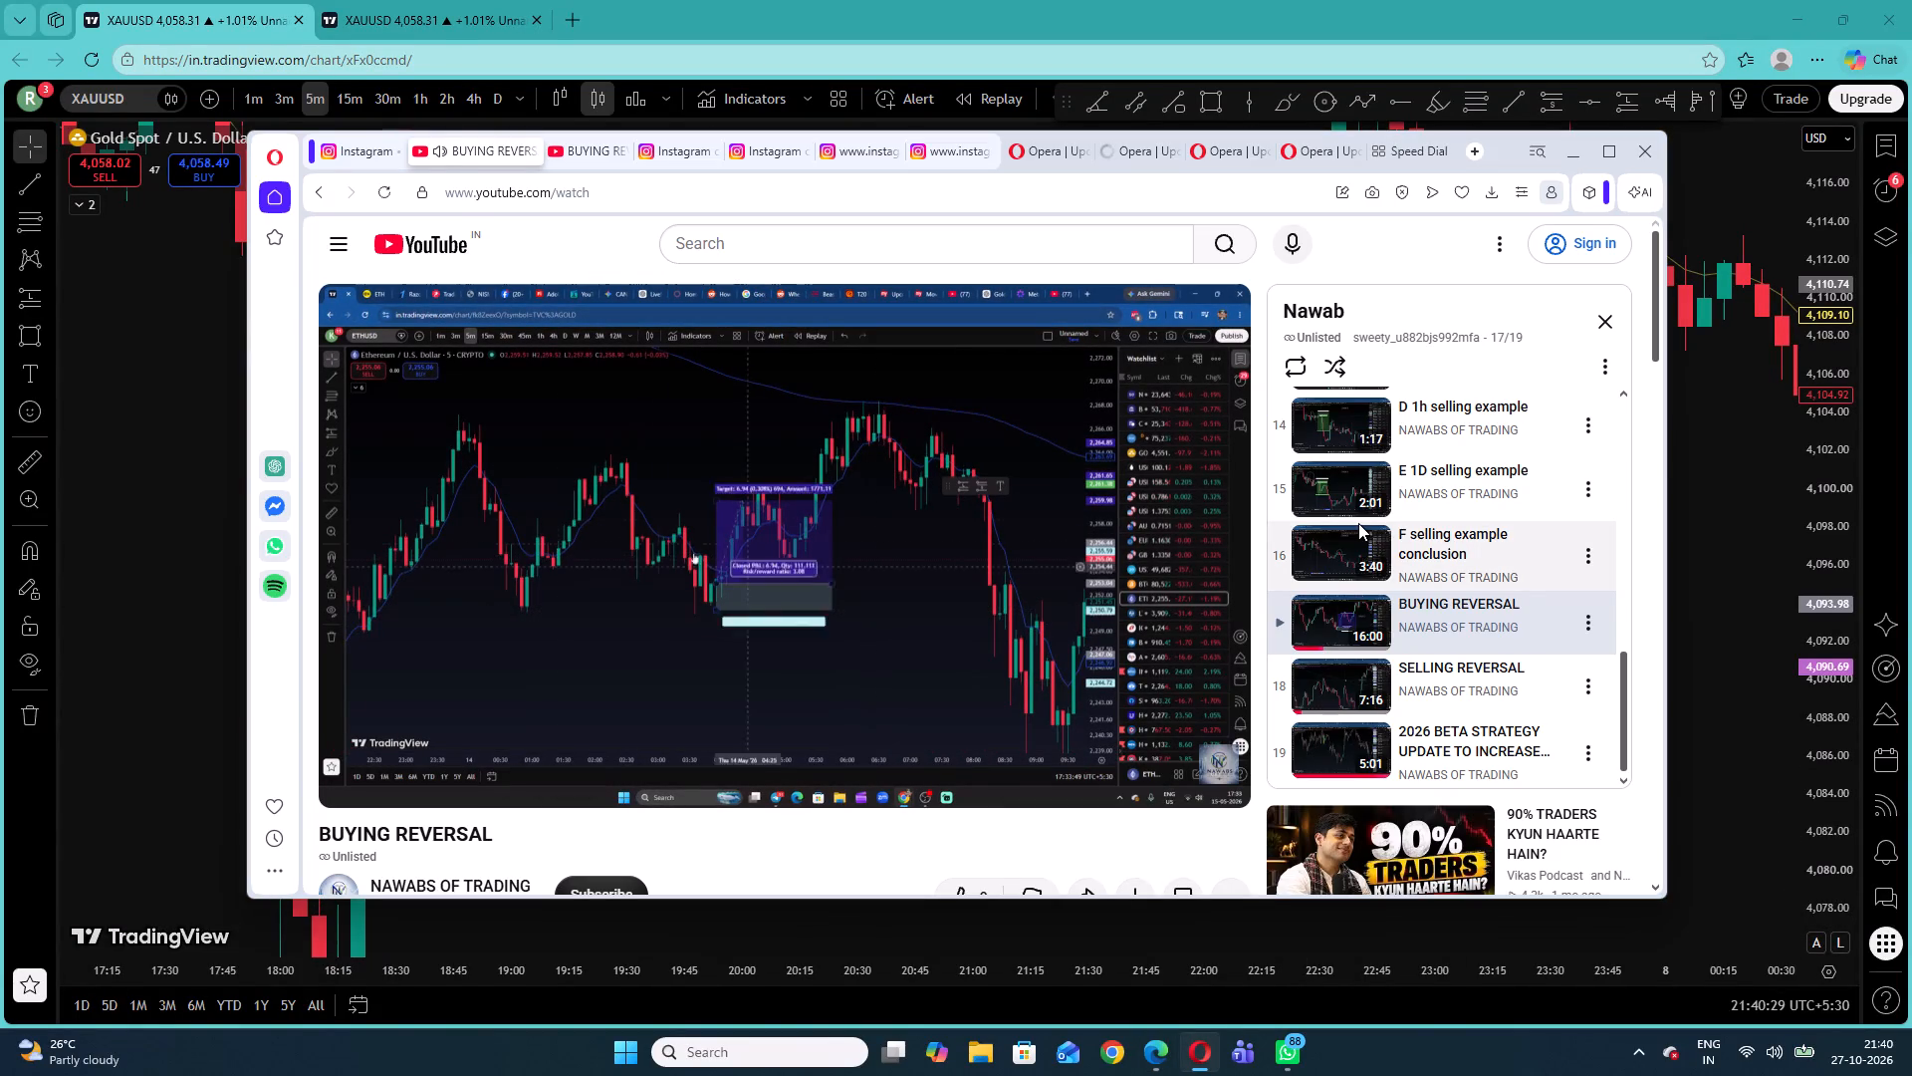
Play the playlist's first video, "A buying setup", and skip the advertisement before it.
scroll(1358, 523, "up", 9)
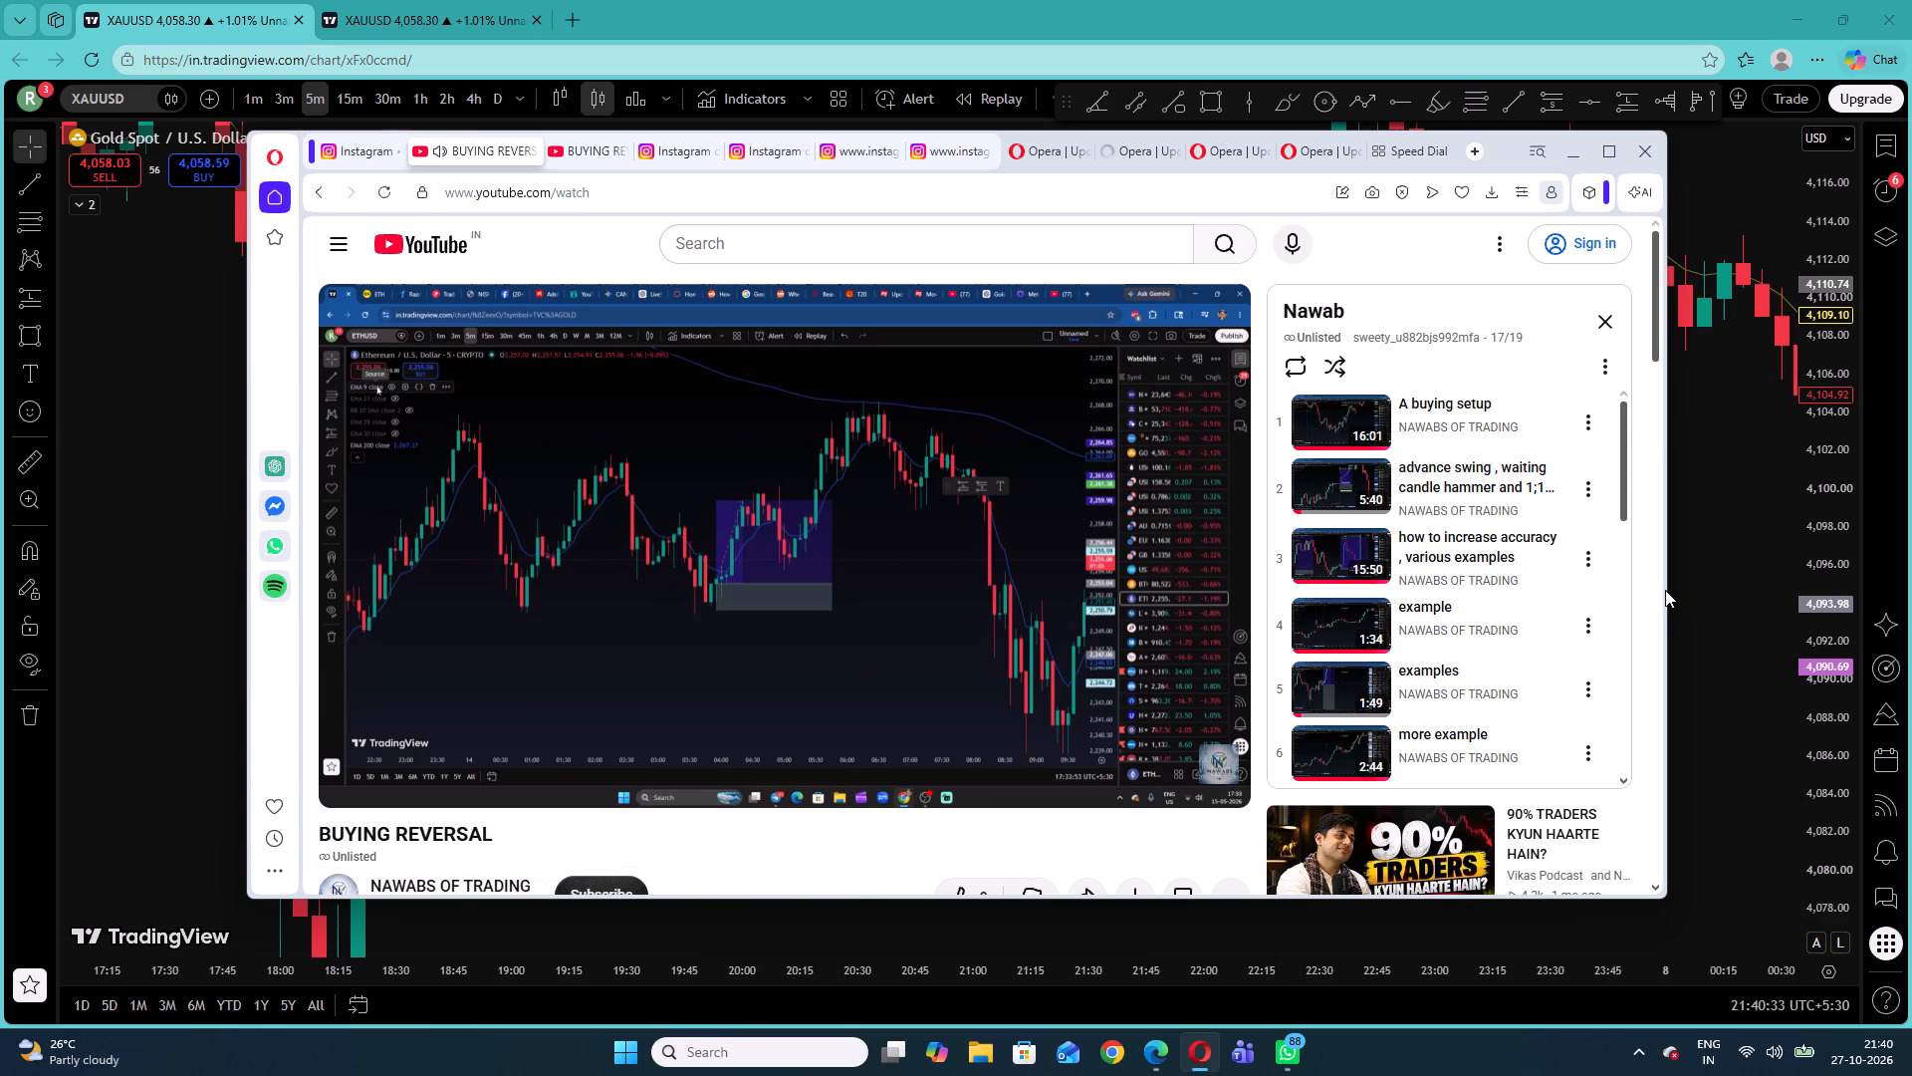
left_click(1515, 405)
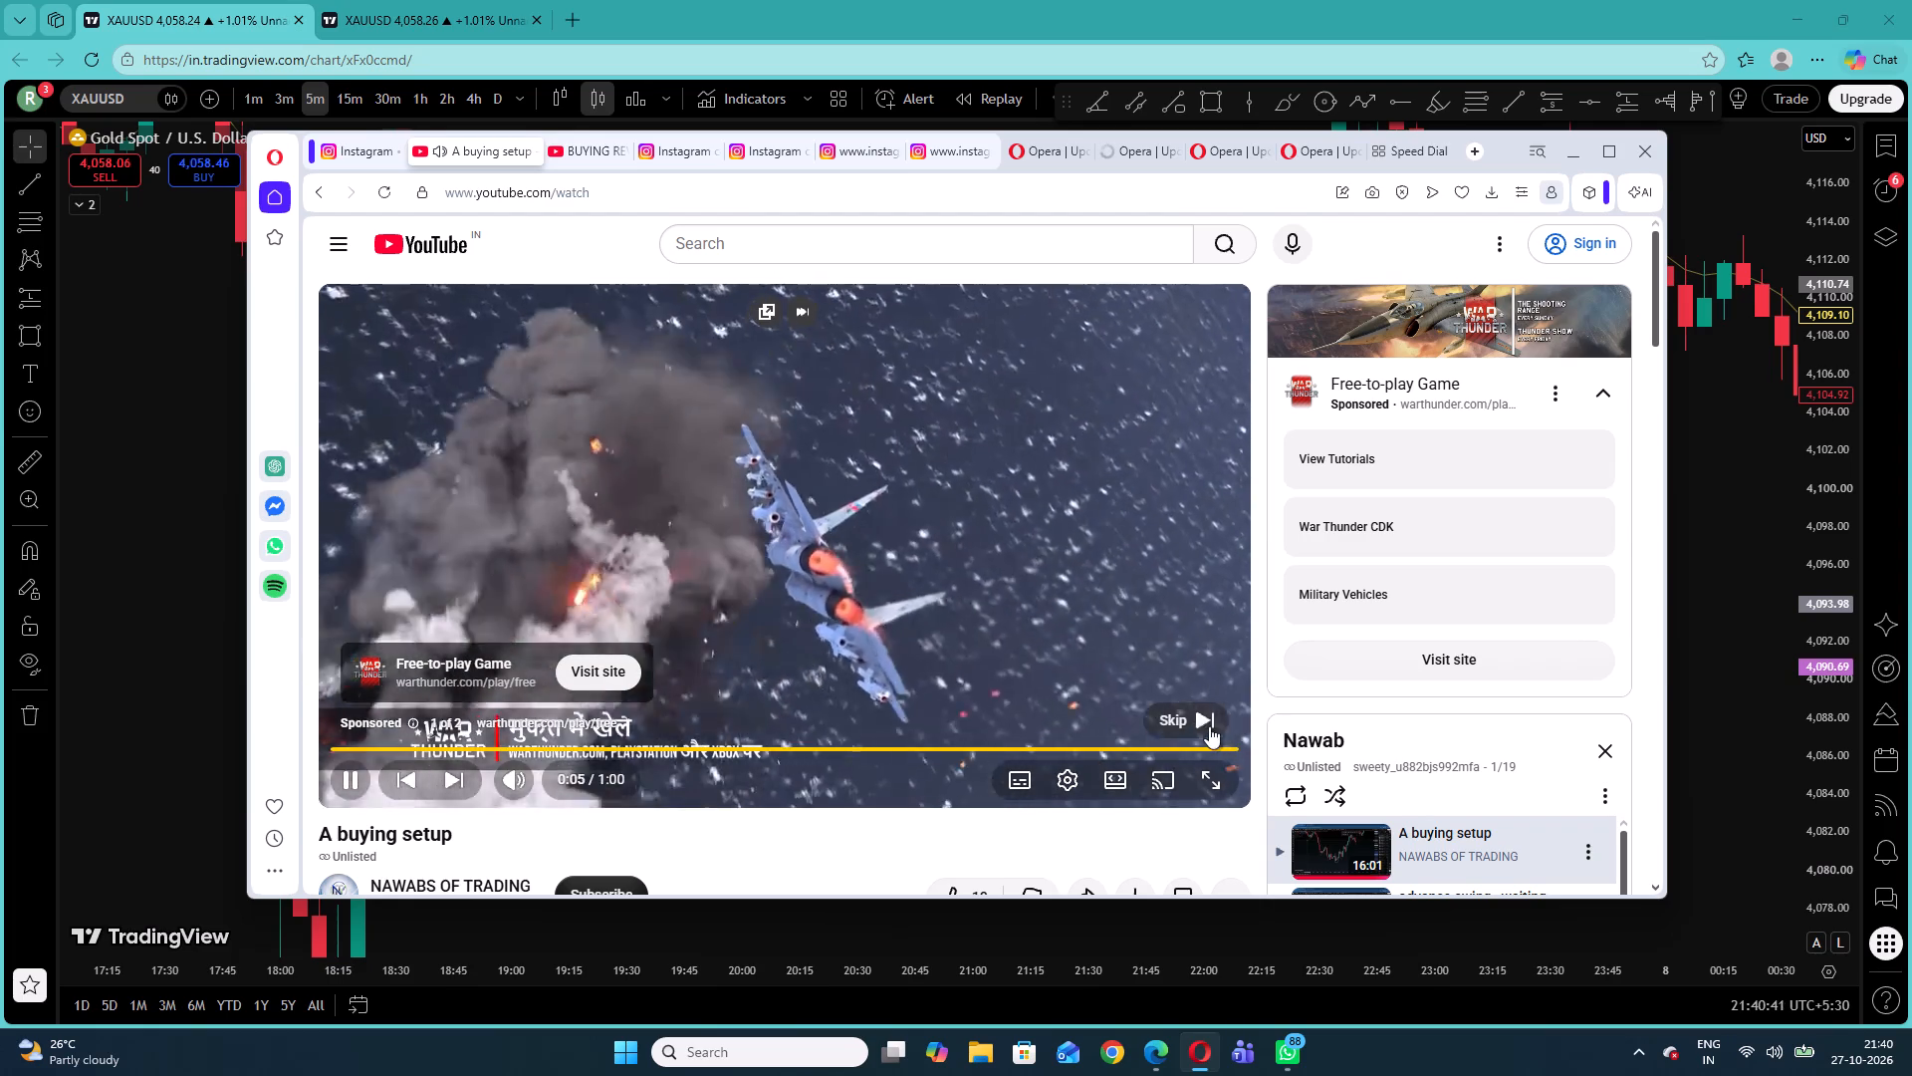
left_click(1206, 725)
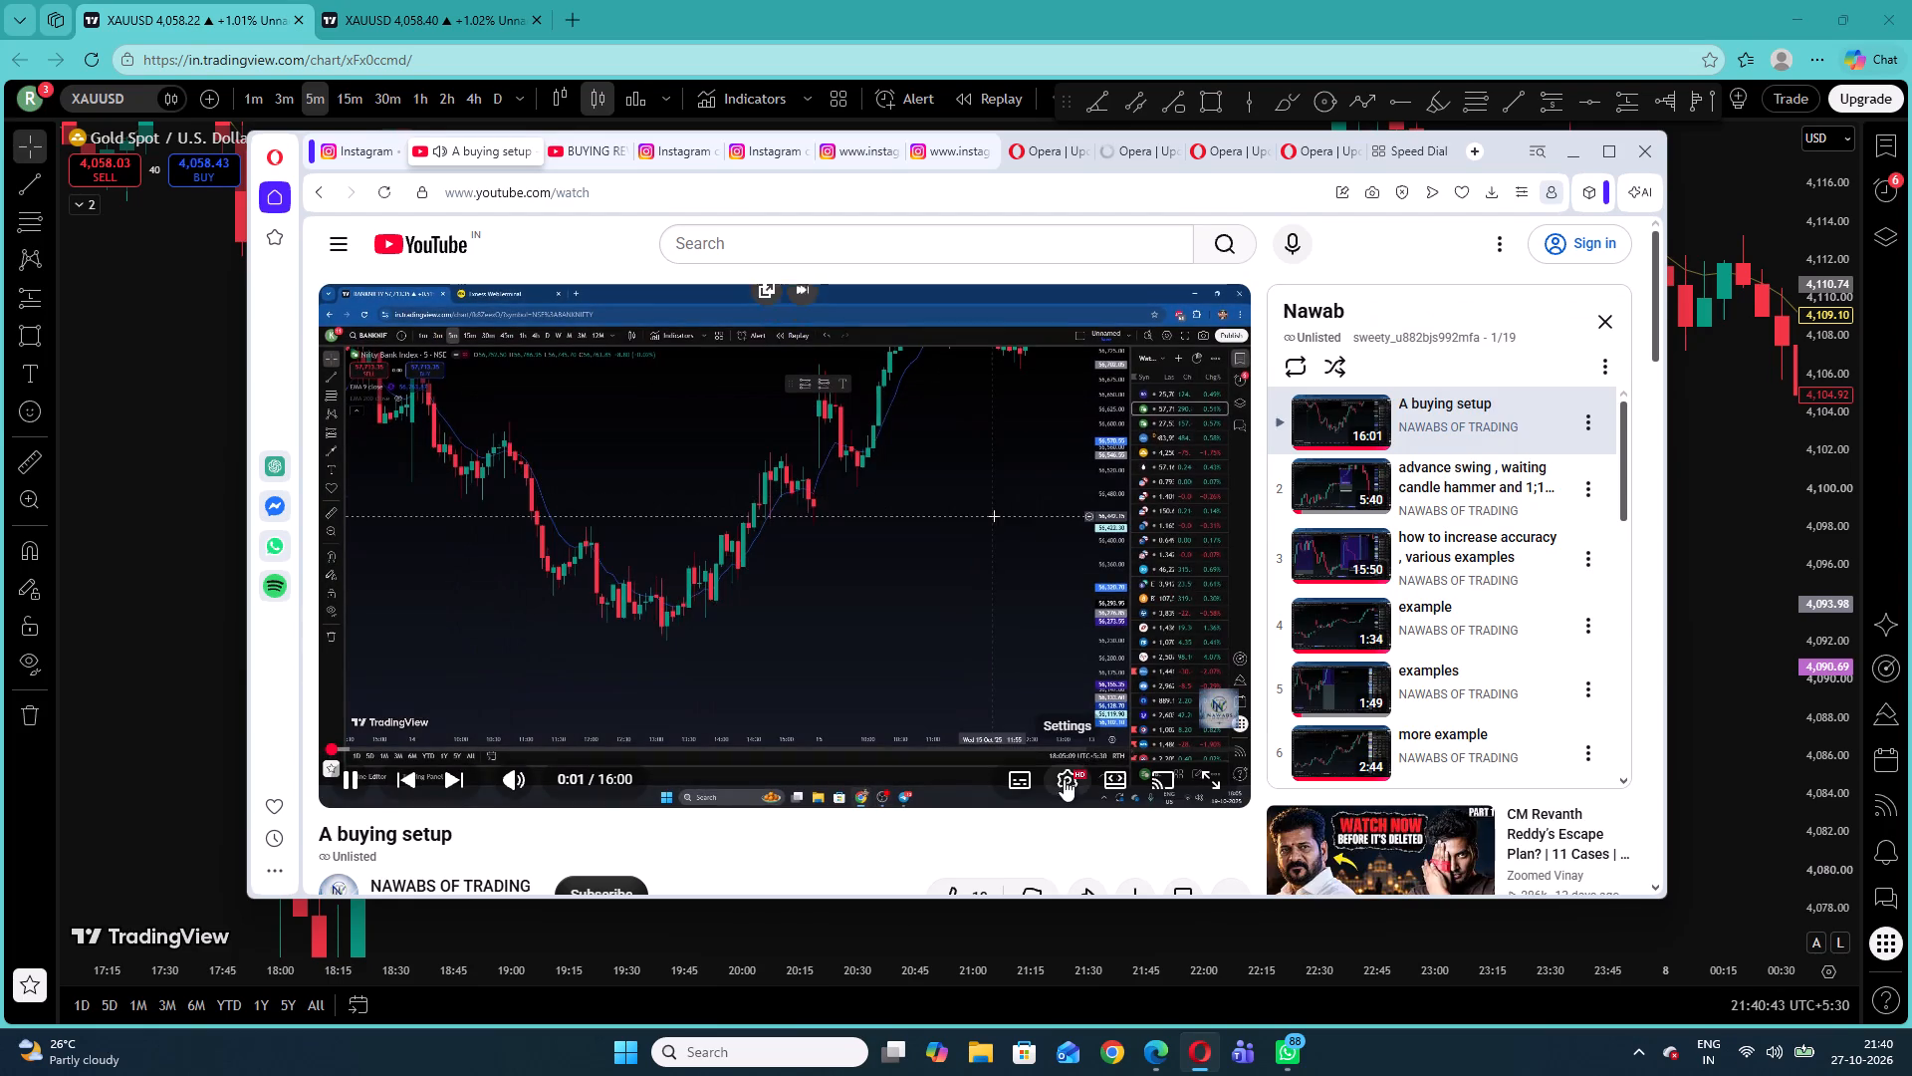
Set the playback quality of the "A buying setup" video to 1080p60.
left_click(1061, 782)
left_click(1074, 724)
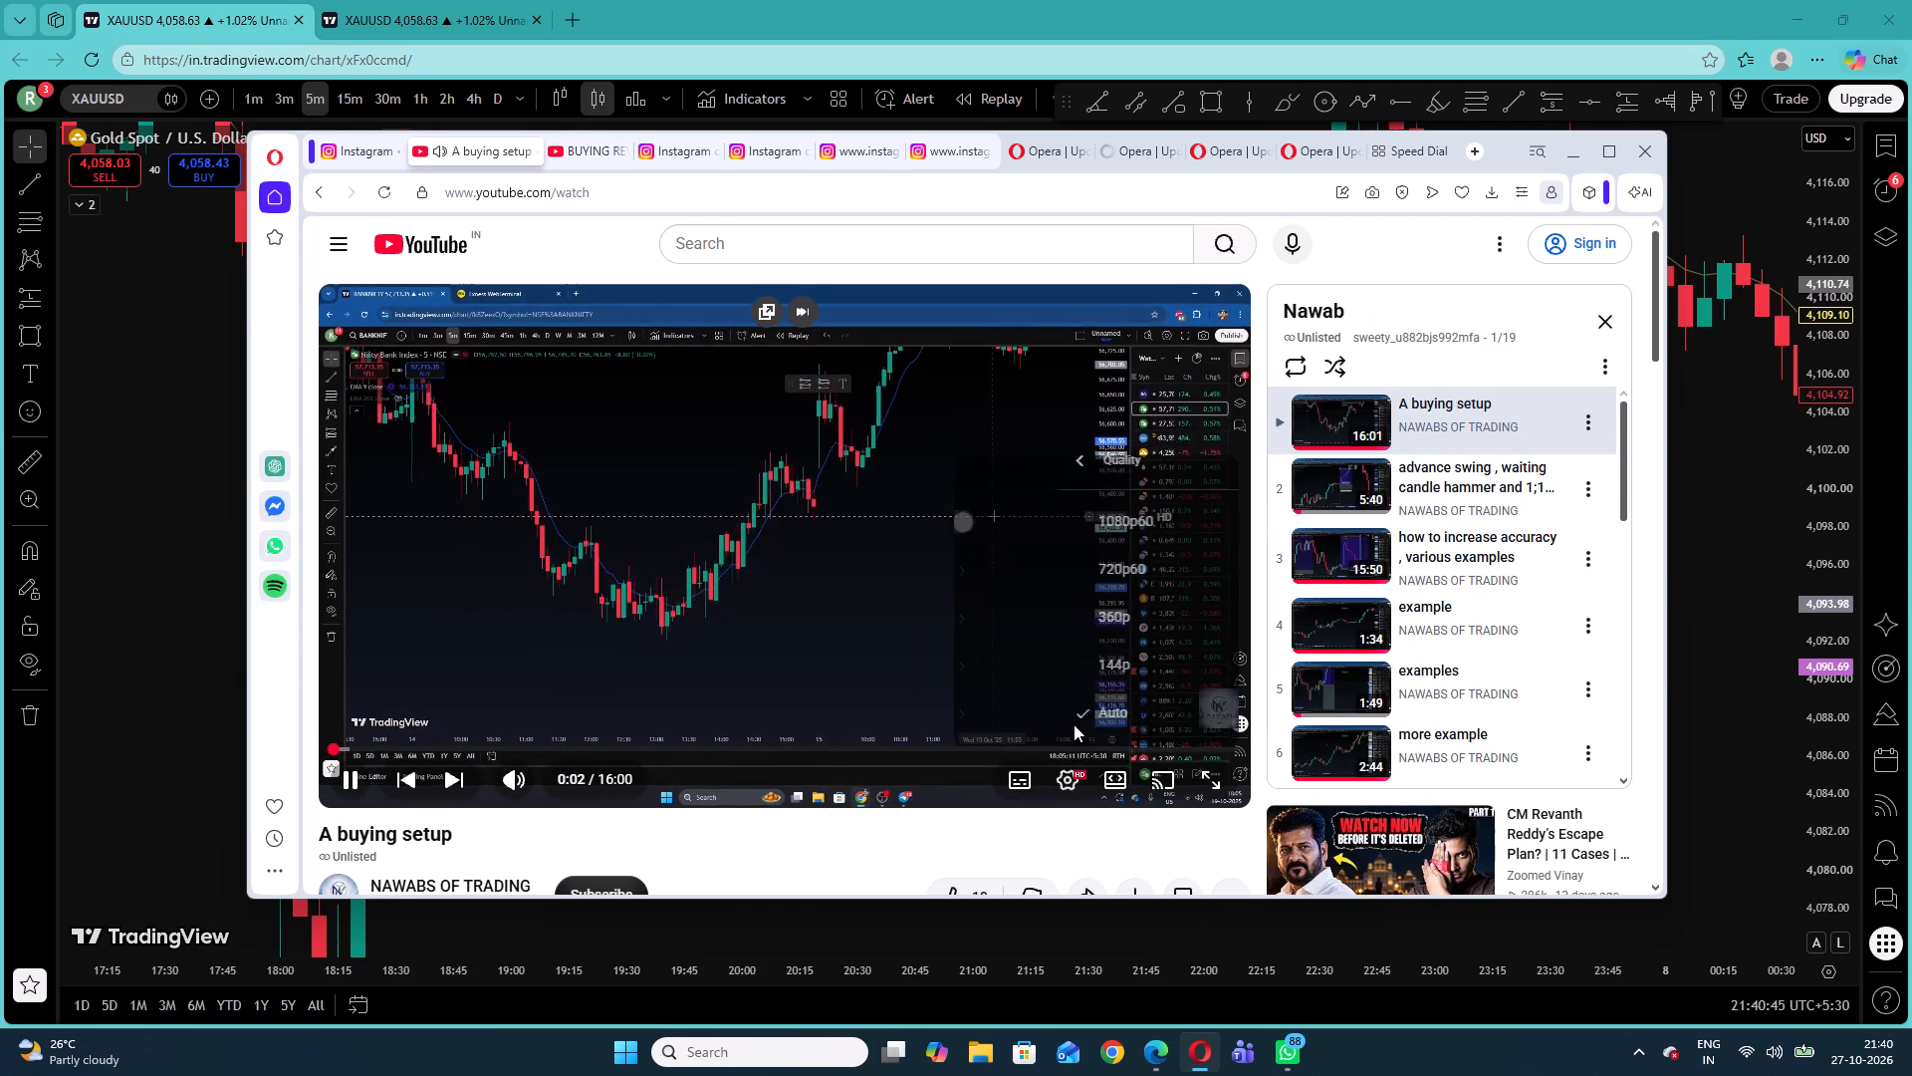
left_click(1086, 534)
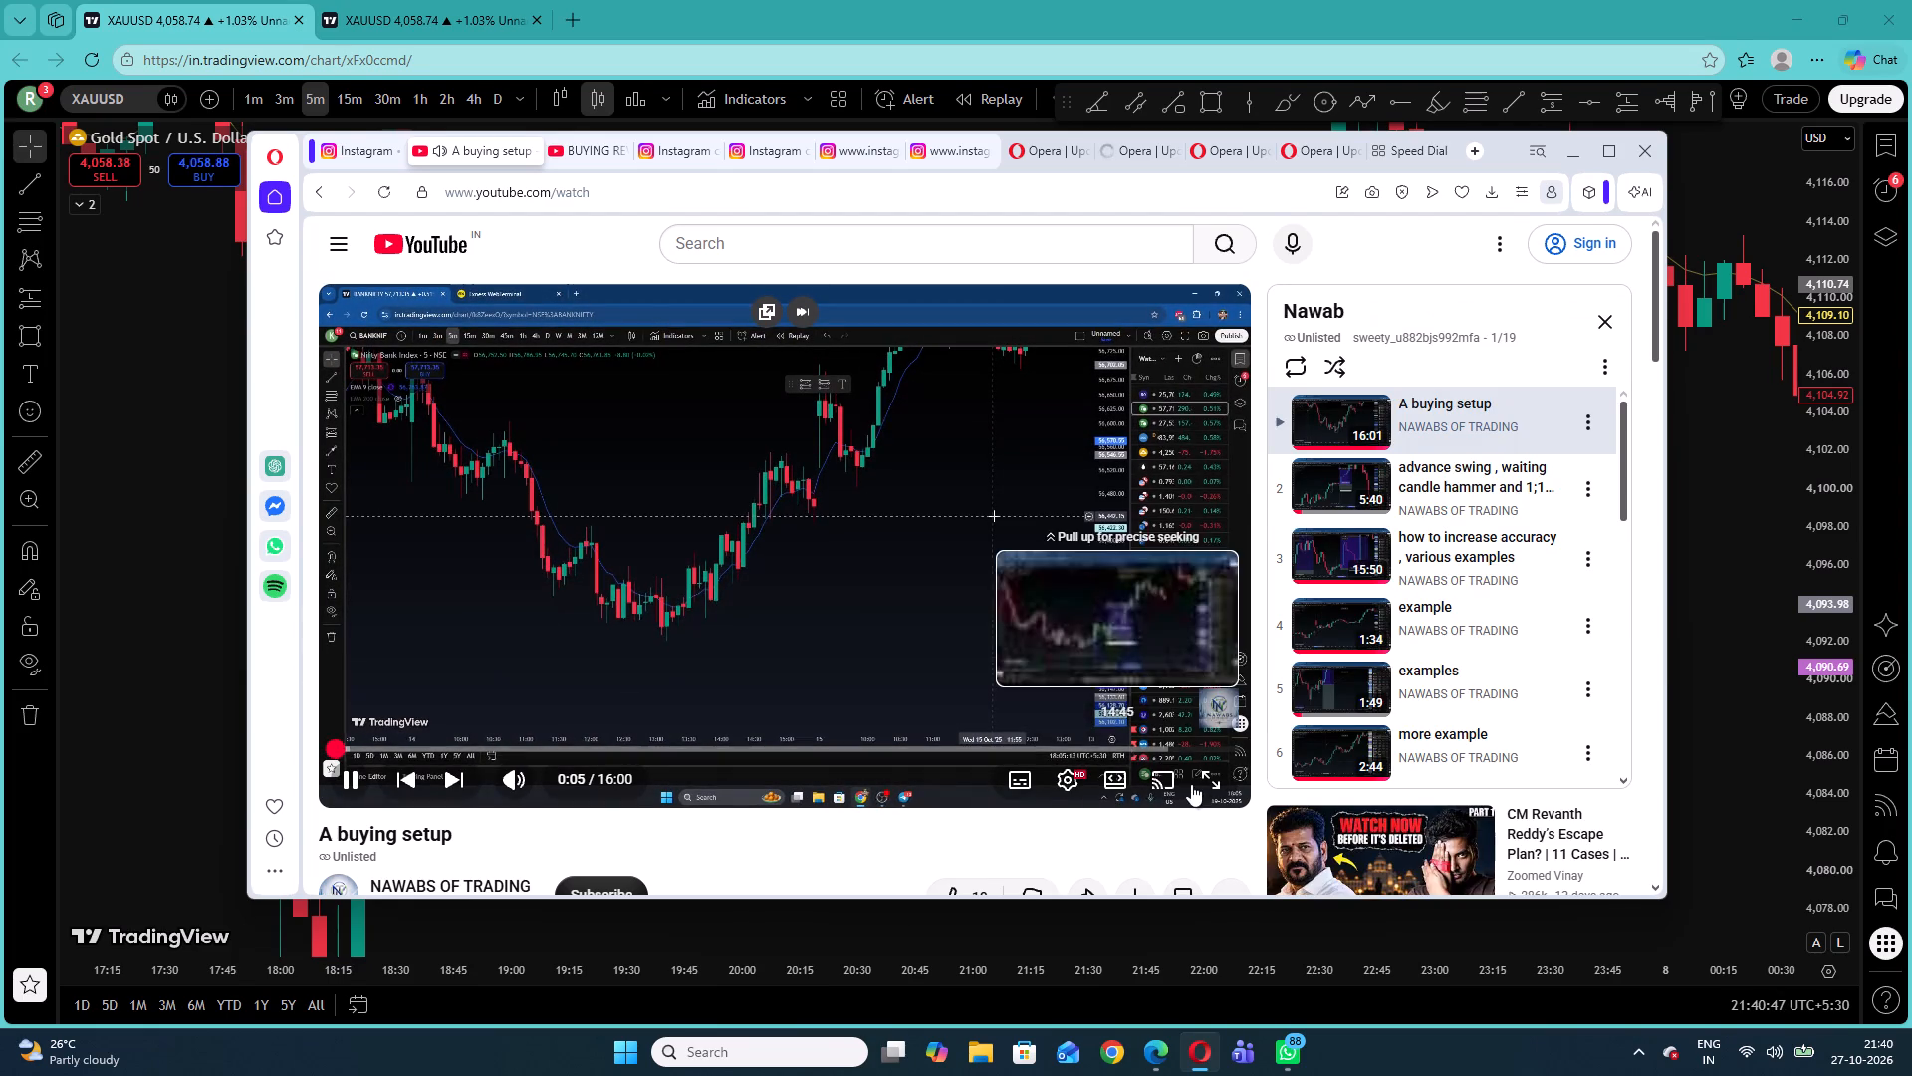
Check the XAUUSD chart in Edge briefly, and return to Opera to watch "A buying setup" in full screen.
left_click(163, 342)
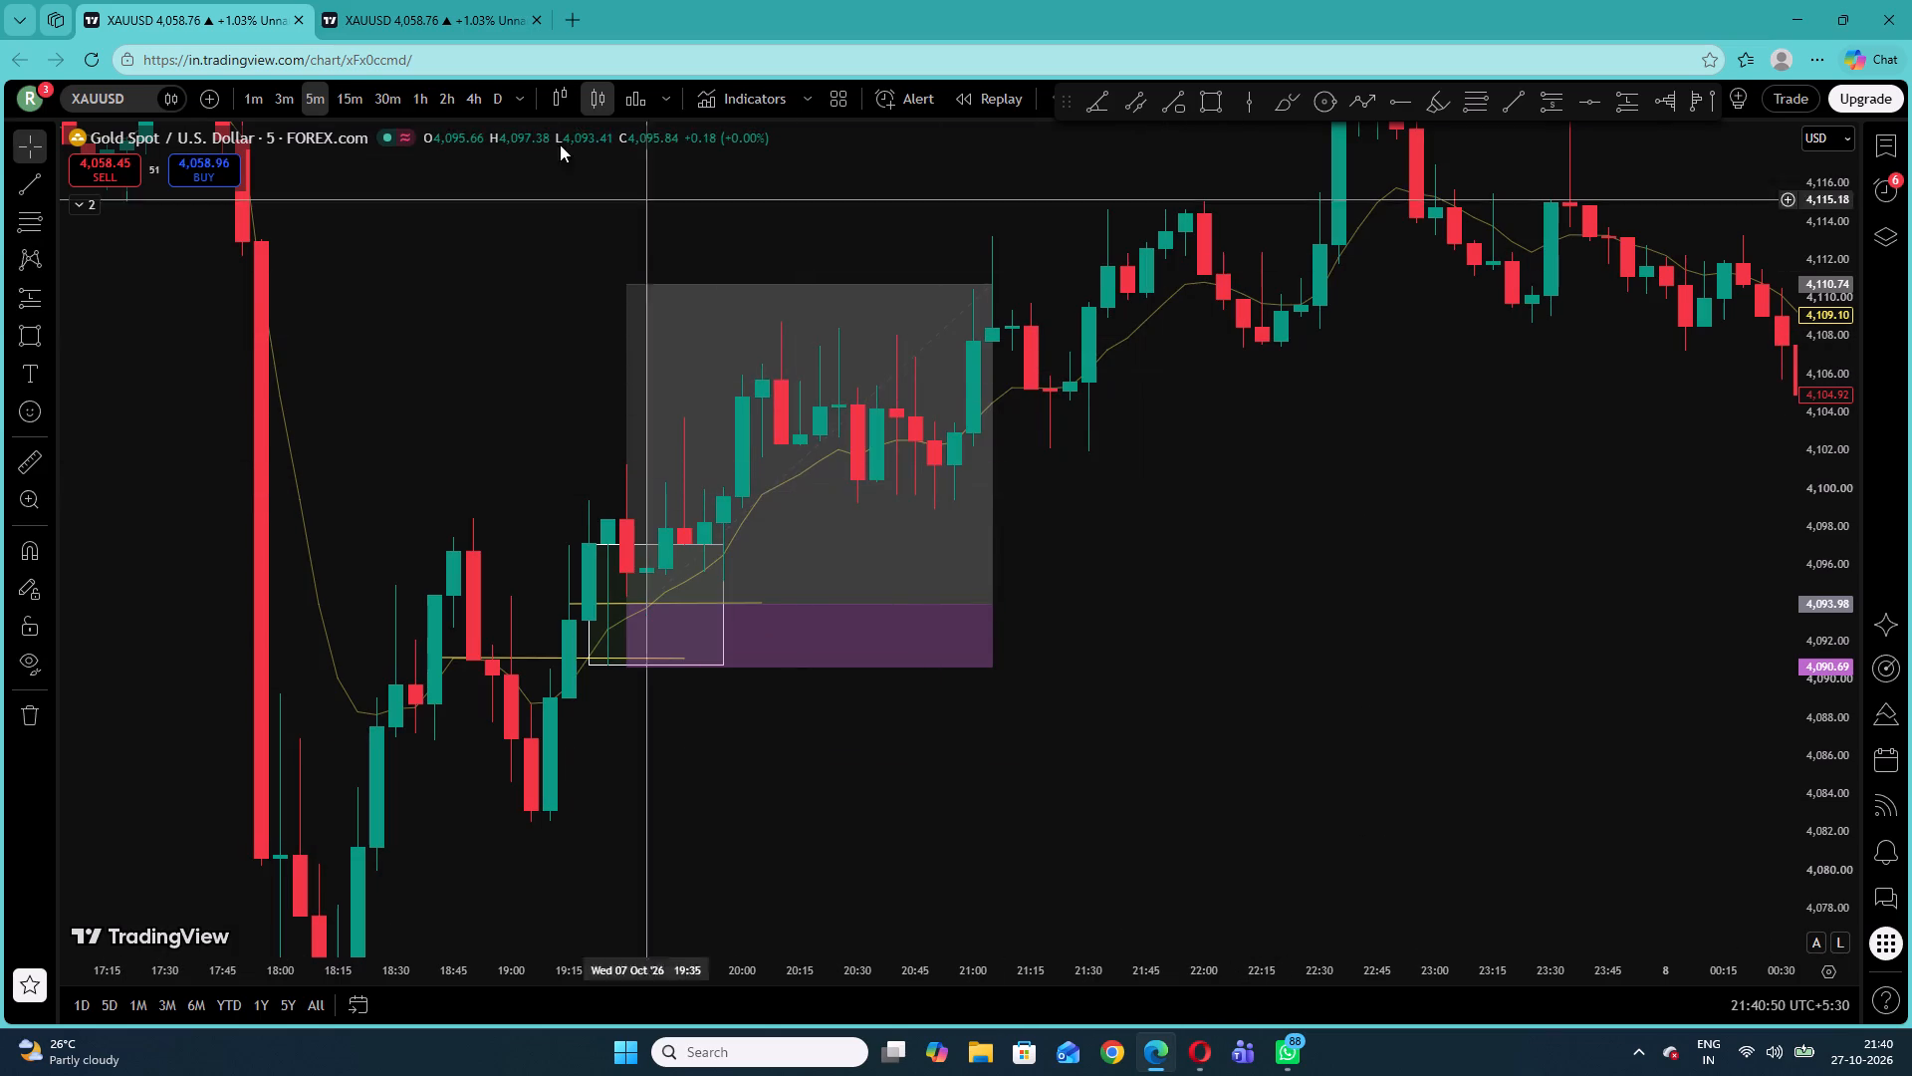
left_click(1197, 1059)
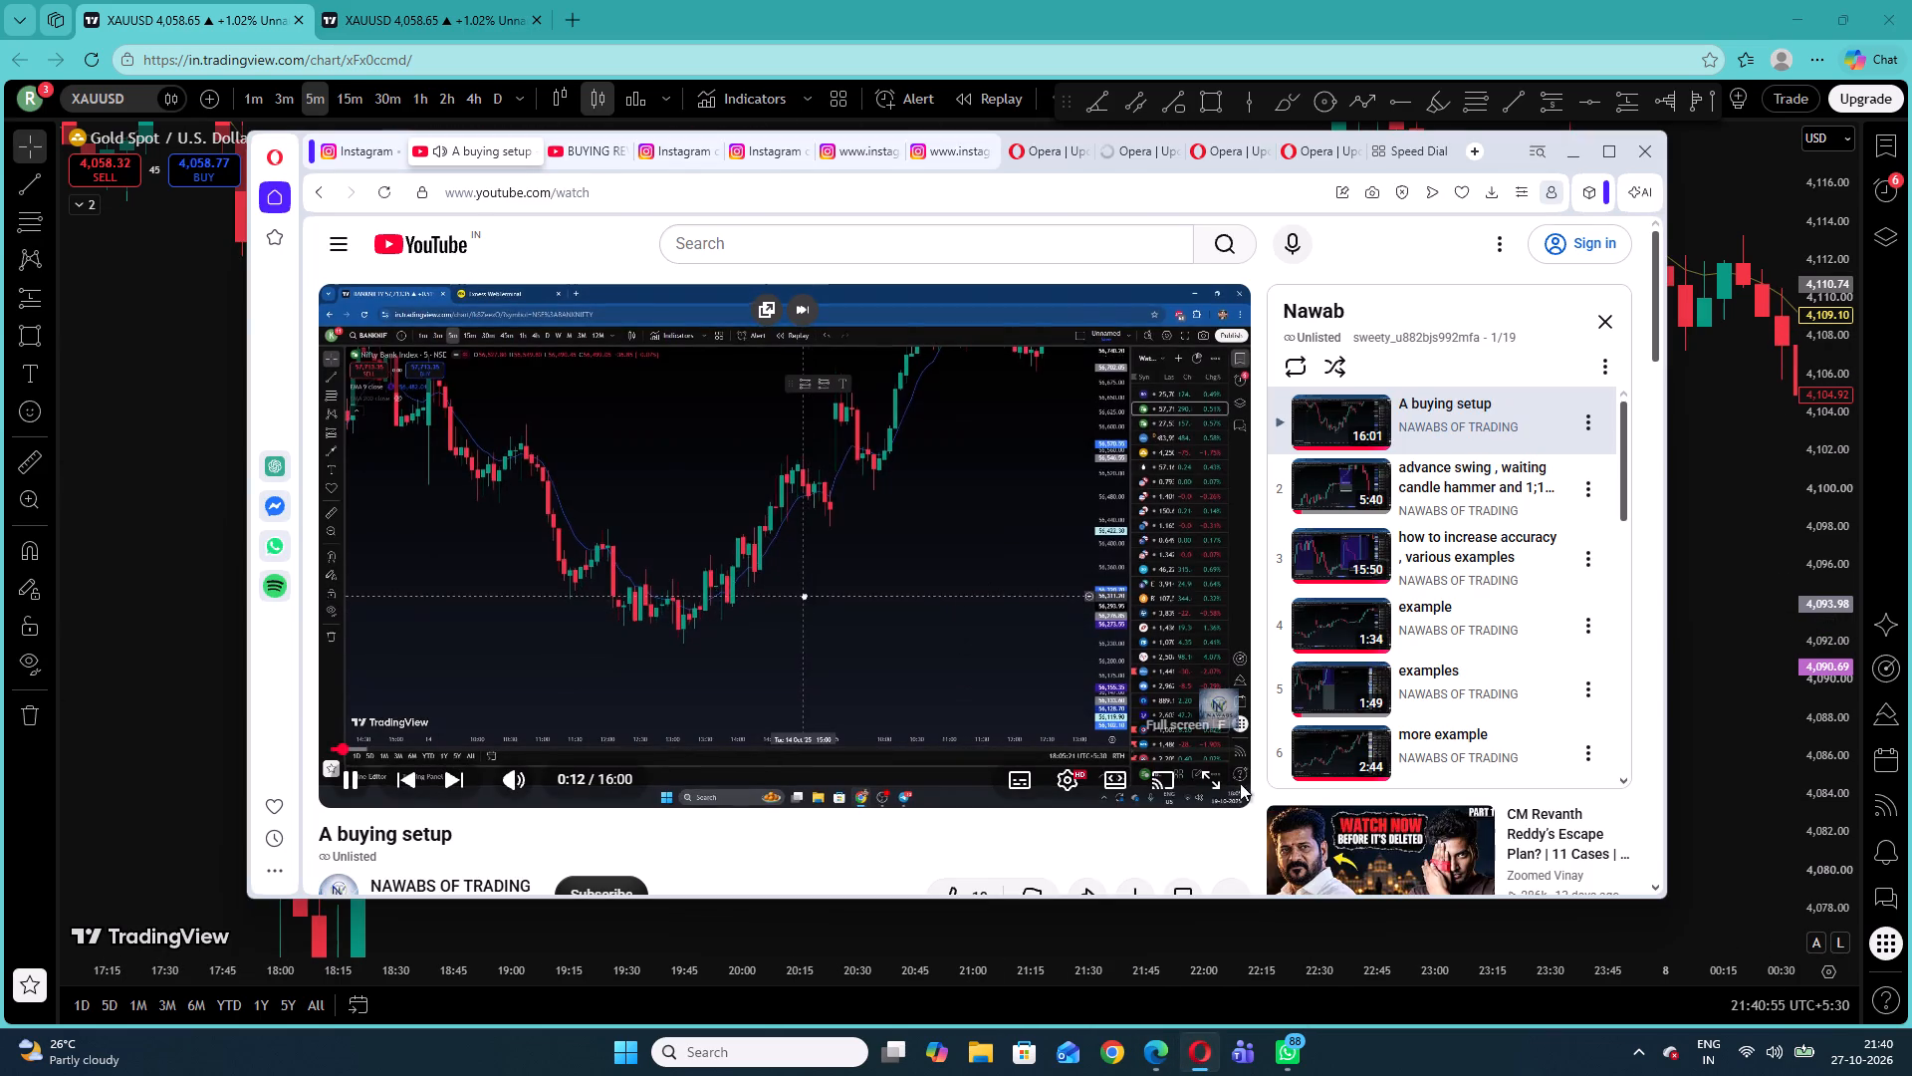
left_click(1217, 783)
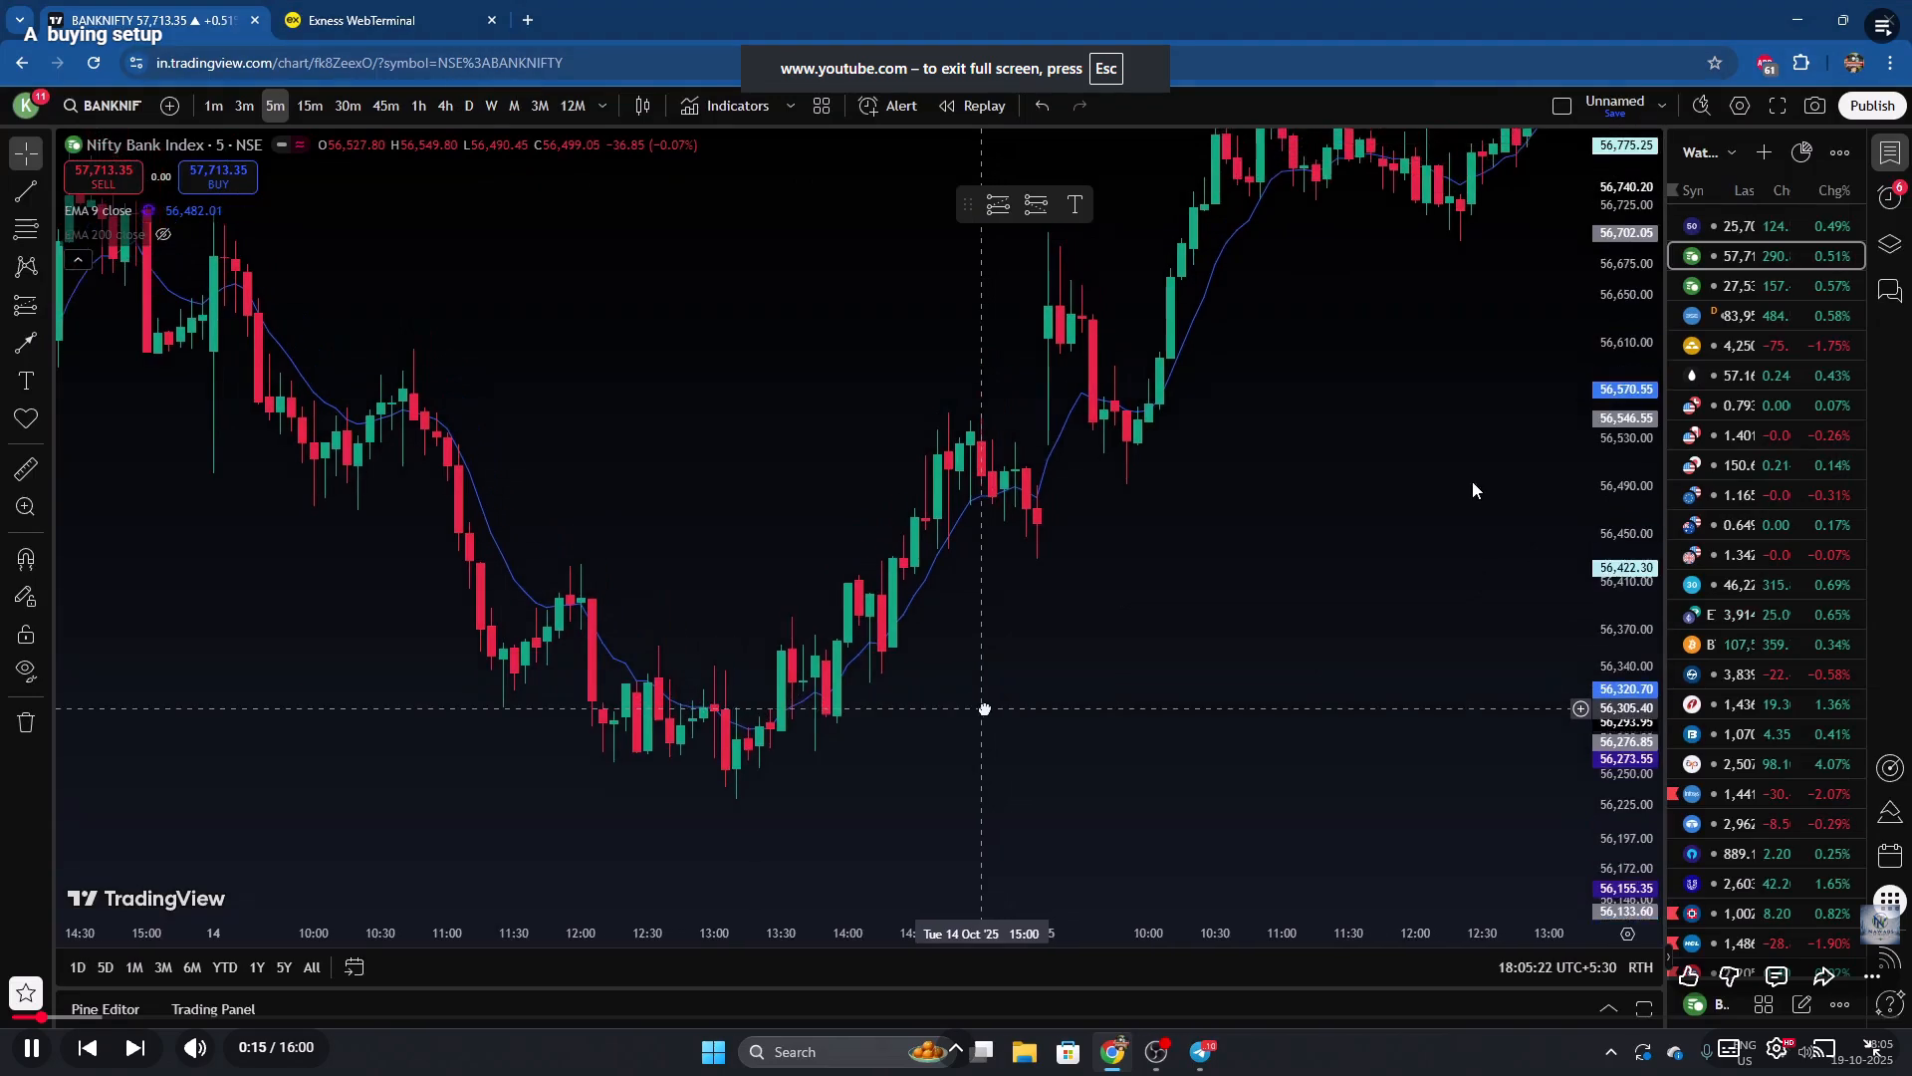